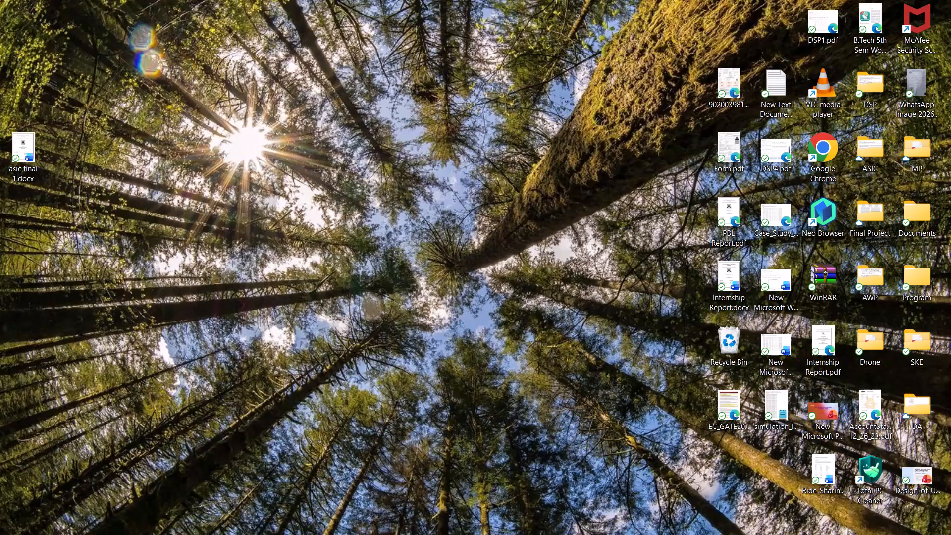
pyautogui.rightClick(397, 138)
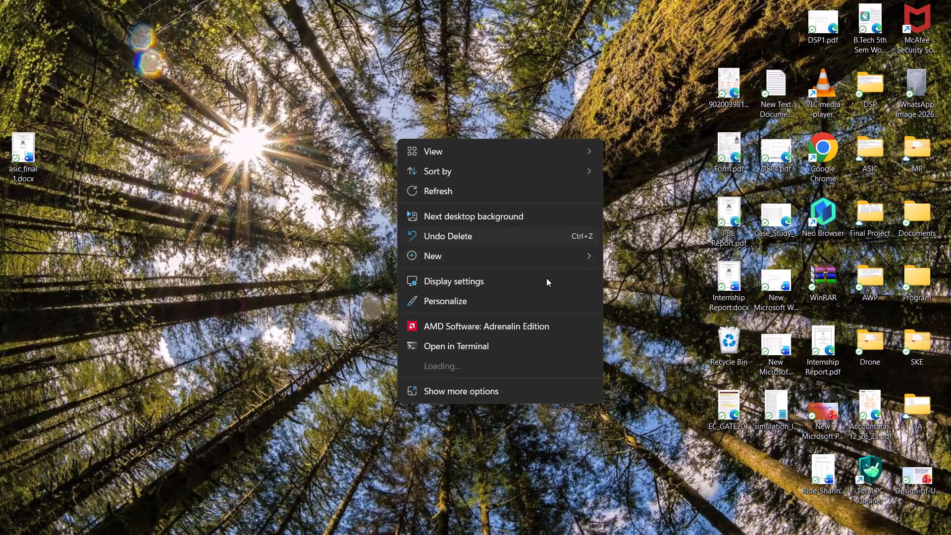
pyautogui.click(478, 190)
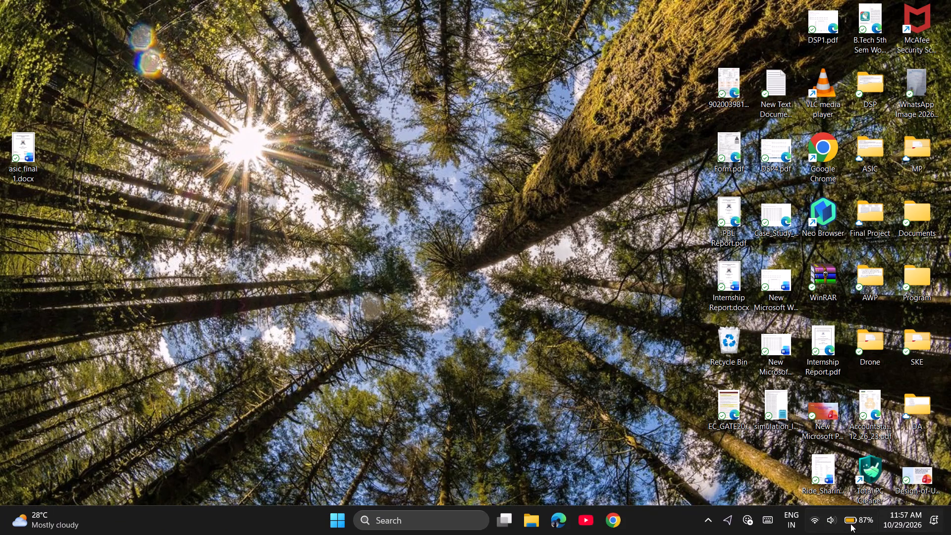
# Rescan the available Wi-Fi networks and connect the computer to the OPPO A5 5G t9ny network.
pyautogui.click(841, 528)
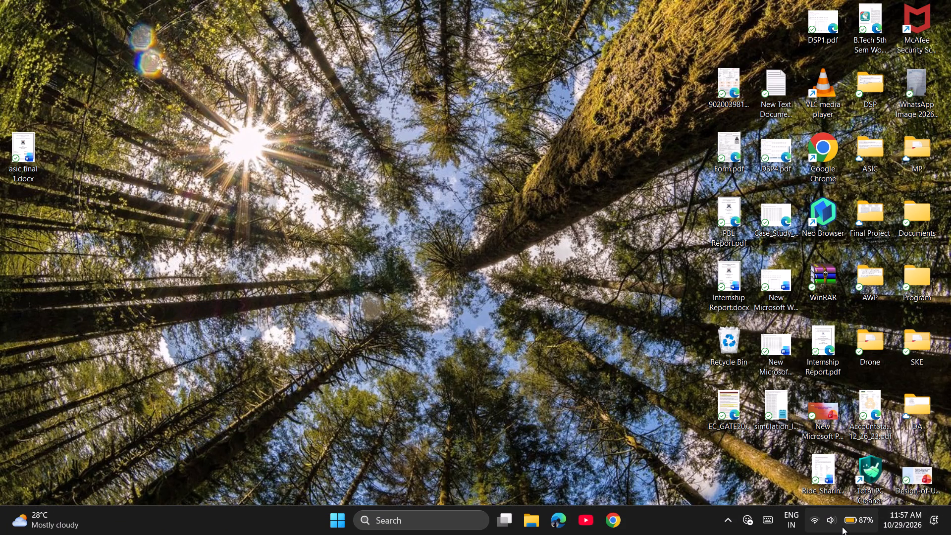
pyautogui.click(842, 527)
pyautogui.click(778, 289)
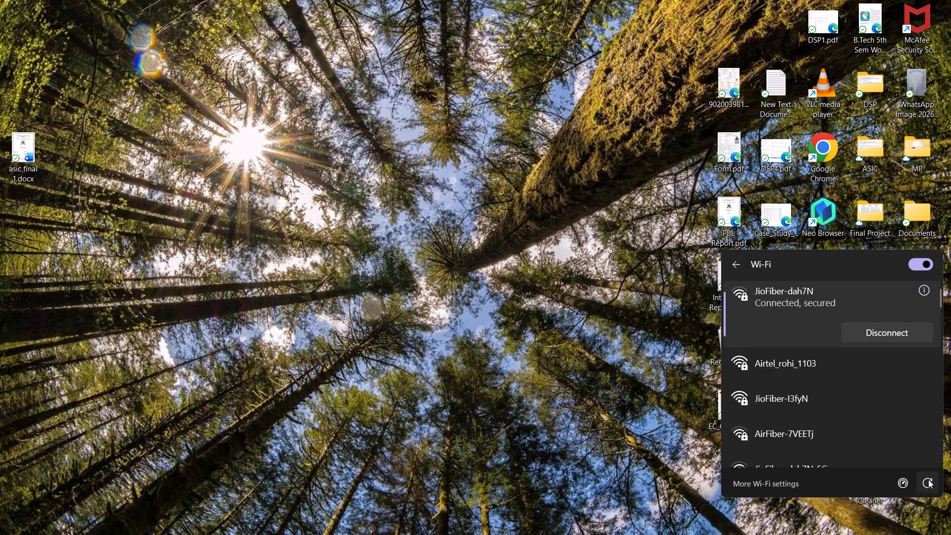
pyautogui.click(931, 482)
pyautogui.click(929, 485)
pyautogui.click(817, 362)
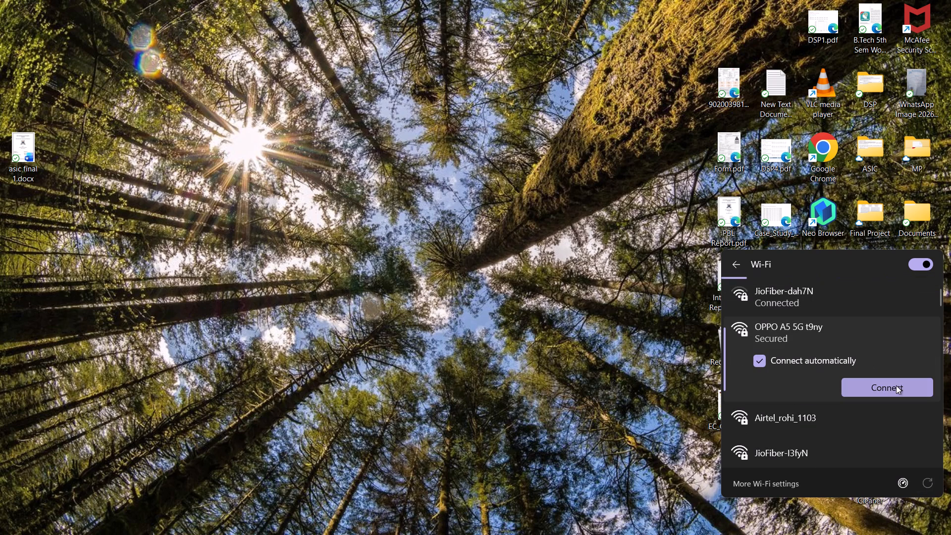
pyautogui.click(896, 387)
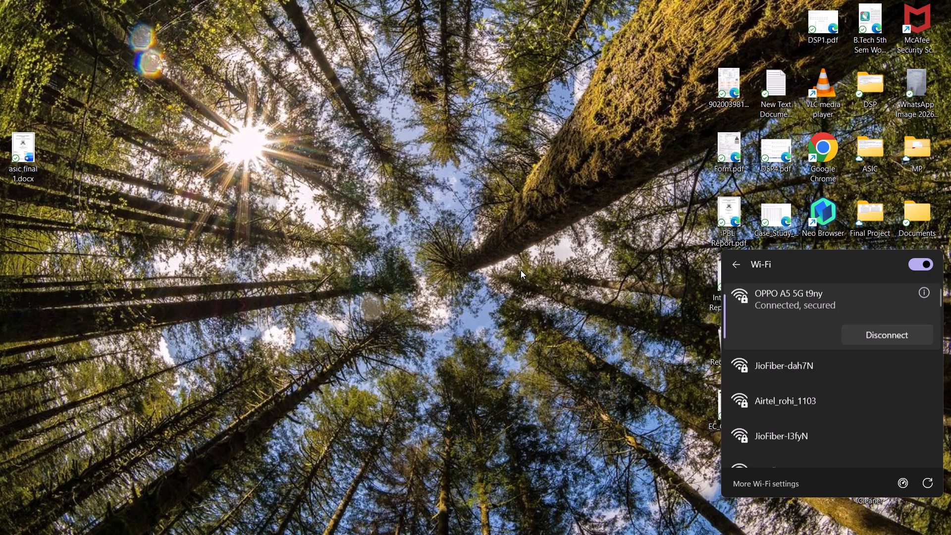
pyautogui.click(521, 270)
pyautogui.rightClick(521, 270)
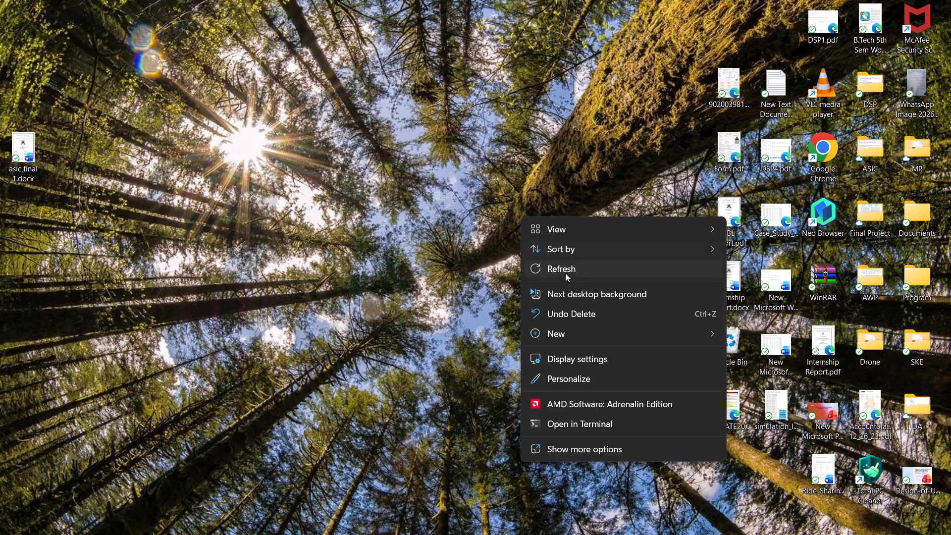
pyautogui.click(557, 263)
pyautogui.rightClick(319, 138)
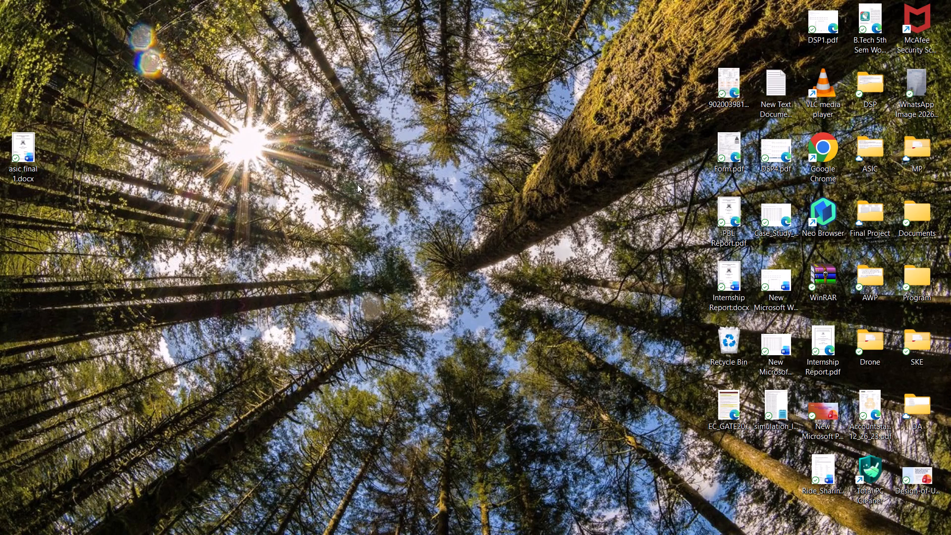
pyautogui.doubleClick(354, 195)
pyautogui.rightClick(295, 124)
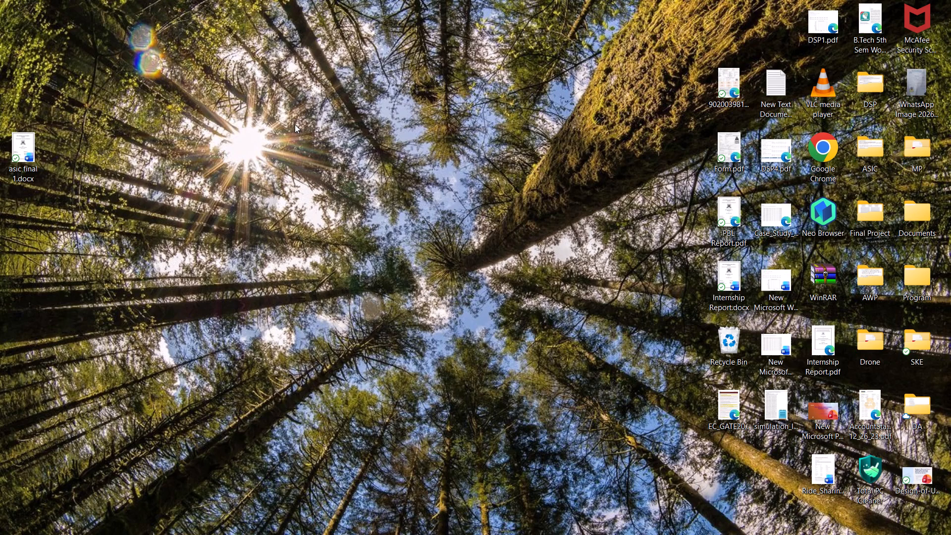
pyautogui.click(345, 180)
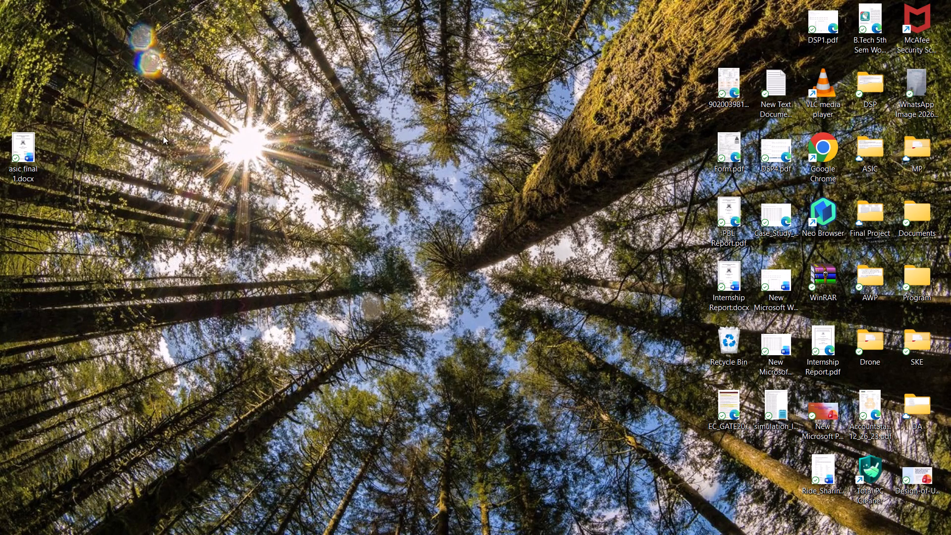
# Open the asic final 1.docx document from the desktop in Word.
pyautogui.tripleClick(27, 151)
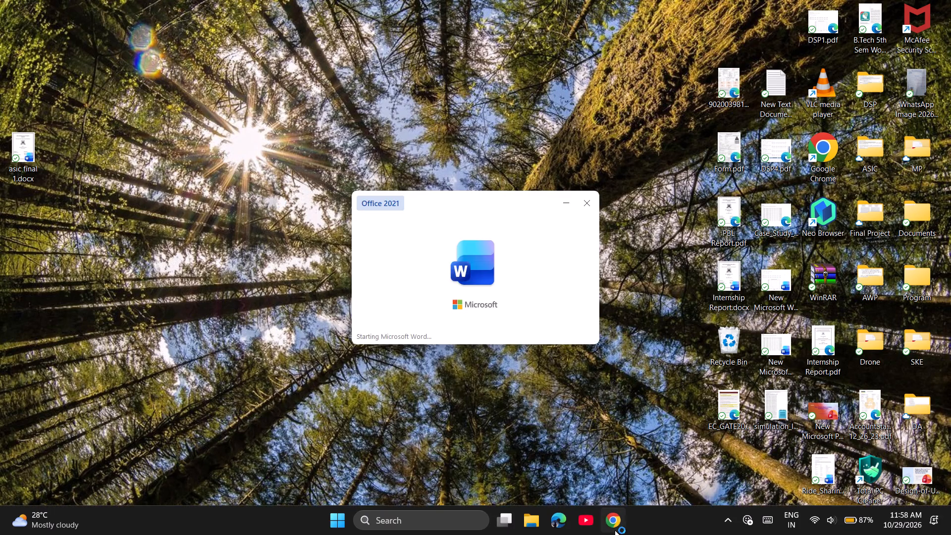
# Delete the "Topic-" line above the report title on the cover page.
pyautogui.scroll(-1, 483, 283)
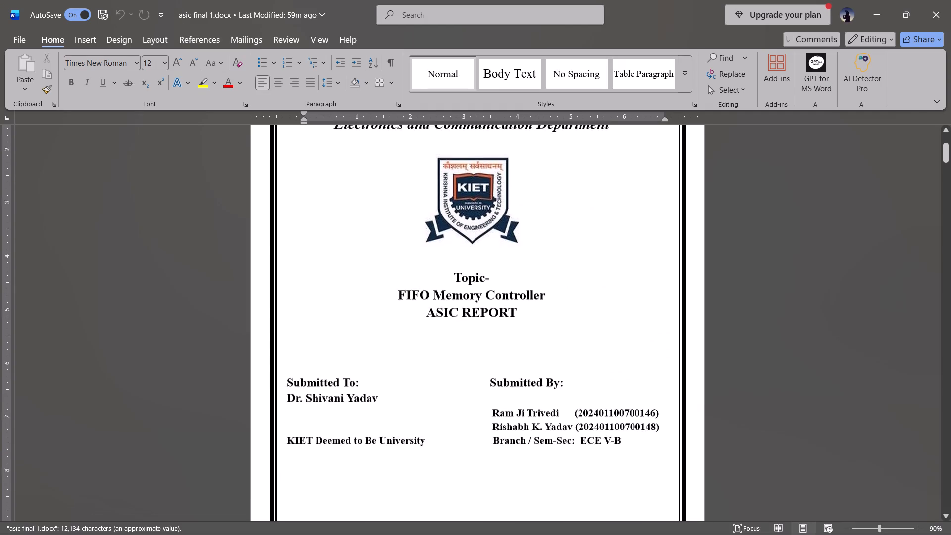
pyautogui.scroll(-1, 483, 283)
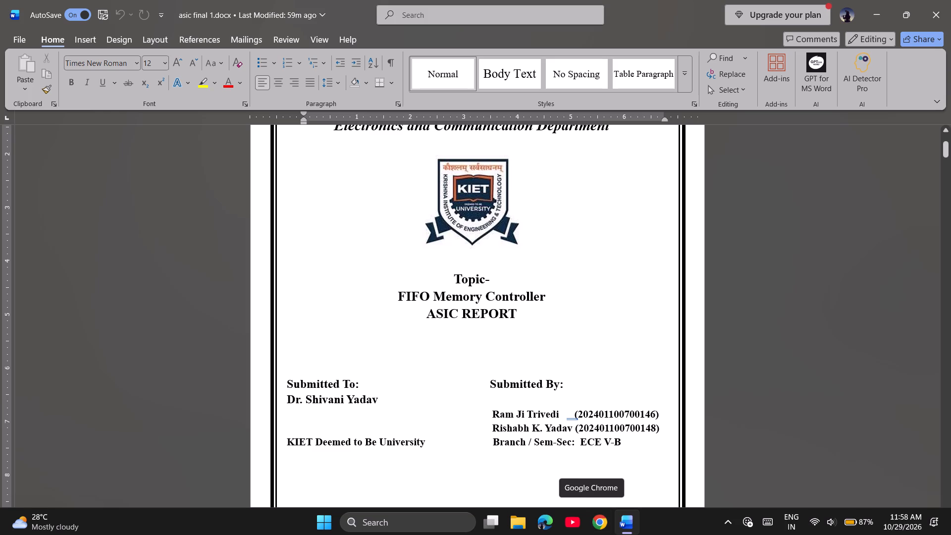
pyautogui.click(495, 279)
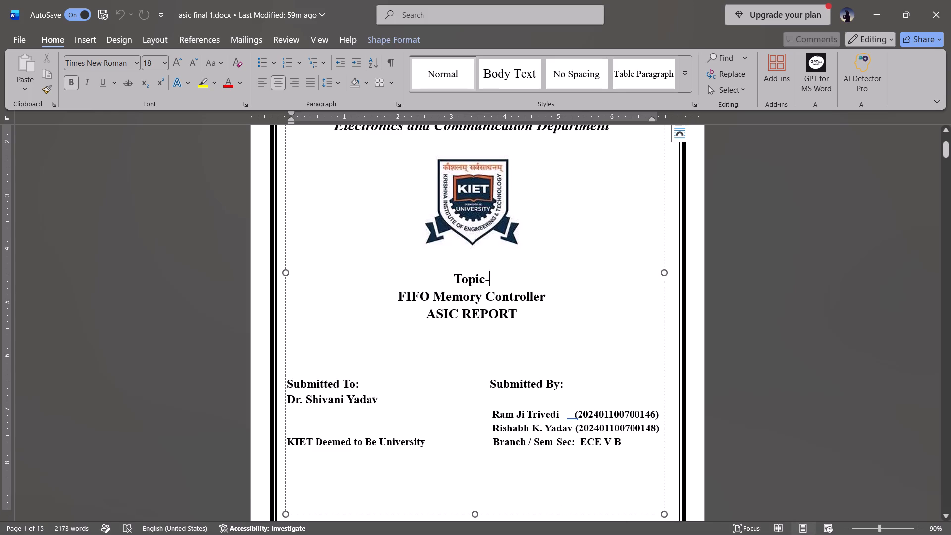
pyautogui.press('BackSpace')
pyautogui.press('BackSpace')
pyautogui.press('BackSpace')
pyautogui.press('BackSpace')
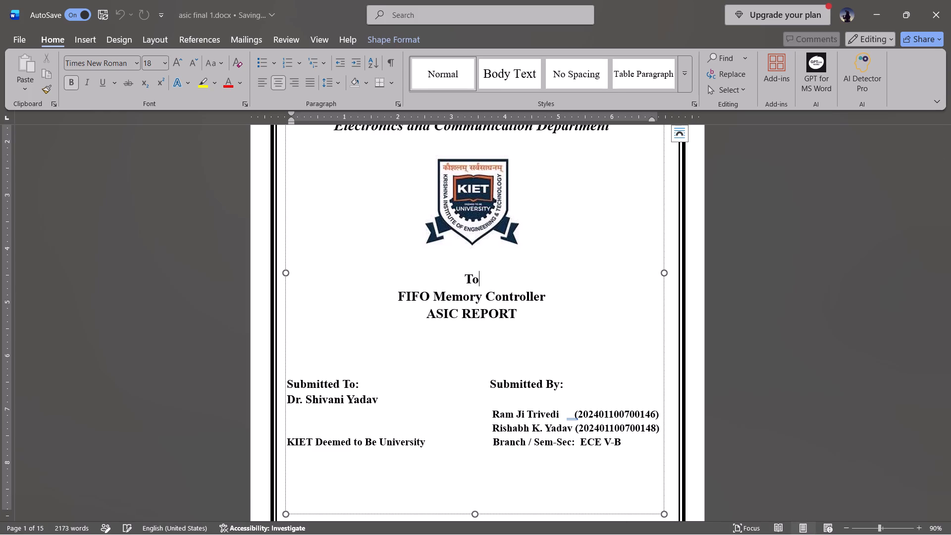
pyautogui.press('BackSpace')
pyautogui.press('BackSpace')
pyautogui.press('BackSpace')
pyautogui.press('BackSpace')
pyautogui.press('BackSpace')
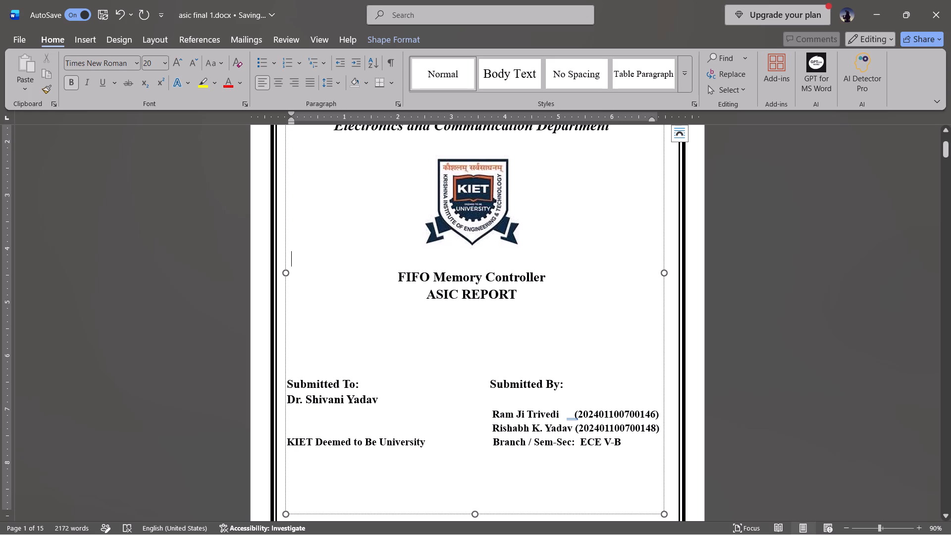
# Rearrange the cover title to read "ASIC REPORT", "on", "FIFO Memory Controller" on three separate lines.
pyautogui.moveTo(524, 296); pyautogui.dragTo(434, 289)
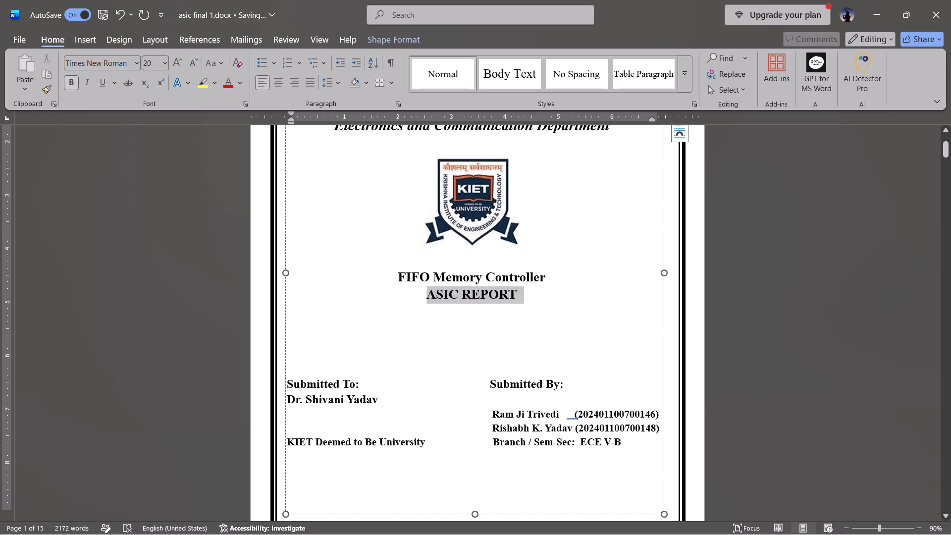
# Move "ASIC REPORT" above "FIFO Memory Controller" on the cover page and insert a line reading "on" between them.
pyautogui.hotkey('ctrl', 'c')
pyautogui.hotkey('ctrl', 'x')
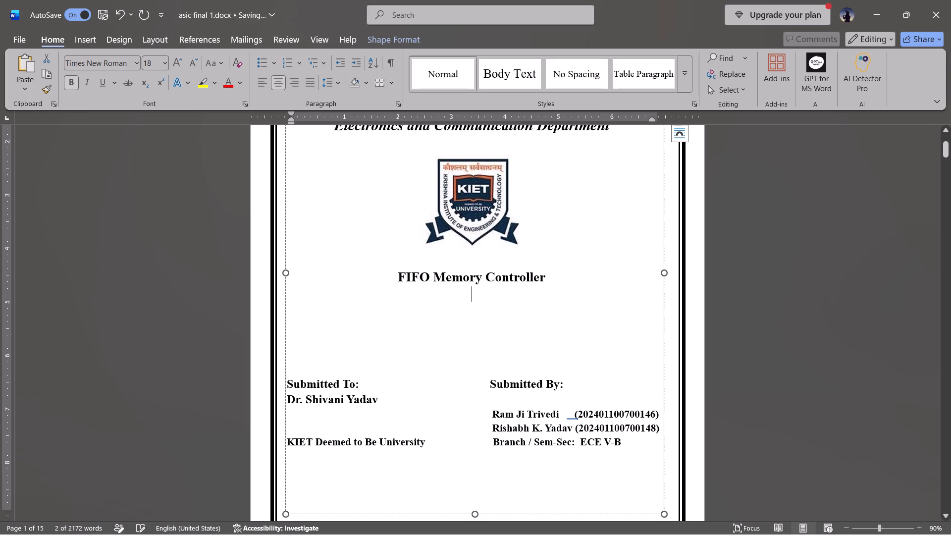
pyautogui.click(398, 275)
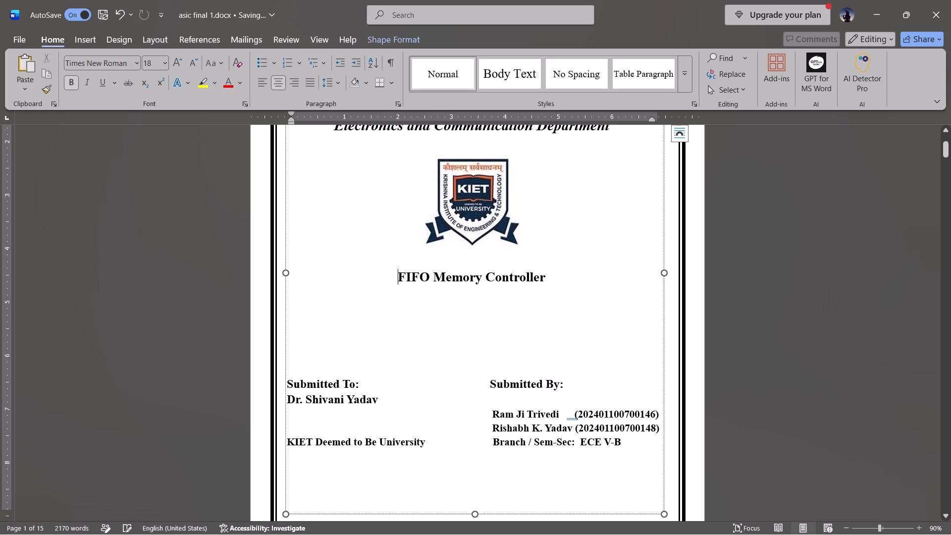
pyautogui.hotkey('ctrl', 'v')
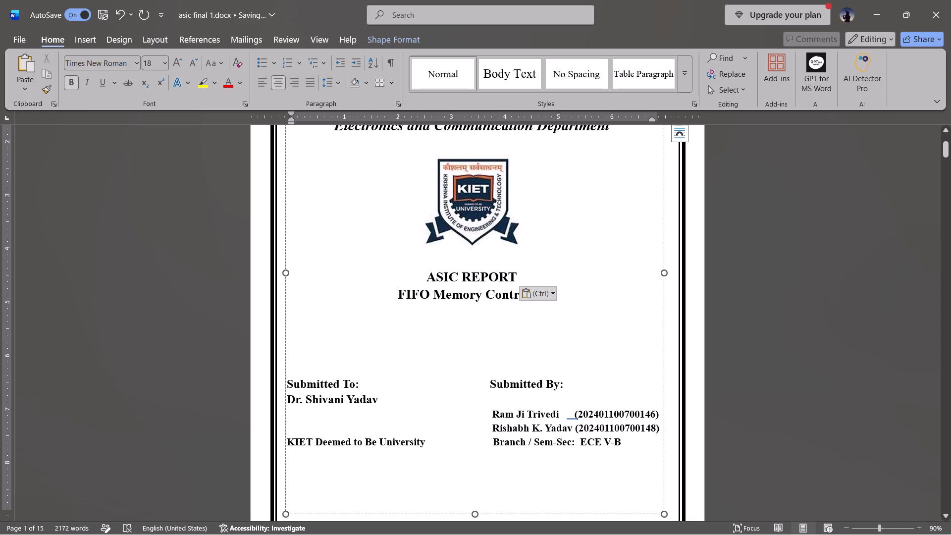
pyautogui.click(525, 277)
pyautogui.press('Return')
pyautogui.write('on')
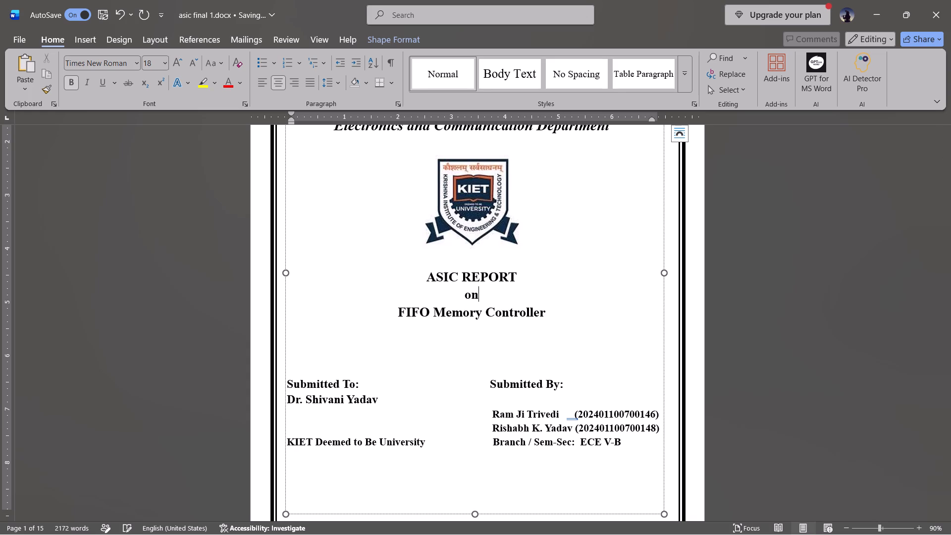
pyautogui.click(559, 313)
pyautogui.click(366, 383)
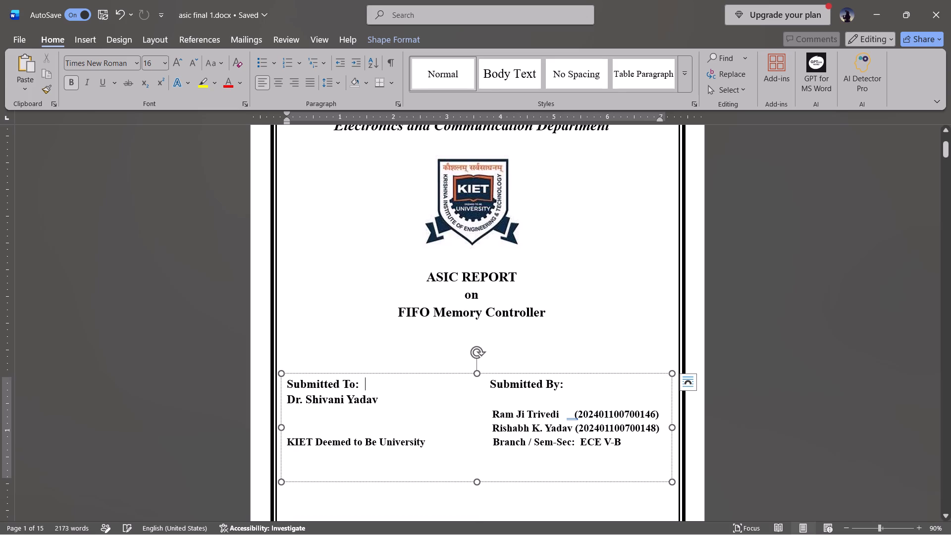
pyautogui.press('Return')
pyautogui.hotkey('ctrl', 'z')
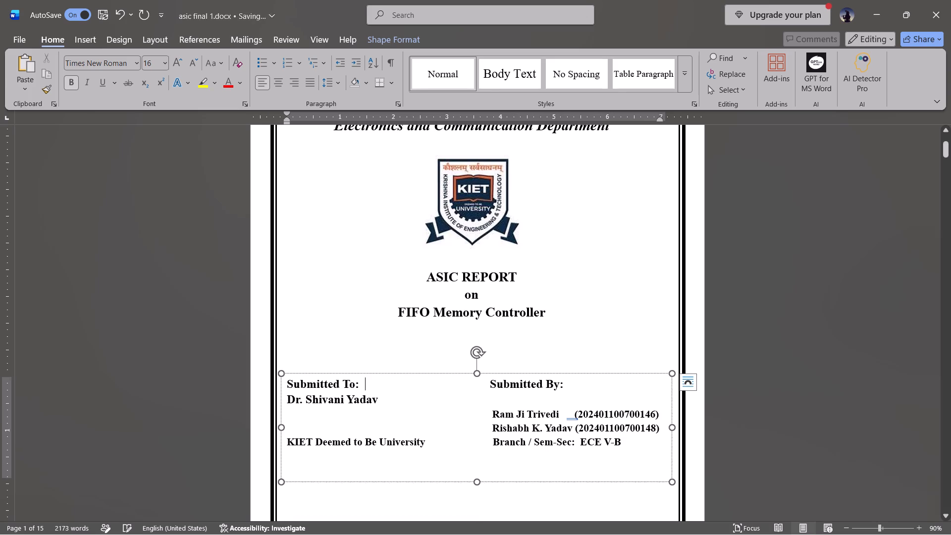
# Delete the space and line break before the first student's name so the entry joins the end of the supervisor's name line.
pyautogui.click(490, 383)
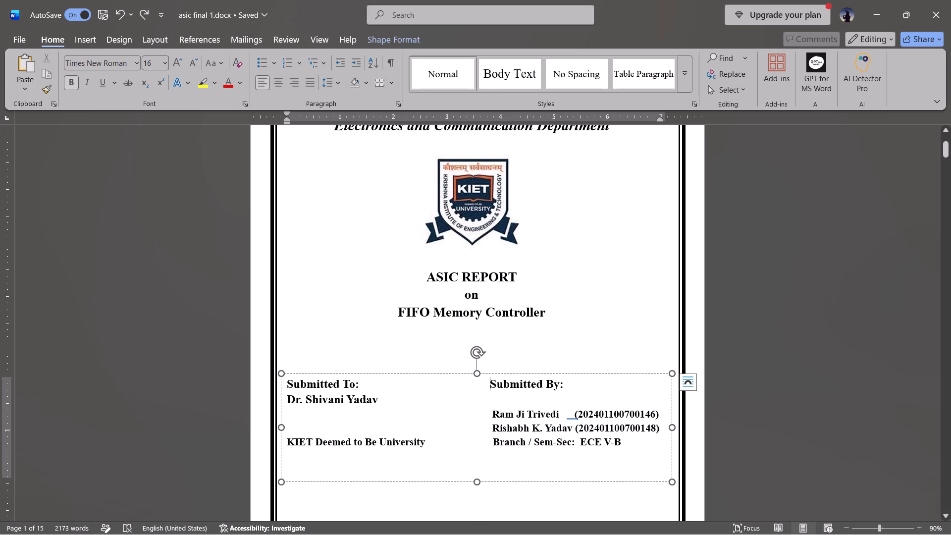
pyautogui.click(392, 401)
pyautogui.click(491, 410)
pyautogui.press('BackSpace')
pyautogui.press('BackSpace')
pyautogui.press('BackSpace')
pyautogui.press('BackSpace')
pyautogui.press('BackSpace')
pyautogui.press('BackSpace')
pyautogui.press('BackSpace')
pyautogui.press('BackSpace')
pyautogui.press('BackSpace')
pyautogui.press('BackSpace')
pyautogui.press('BackSpace')
pyautogui.press('BackSpace')
pyautogui.press('BackSpace')
pyautogui.press('BackSpace')
pyautogui.press('BackSpace')
pyautogui.press('BackSpace')
pyautogui.press('BackSpace')
pyautogui.press('BackSpace')
pyautogui.press('BackSpace')
pyautogui.press('BackSpace')
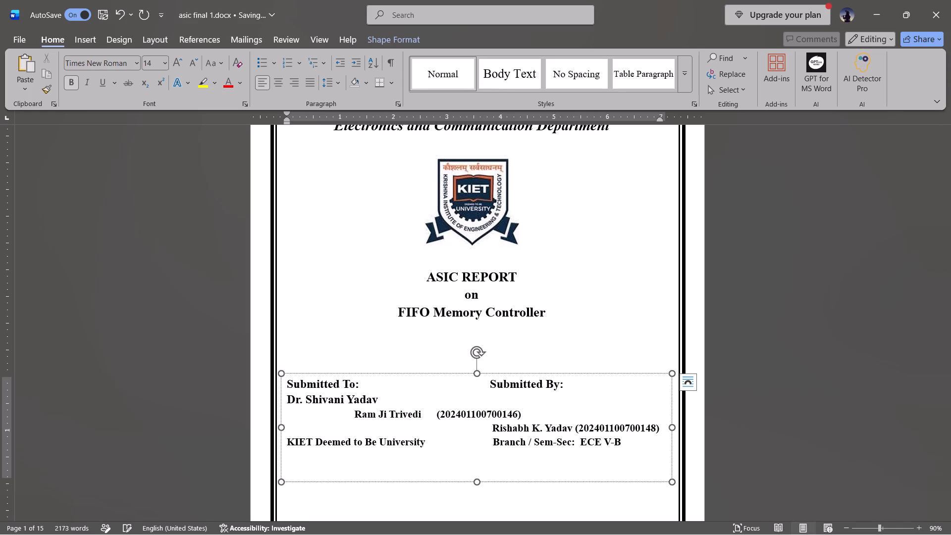
pyautogui.press('BackSpace')
pyautogui.press('BackSpace')
pyautogui.press('BackSpace')
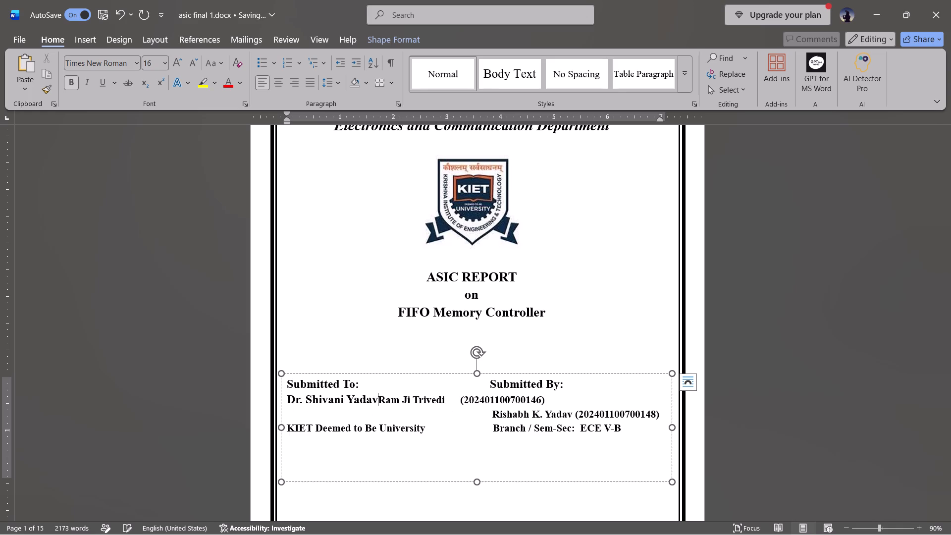
# Insert spaces between the supervisor's name and the first student's name to shift the student entry toward the "Submitted By:" column.
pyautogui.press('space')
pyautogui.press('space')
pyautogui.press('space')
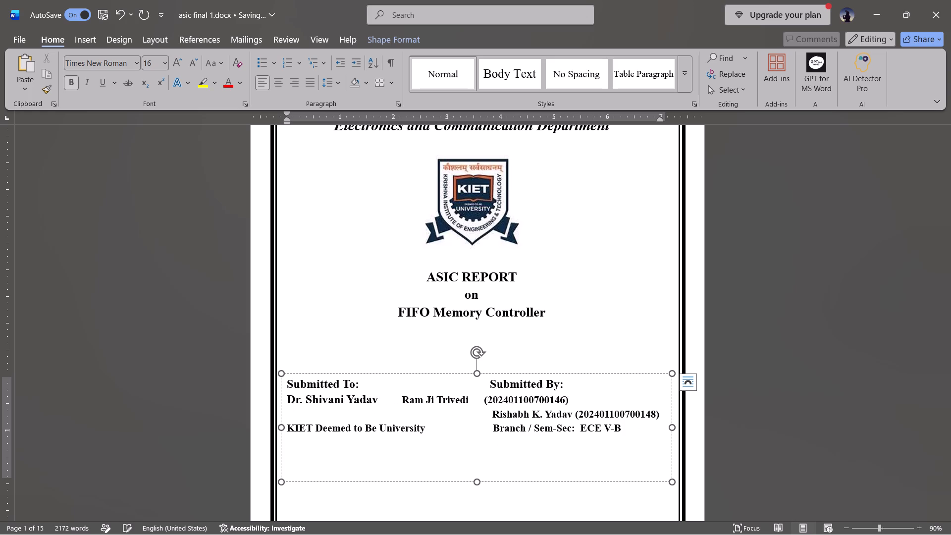
# Adjust the spacing before the two student names so they line up under the "Submitted By:" heading.
pyautogui.press('space')
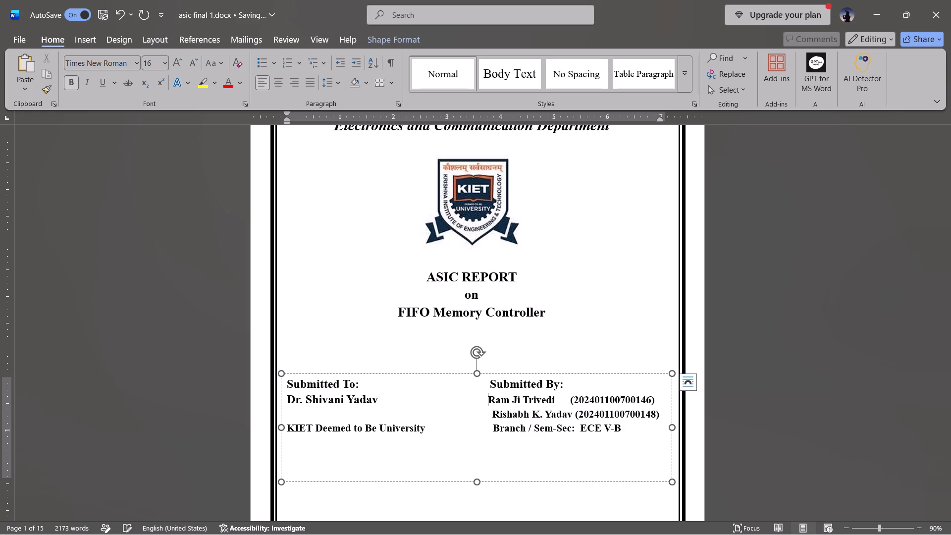
pyautogui.click(494, 414)
pyautogui.press('BackSpace')
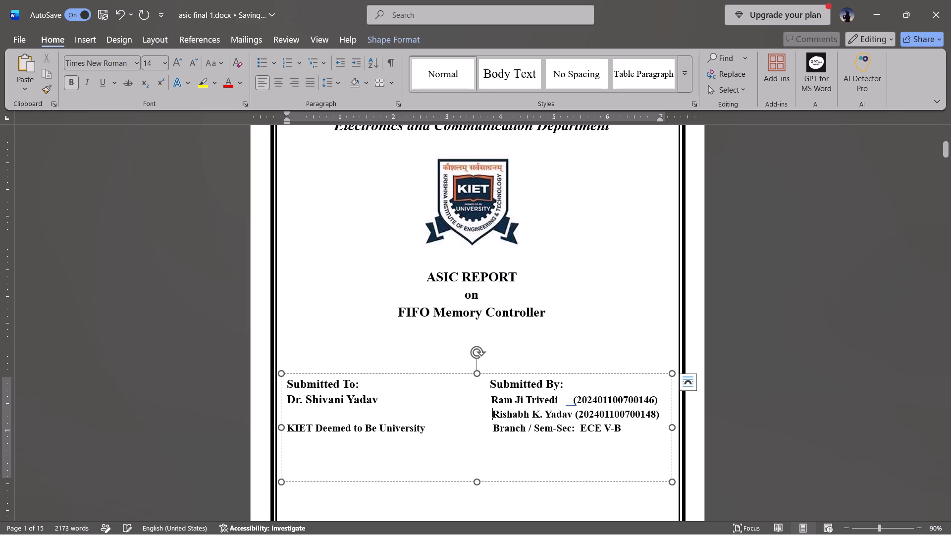
pyautogui.press('space')
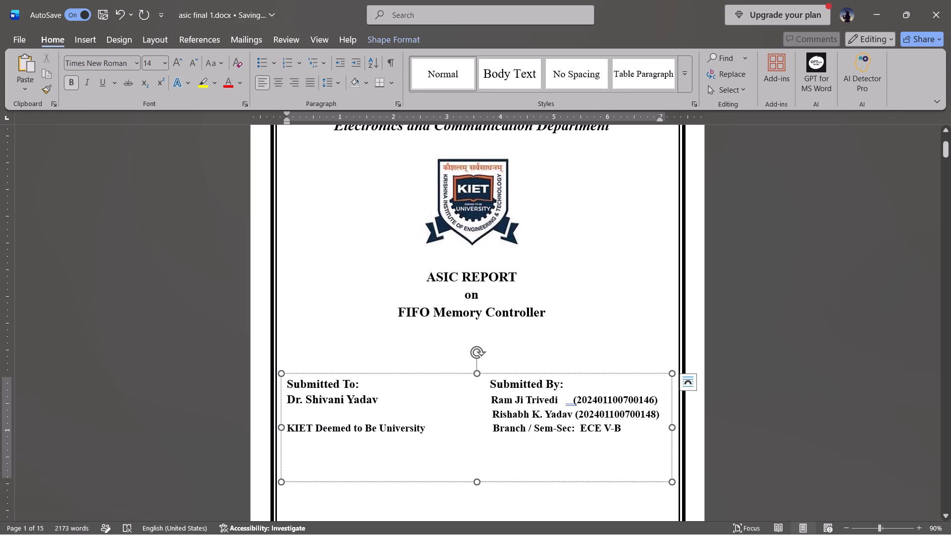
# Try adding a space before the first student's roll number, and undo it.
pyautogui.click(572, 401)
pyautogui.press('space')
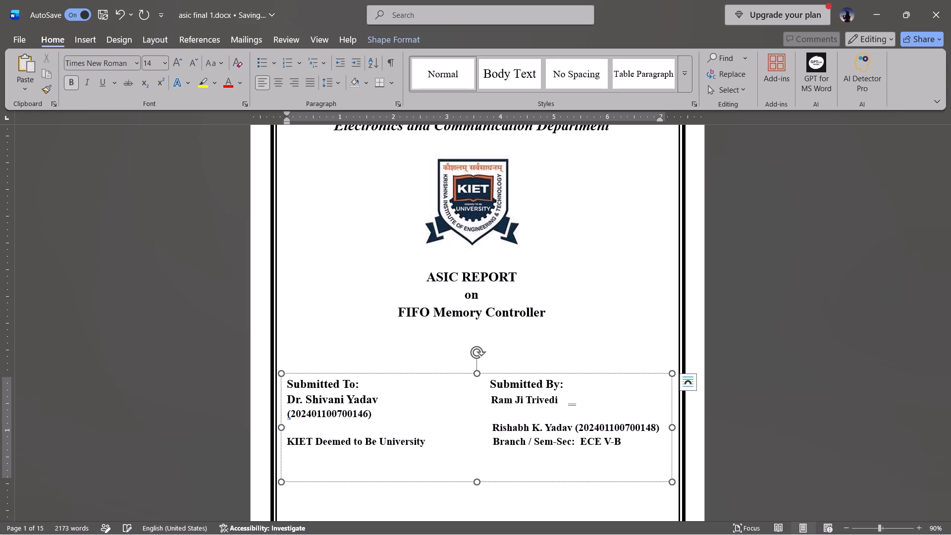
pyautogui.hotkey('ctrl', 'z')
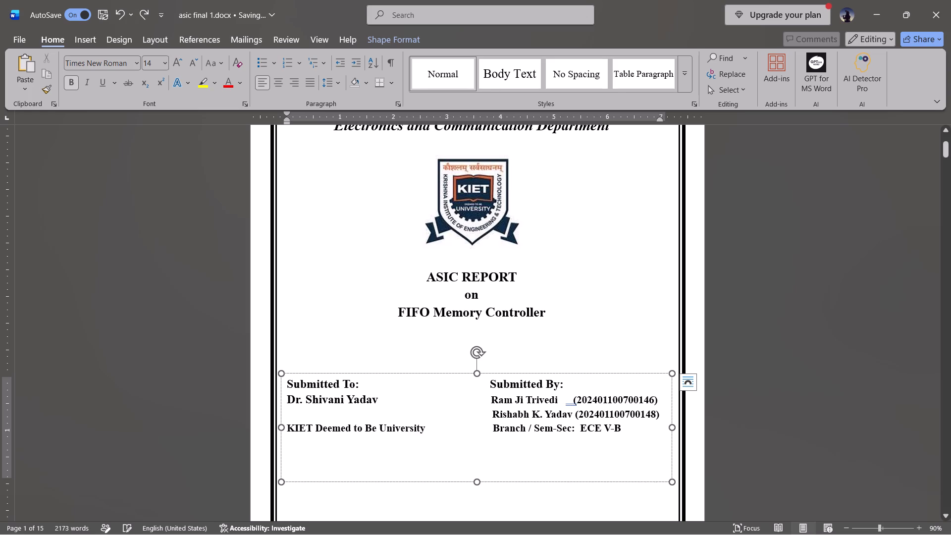
# Remove one leading space from each of the four "Submitted By:" column lines and add one before the first student's roll number.
pyautogui.click(492, 402)
pyautogui.press('BackSpace')
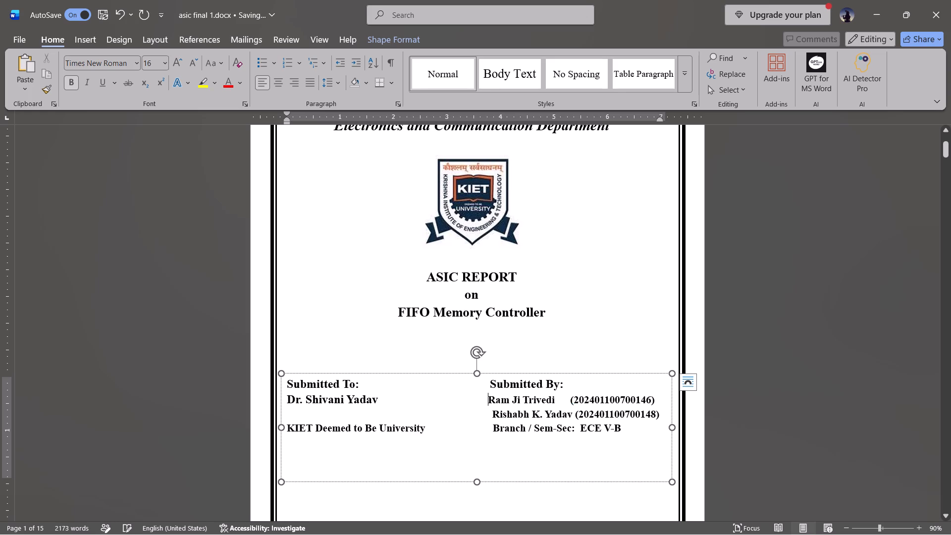
pyautogui.click(488, 384)
pyautogui.press('BackSpace')
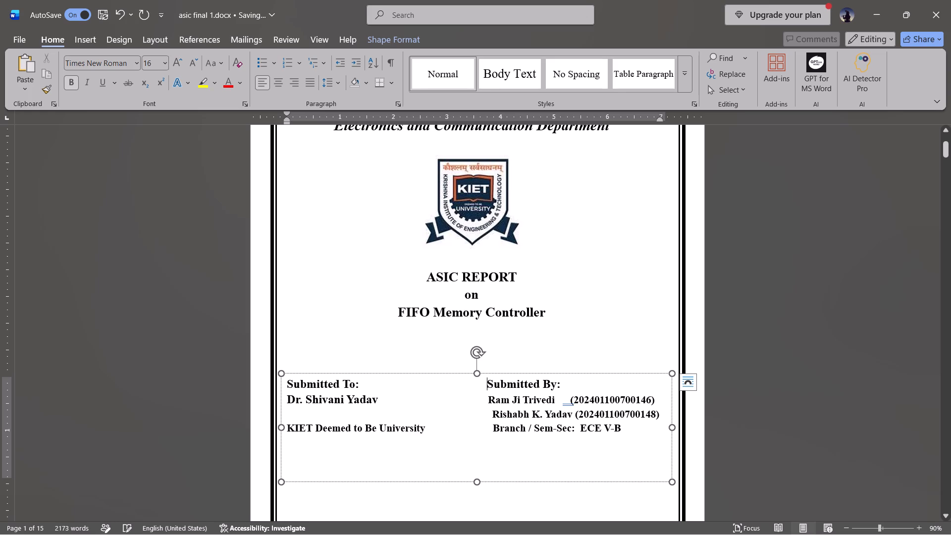
pyautogui.click(491, 410)
pyautogui.press('BackSpace')
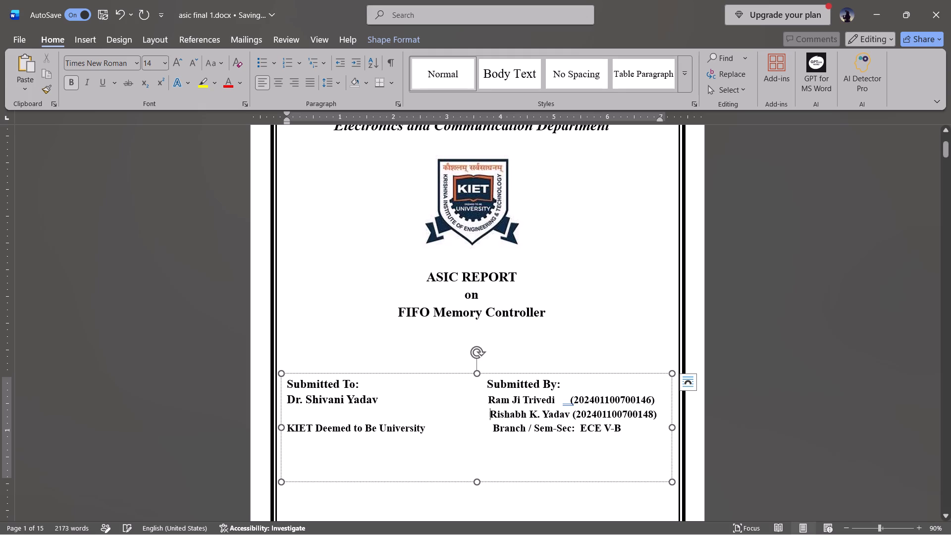
pyautogui.click(570, 399)
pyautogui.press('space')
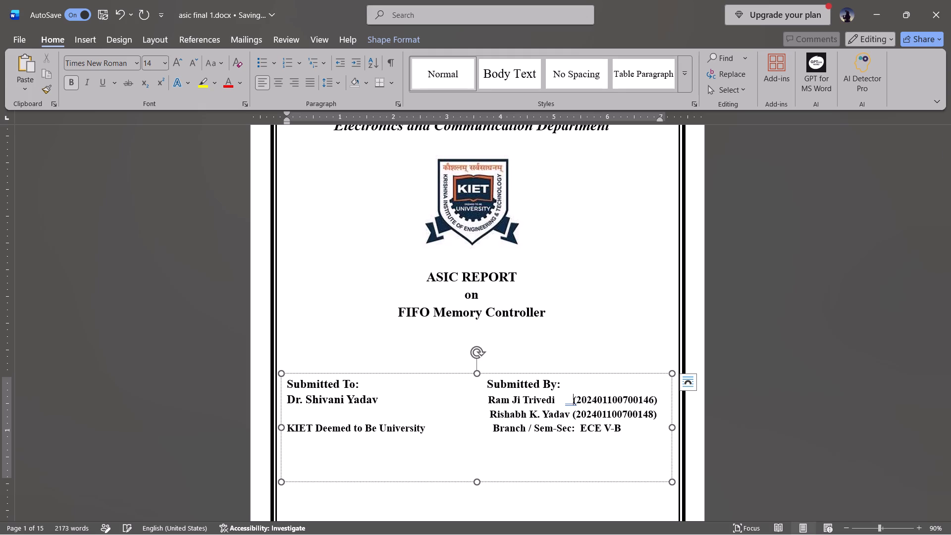
pyautogui.click(495, 429)
pyautogui.press('BackSpace')
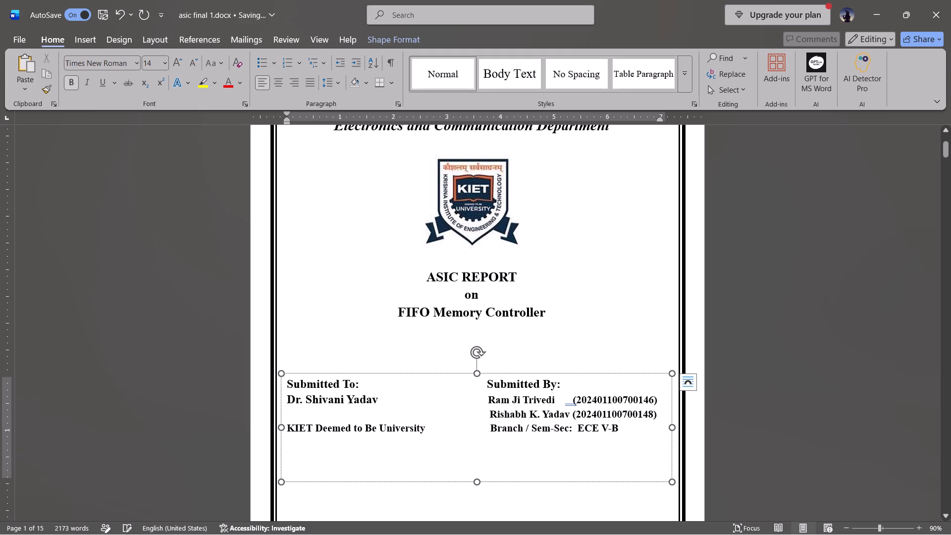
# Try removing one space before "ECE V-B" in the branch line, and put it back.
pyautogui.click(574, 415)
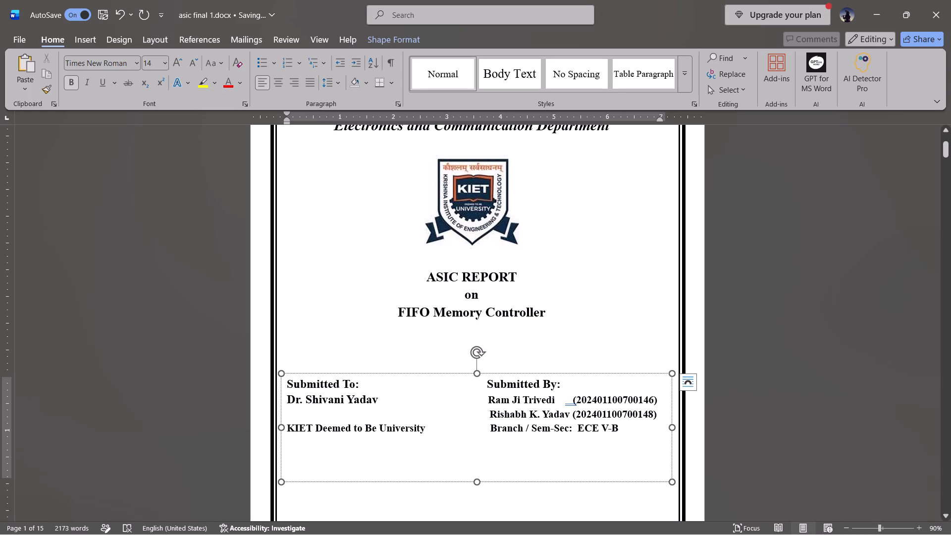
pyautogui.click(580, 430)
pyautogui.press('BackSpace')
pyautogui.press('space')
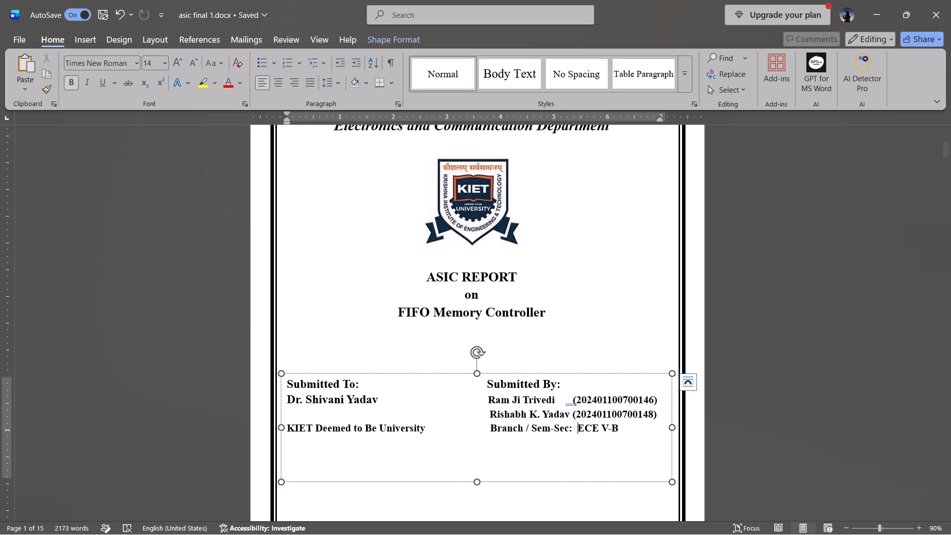
# Delete the Netlist row from the contents table on page 2.
pyautogui.scroll(-1, 471, 360)
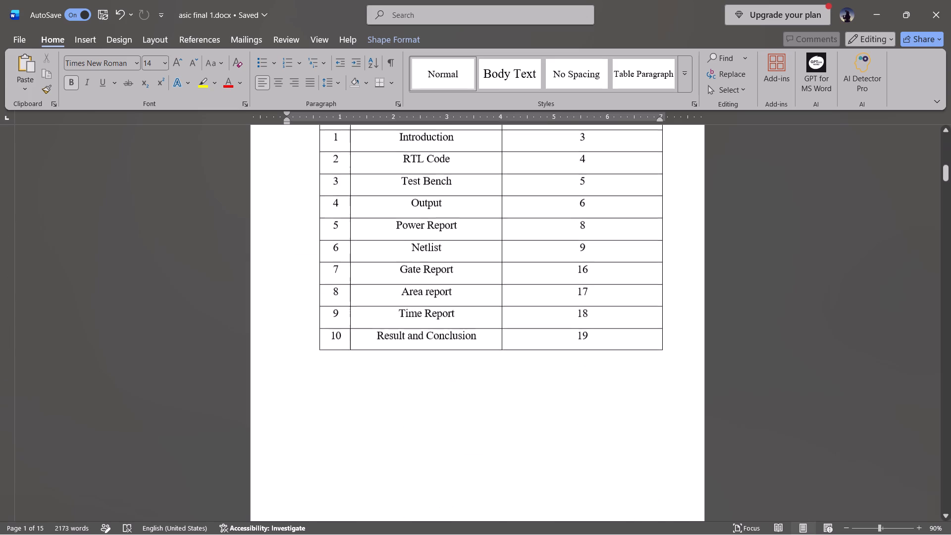
pyautogui.scroll(-1, 471, 360)
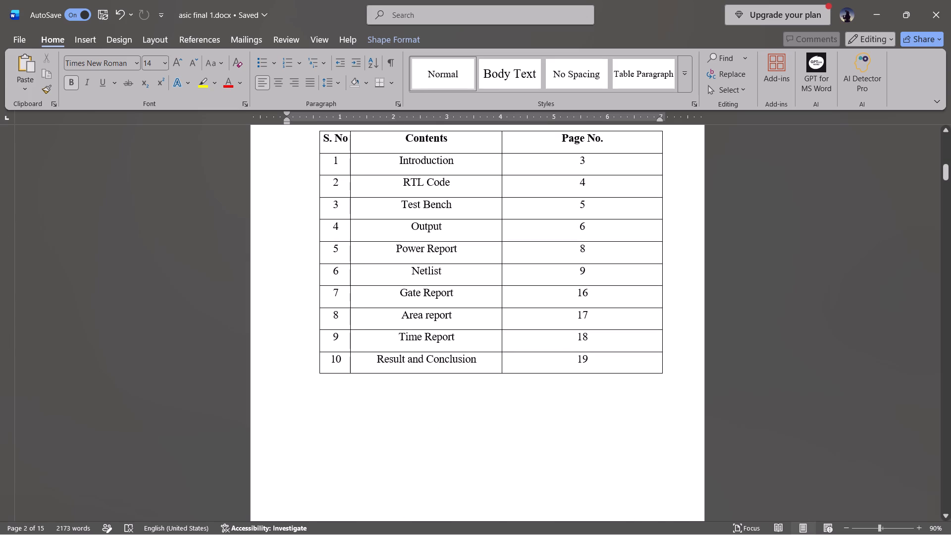
pyautogui.click(448, 271)
pyautogui.click(396, 36)
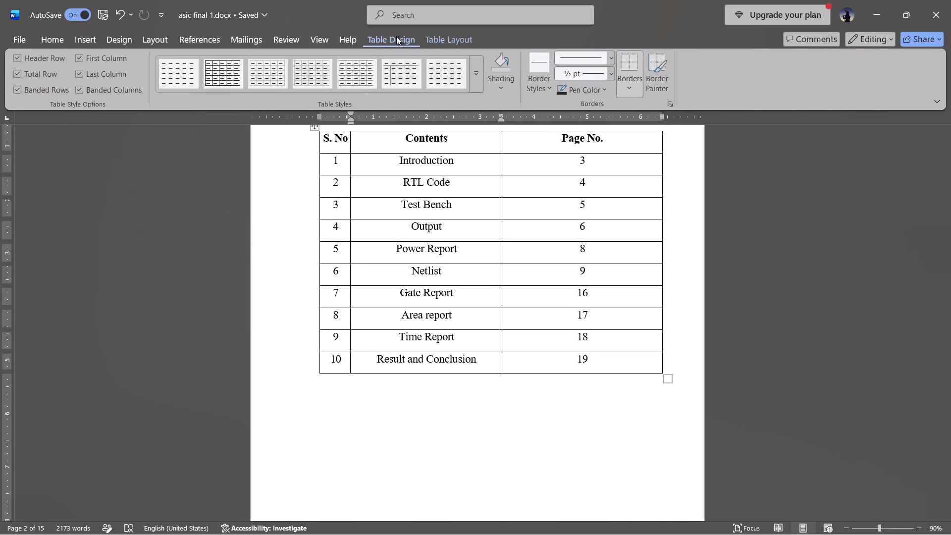
pyautogui.click(436, 36)
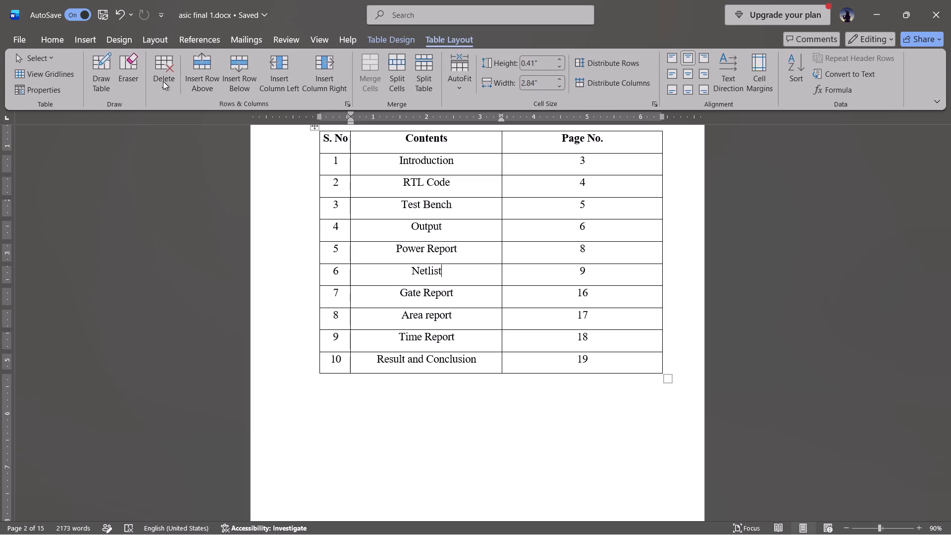
pyautogui.click(157, 86)
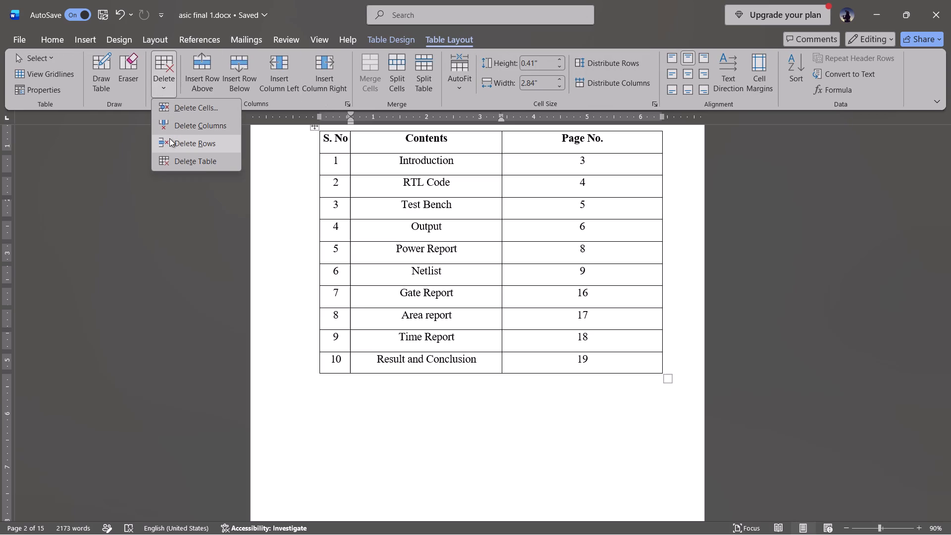
pyautogui.click(169, 138)
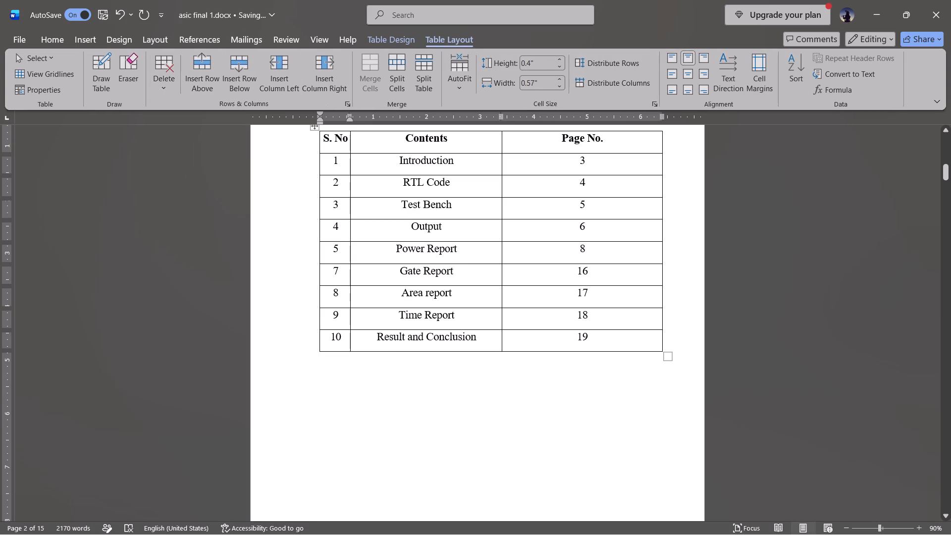
# Renumber the Gate Report, Area report, Time Report, and Result and Conclusion rows as 6, 7, 8 and 9.
pyautogui.click(335, 270)
pyautogui.press('Right')
pyautogui.press('BackSpace')
pyautogui.press('6')
pyautogui.click(339, 292)
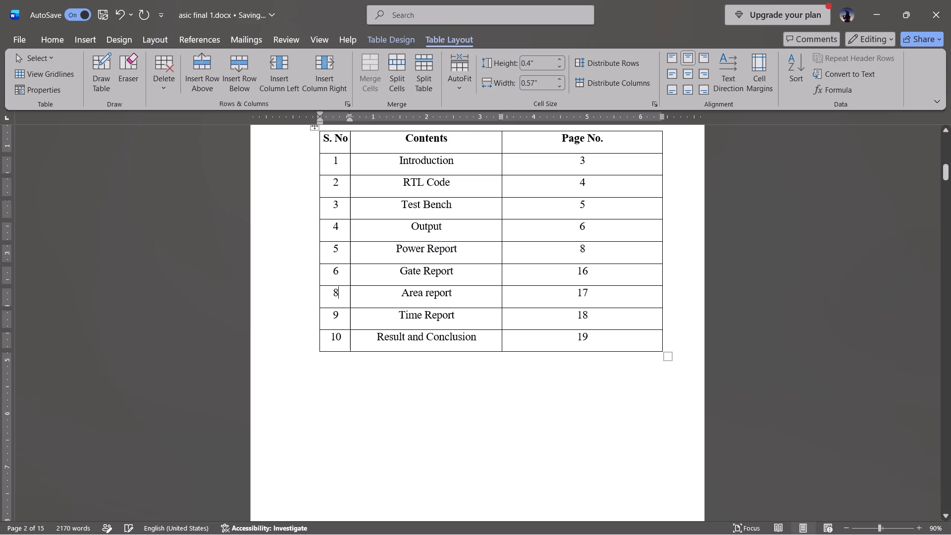
pyautogui.press('BackSpace')
pyautogui.press('7')
pyautogui.click(339, 315)
pyautogui.press('BackSpace')
pyautogui.press('8')
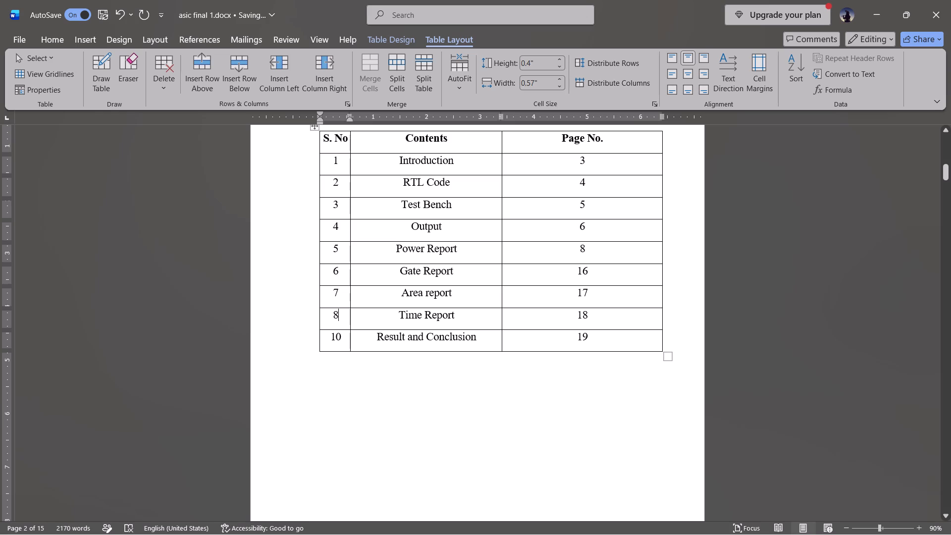
pyautogui.click(340, 335)
pyautogui.press('BackSpace')
pyautogui.press('BackSpace')
pyautogui.press('9')
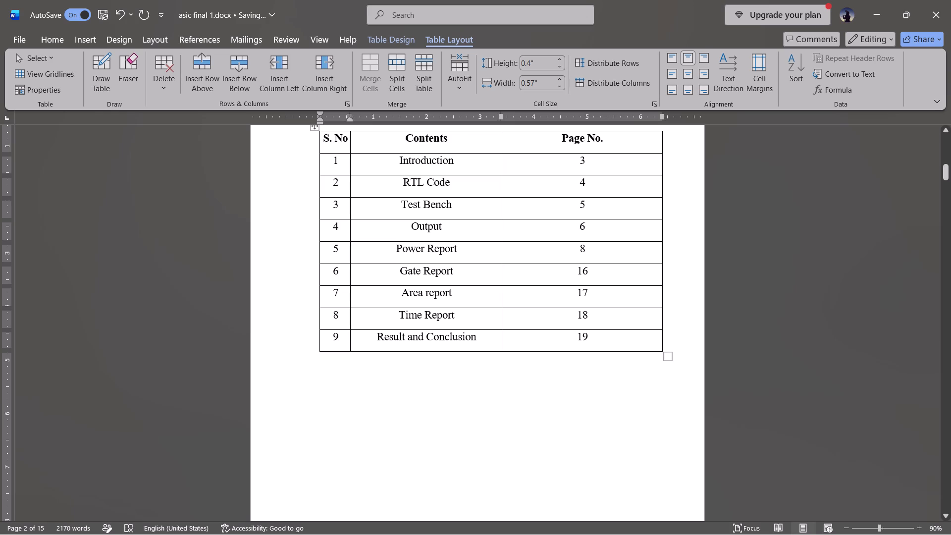
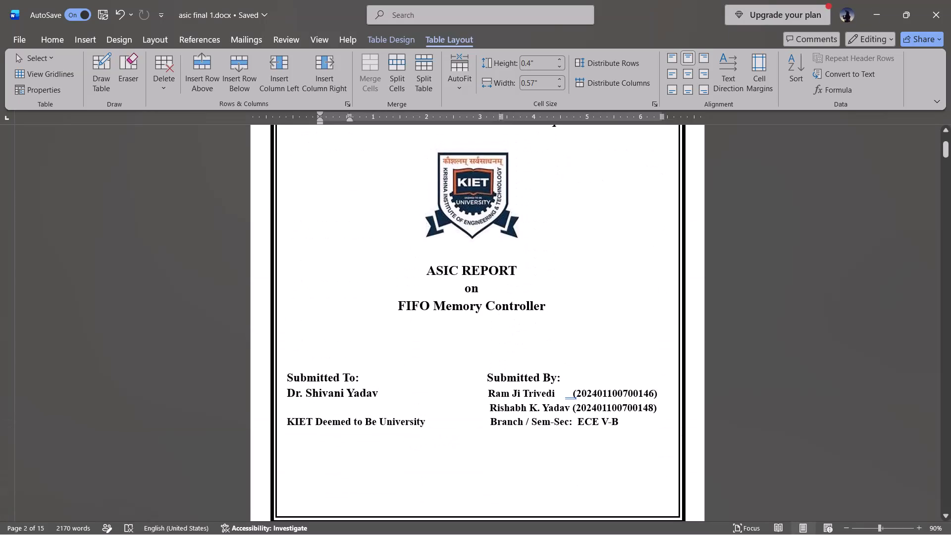
# Add the designation "Assistant Professor" on the blank line beneath the supervisor's name under "Submitted To:".
pyautogui.click(395, 394)
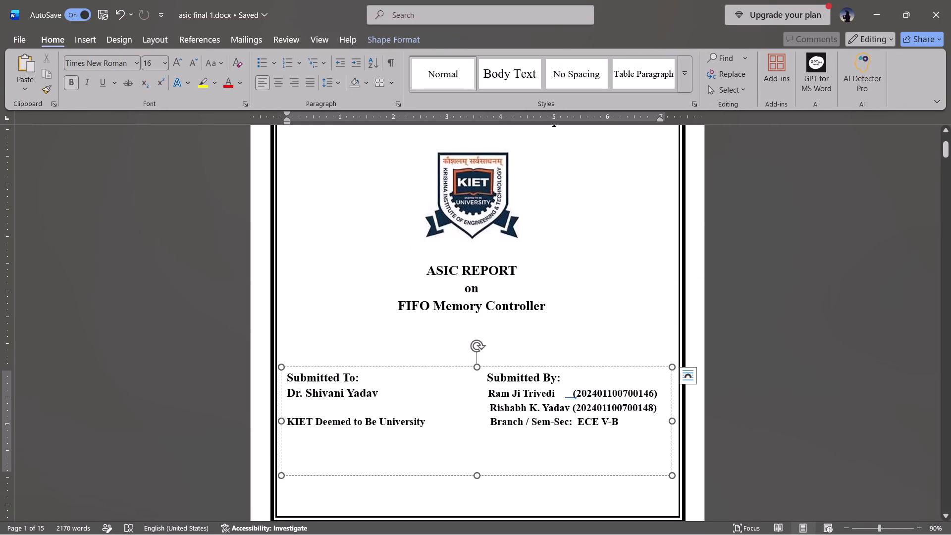
pyautogui.click(303, 408)
pyautogui.press('BackSpace')
pyautogui.press('BackSpace')
pyautogui.press('BackSpace')
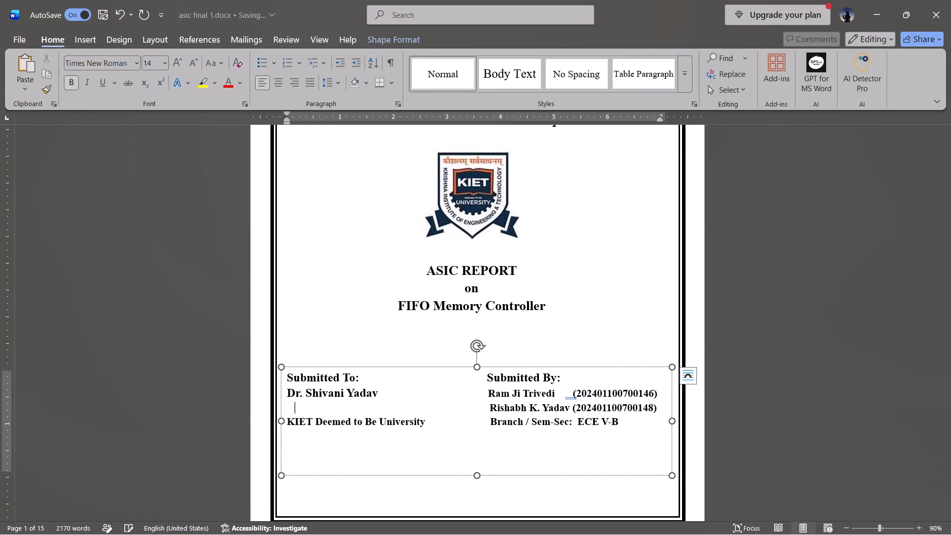
pyautogui.press('BackSpace')
pyautogui.press('BackSpace')
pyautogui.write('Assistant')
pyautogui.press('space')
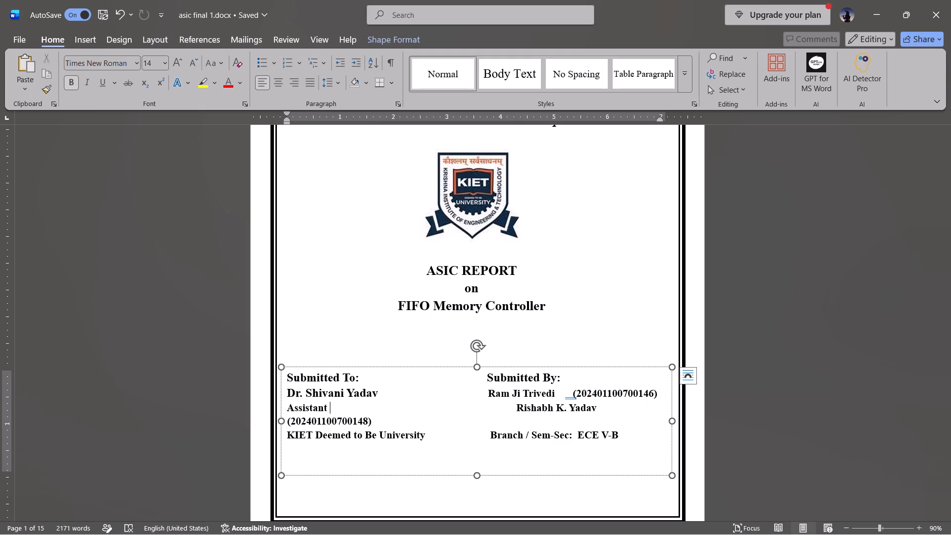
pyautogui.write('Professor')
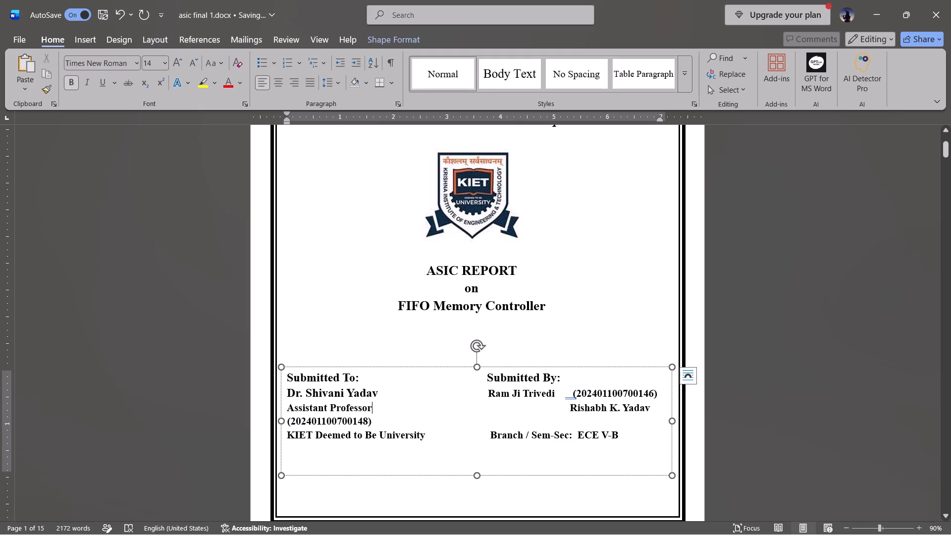
# Adjust the spacing before the second student's name so it lines up again under "Submitted By:" with the roll number on the same line.
pyautogui.click(568, 410)
pyautogui.press('BackSpace')
pyautogui.press('BackSpace')
pyautogui.press('BackSpace')
pyautogui.press('BackSpace')
pyautogui.press('BackSpace')
pyautogui.press('BackSpace')
pyautogui.press('BackSpace')
pyautogui.press('BackSpace')
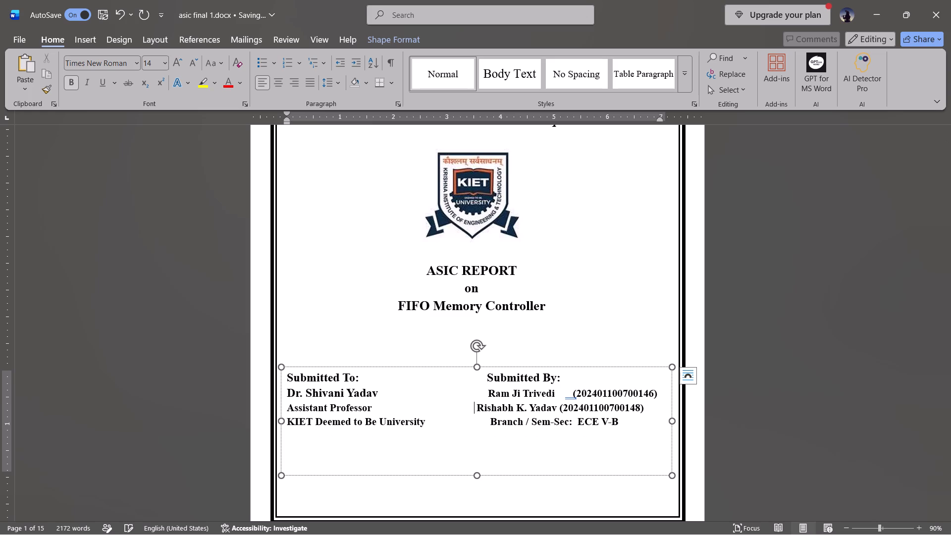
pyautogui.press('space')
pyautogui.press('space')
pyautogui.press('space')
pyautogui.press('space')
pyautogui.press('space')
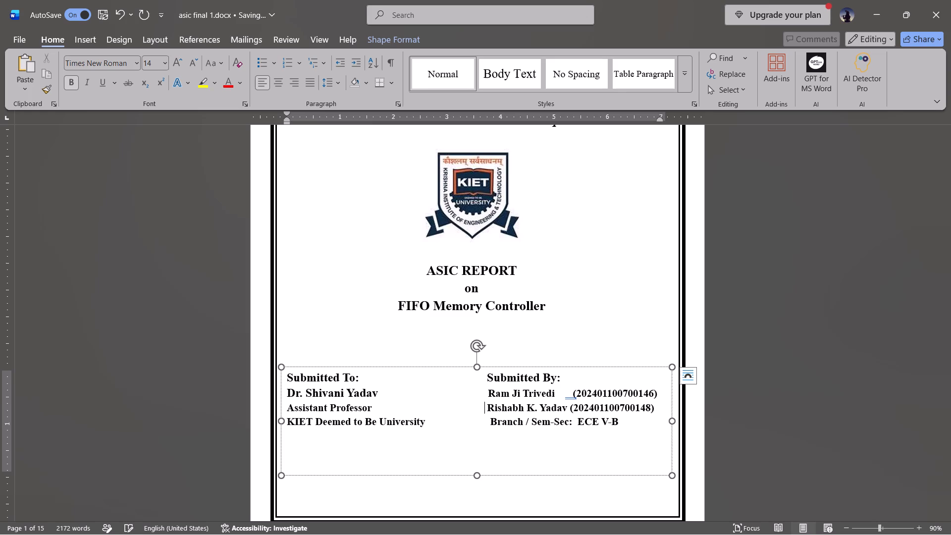
# Insert a blank line between the "Submitted To:" / "Submitted By:" heading row and the names below it.
pyautogui.click(618, 373)
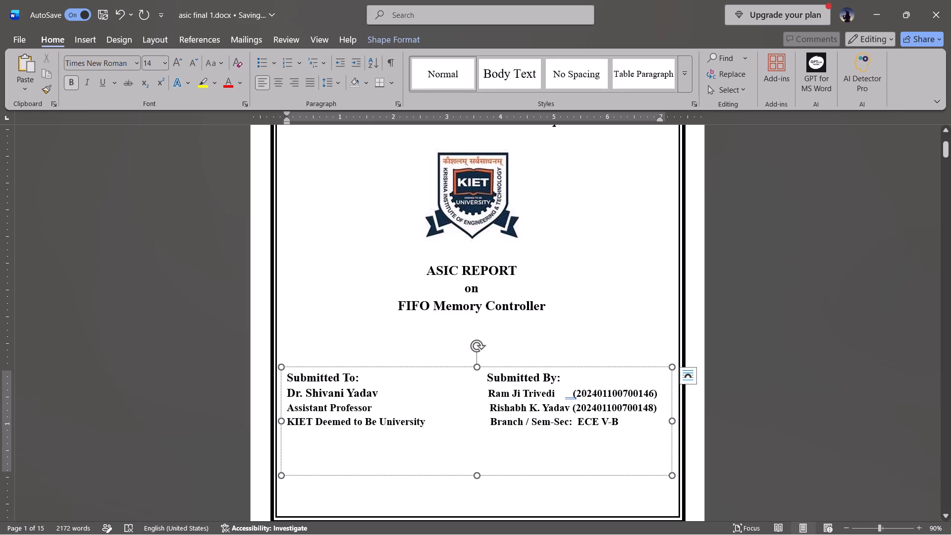
pyautogui.press('Return')
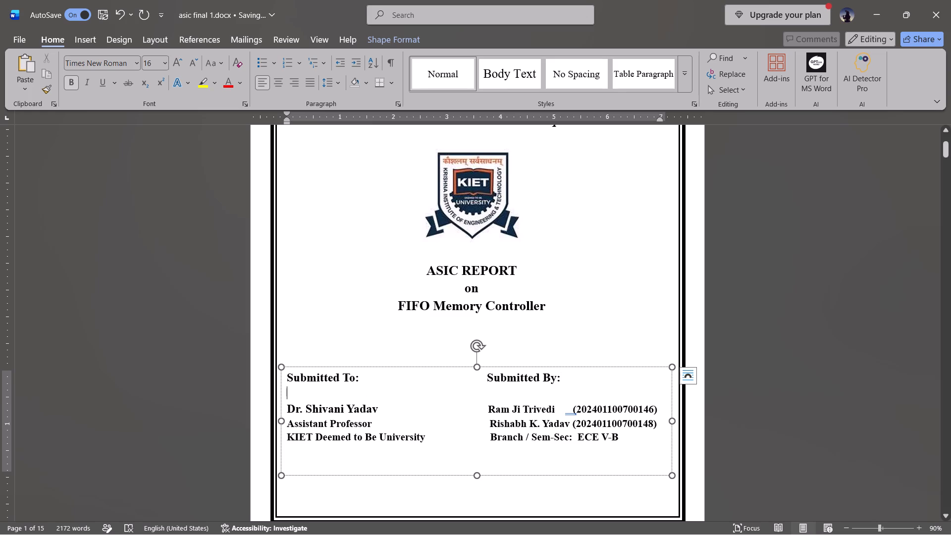
# Remove a leading space before the second student's name and the Branch line, add one before the second roll number, and save.
pyautogui.click(489, 425)
pyautogui.press('BackSpace')
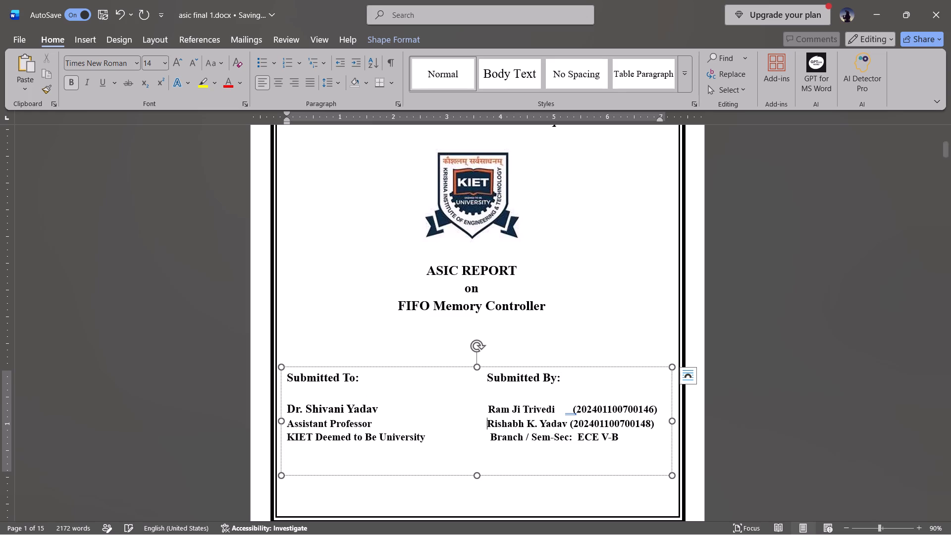
pyautogui.click(491, 439)
pyautogui.press('BackSpace')
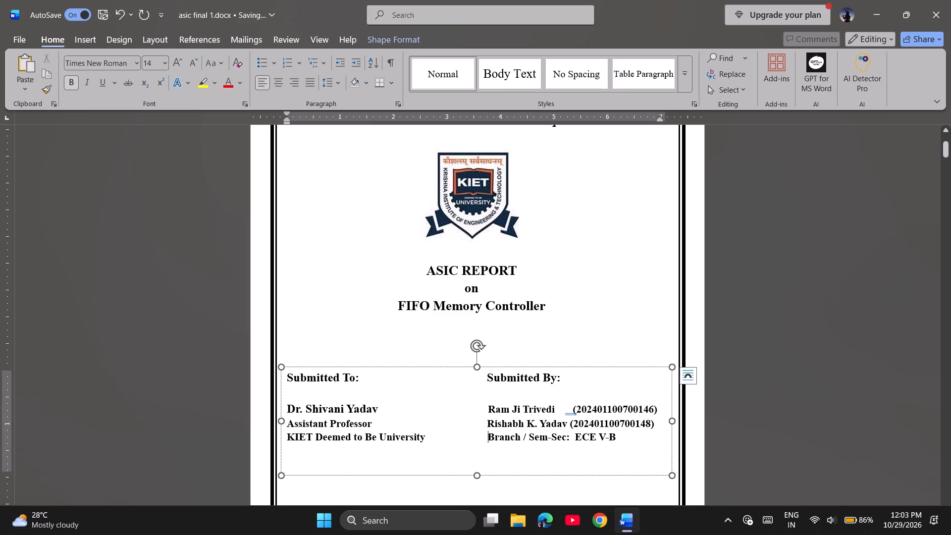
pyautogui.click(568, 424)
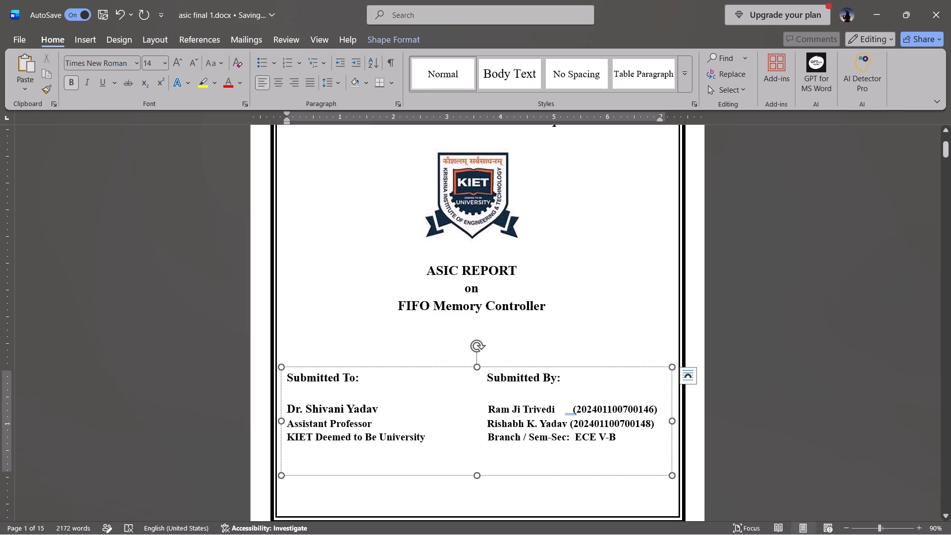
pyautogui.press('space')
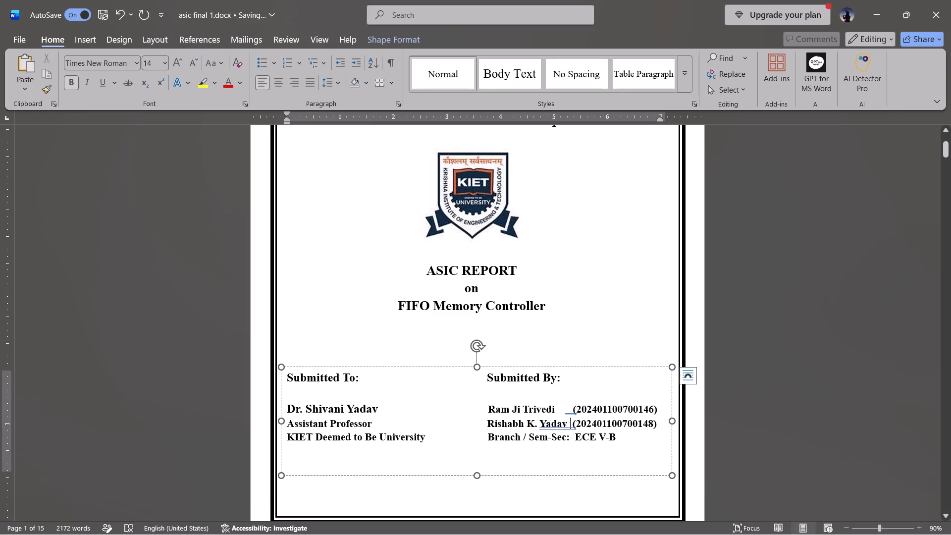
pyautogui.click(380, 425)
pyautogui.hotkey('ctrl', 's')
# Review the contents table's page numbers against the footer numbers on the Introduction, RTL Code and Testbench pages.
pyautogui.scroll(1, 444, 337)
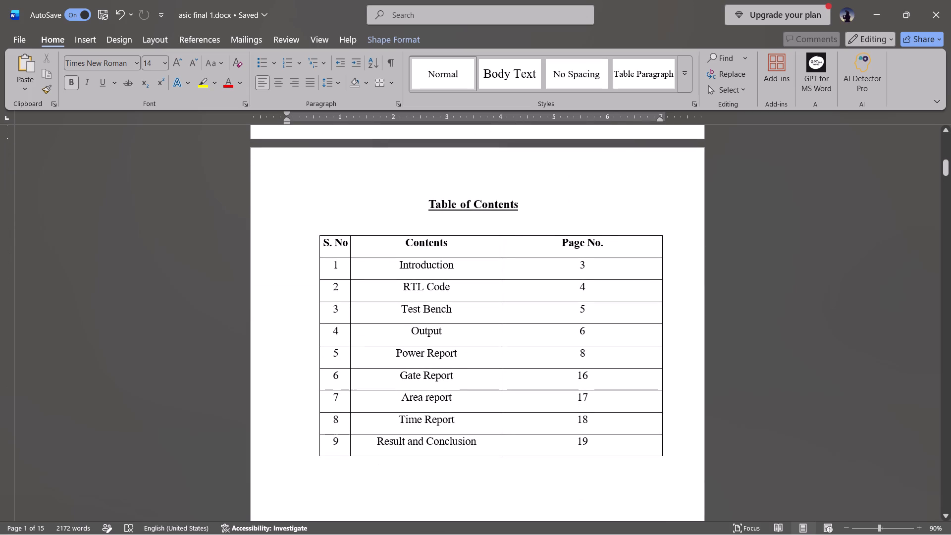
pyautogui.moveTo(444, 337); pyautogui.dragTo(528, 294)
pyautogui.click(528, 294)
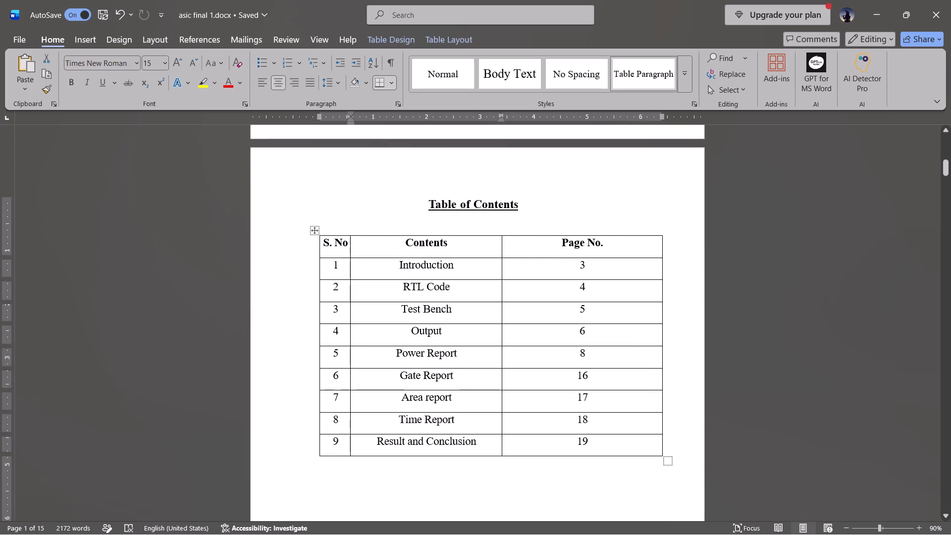
pyautogui.scroll(-1, 528, 294)
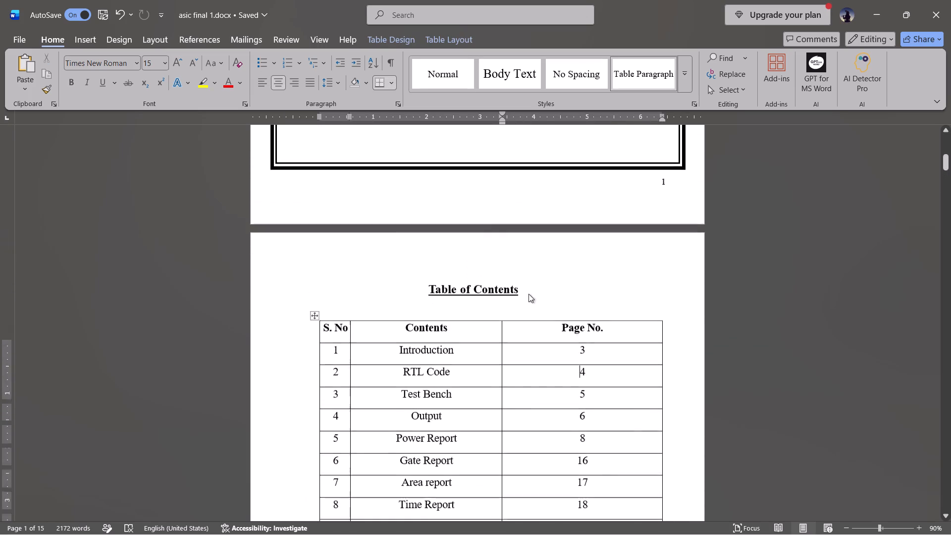
pyautogui.scroll(-1, 528, 294)
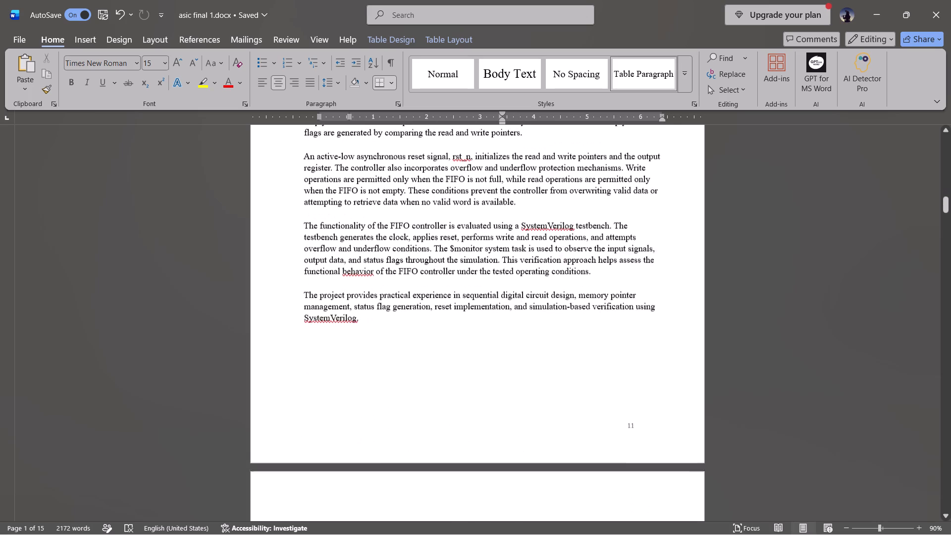
pyautogui.scroll(-3, 528, 294)
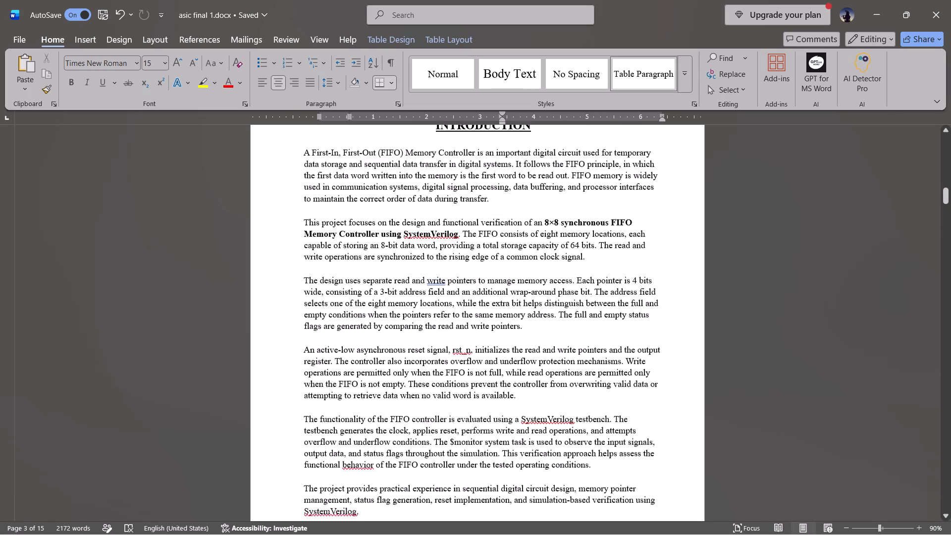
pyautogui.scroll(-1, 528, 294)
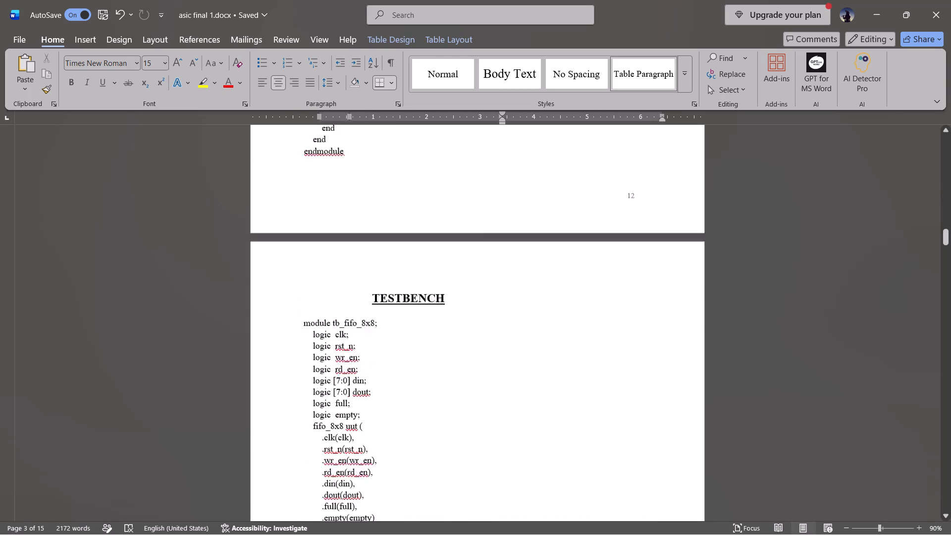
pyautogui.scroll(-1, 528, 294)
pyautogui.click(630, 280)
pyautogui.scroll(2, 587, 267)
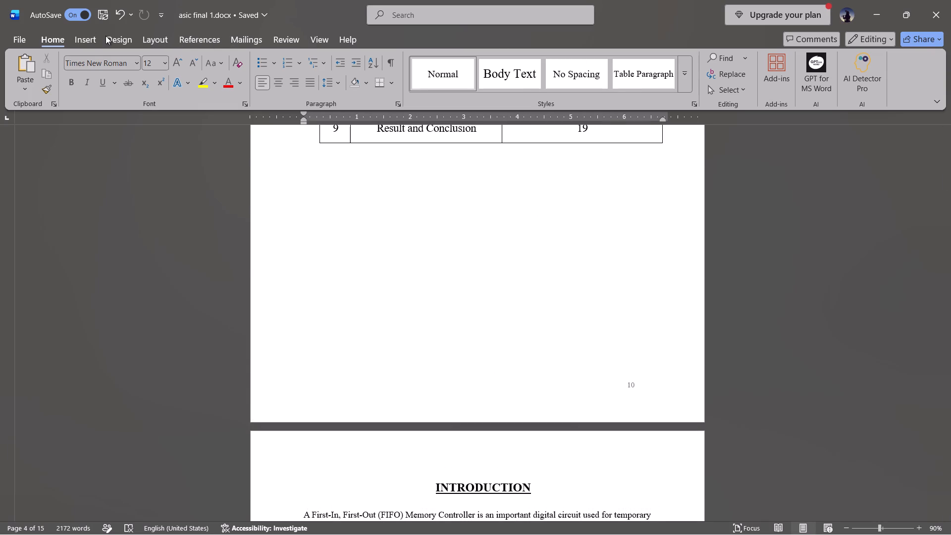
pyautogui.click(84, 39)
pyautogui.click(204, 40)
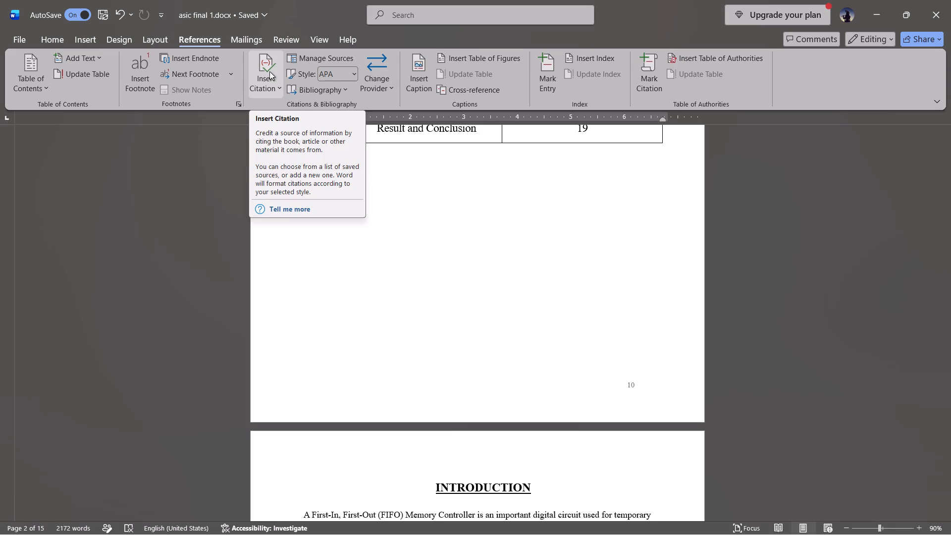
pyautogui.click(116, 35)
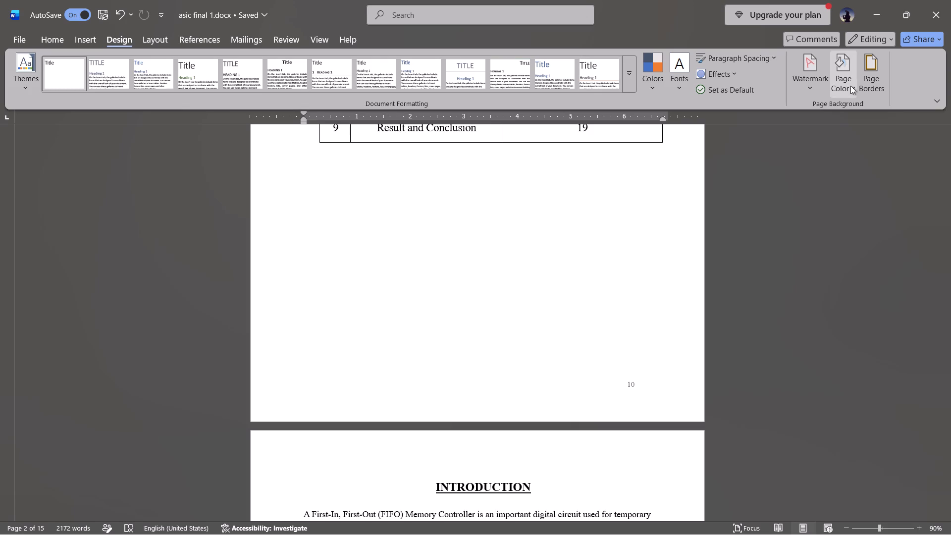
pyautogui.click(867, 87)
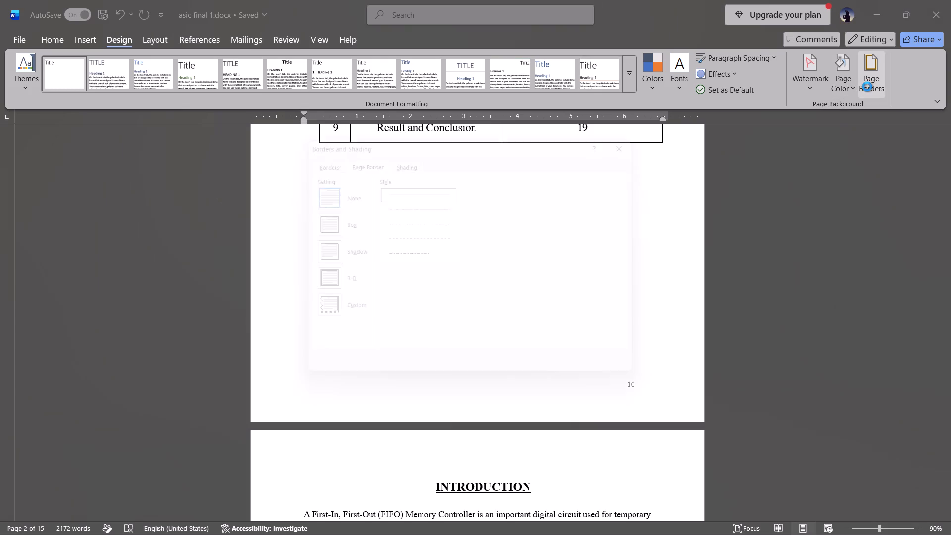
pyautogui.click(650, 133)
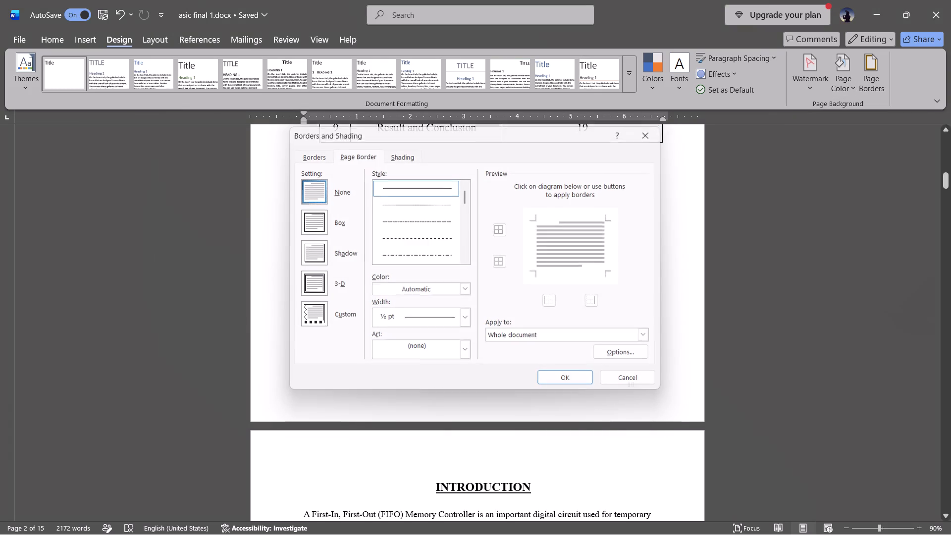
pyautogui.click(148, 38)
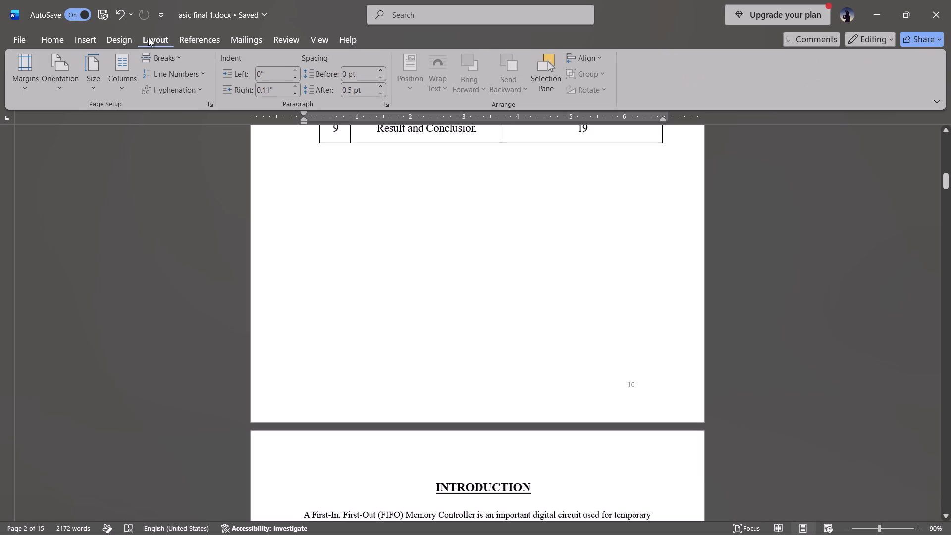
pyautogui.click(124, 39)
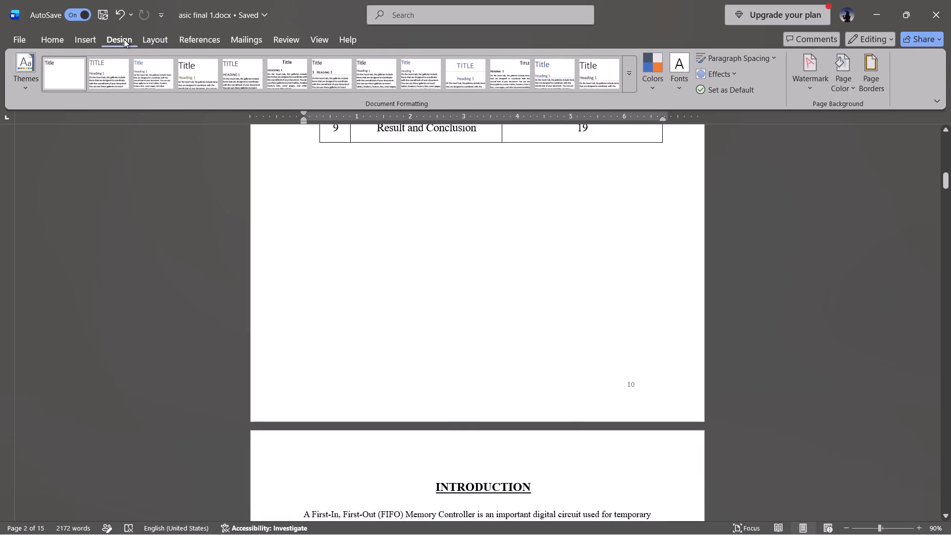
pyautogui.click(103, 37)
# Insert page numbers at the bottom of the page in the Plain Number 3 style.
pyautogui.click(87, 39)
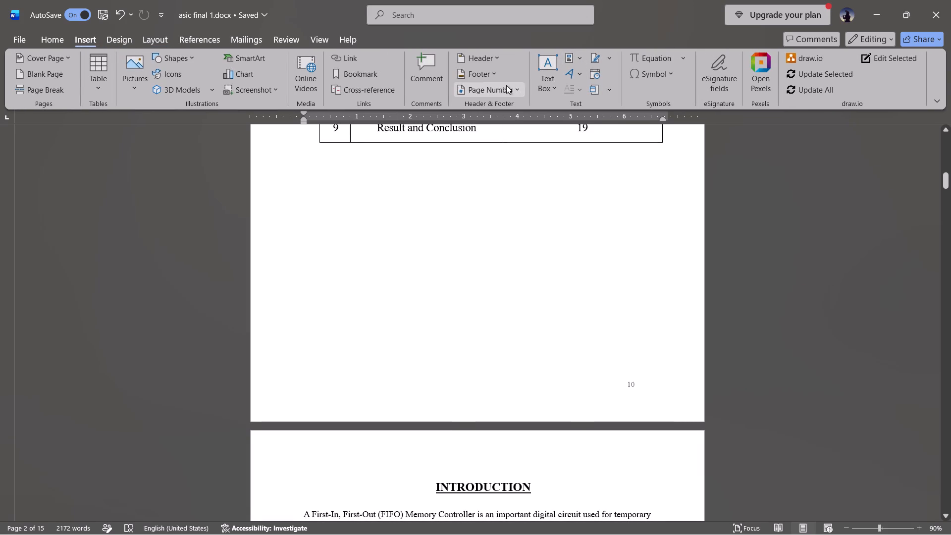
pyautogui.click(511, 85)
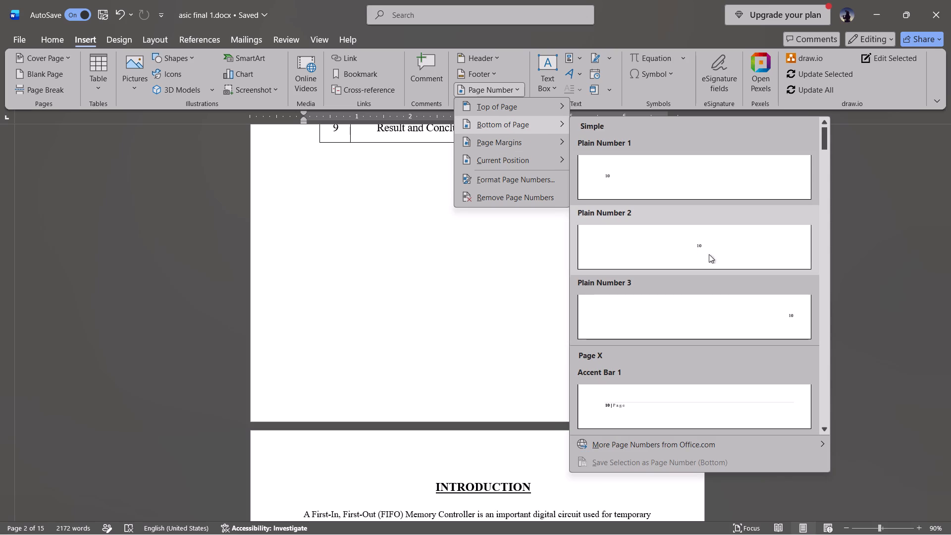
pyautogui.click(734, 314)
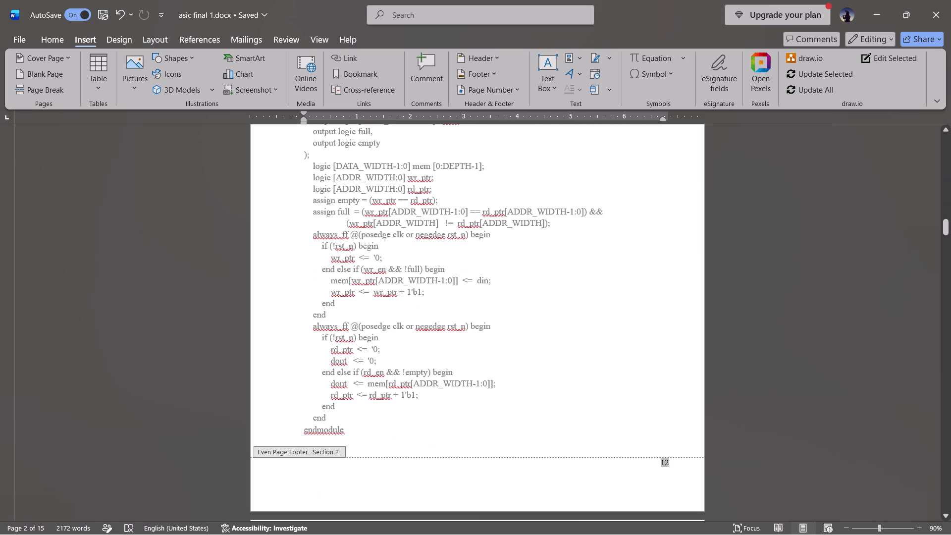
# Check the footer page numbers from the cover page through to the last page and leave footer editing.
pyautogui.scroll(1, 634, 345)
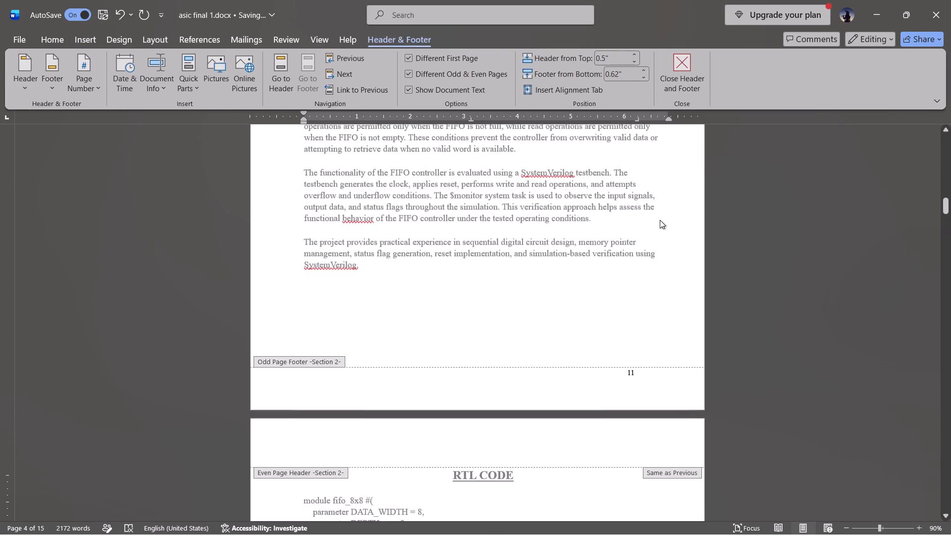
pyautogui.scroll(1, 693, 238)
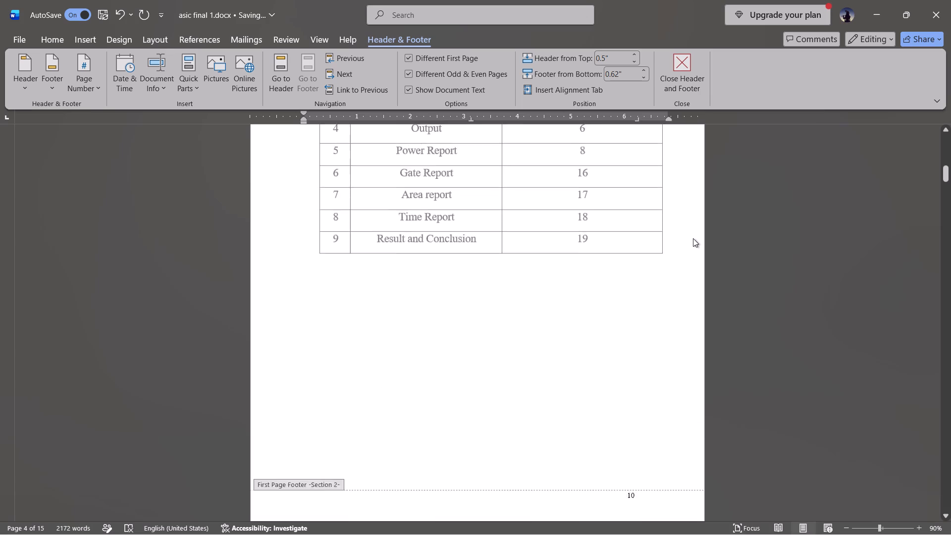
pyautogui.scroll(1, 693, 238)
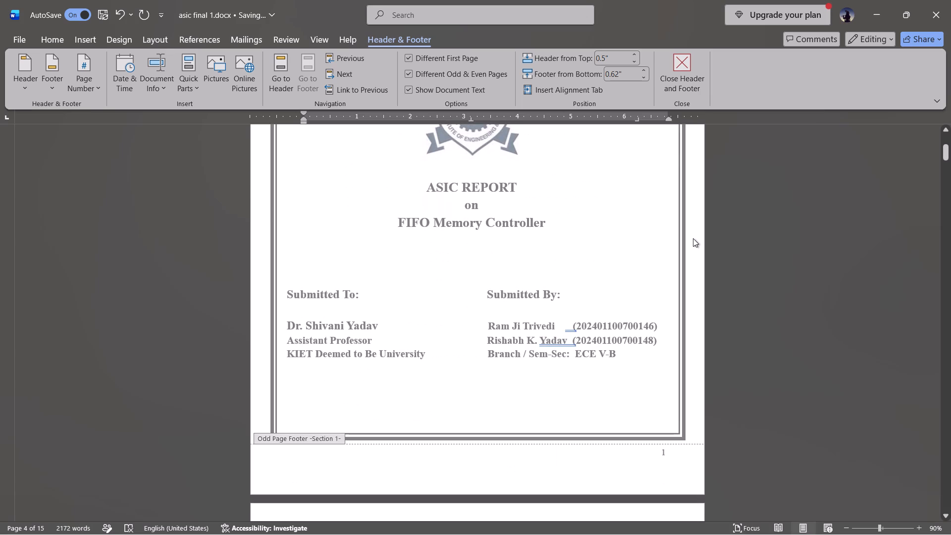
pyautogui.scroll(-1, 769, 261)
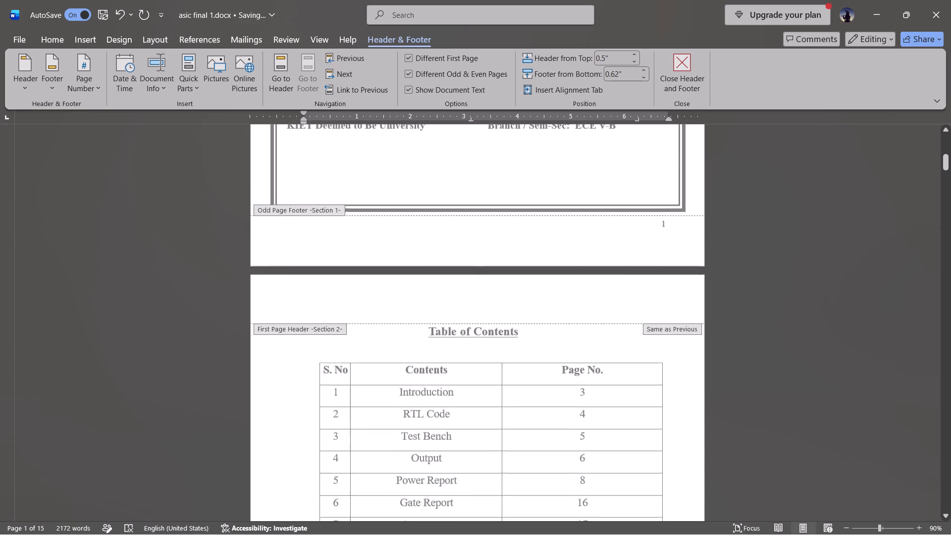
pyautogui.scroll(-1, 769, 261)
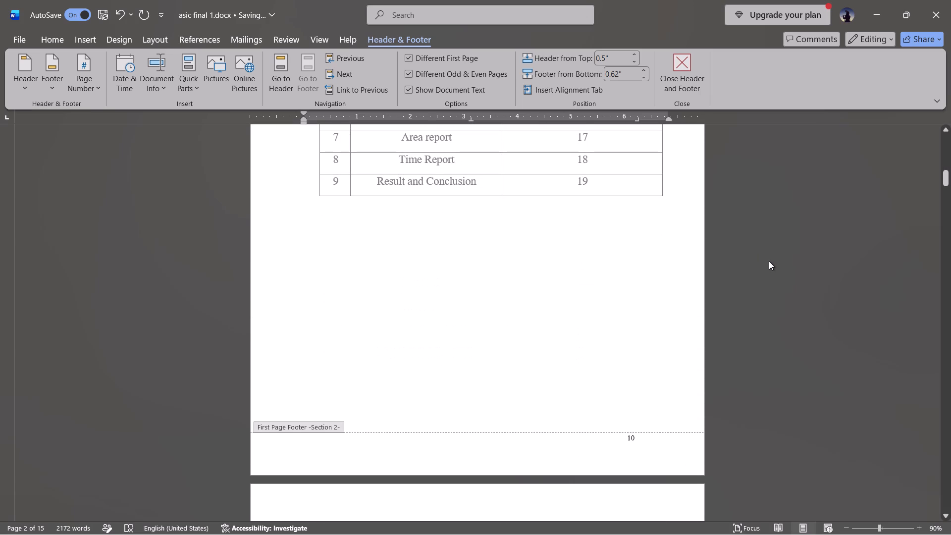
pyautogui.scroll(1, 769, 261)
pyautogui.scroll(-1, 769, 261)
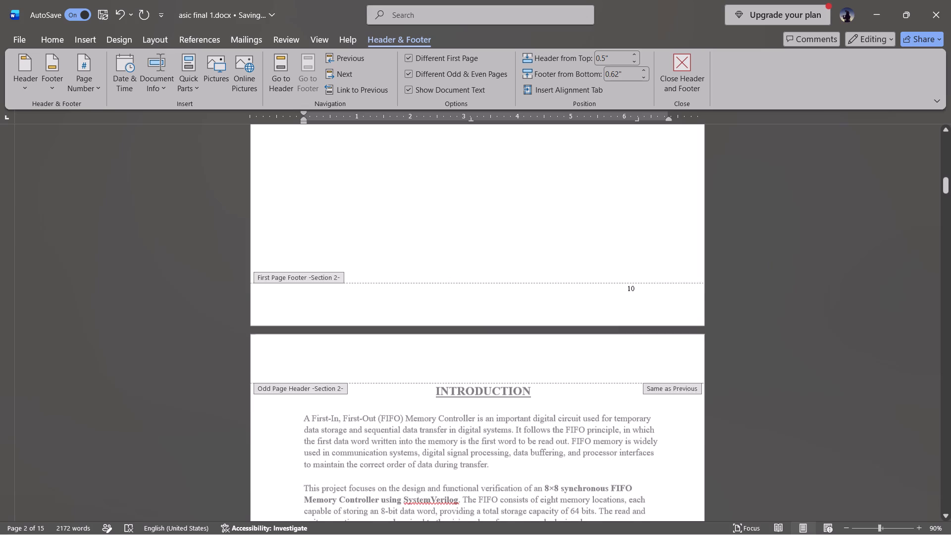
pyautogui.scroll(-1, 769, 261)
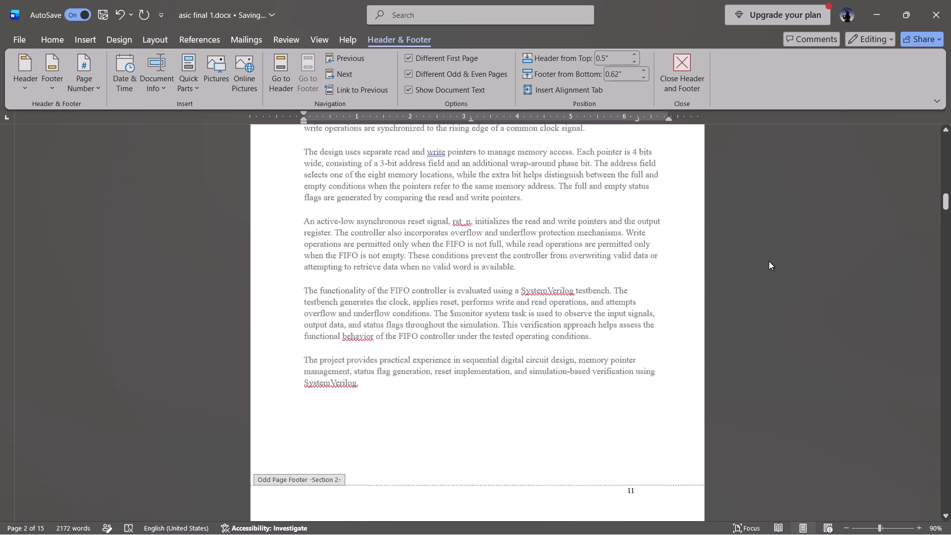
pyautogui.scroll(-2, 769, 261)
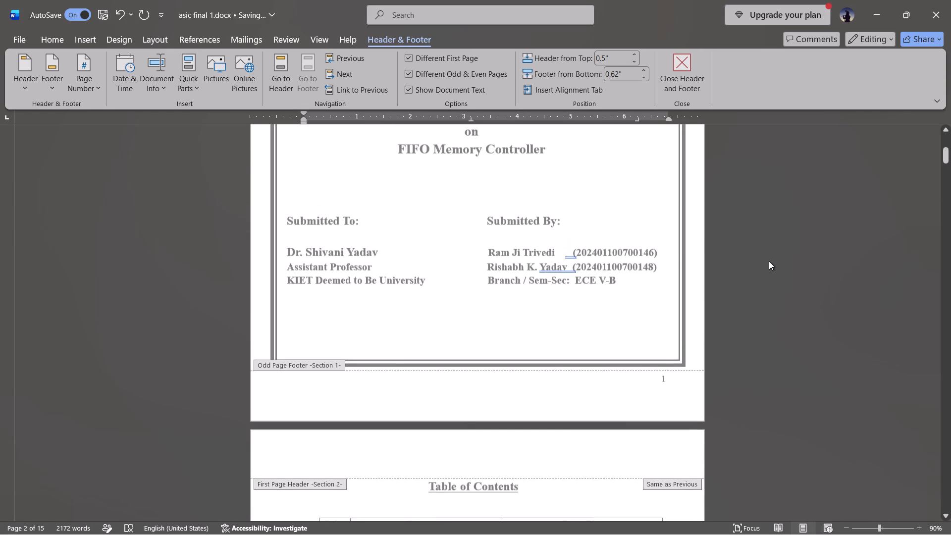
pyautogui.scroll(-1, 769, 261)
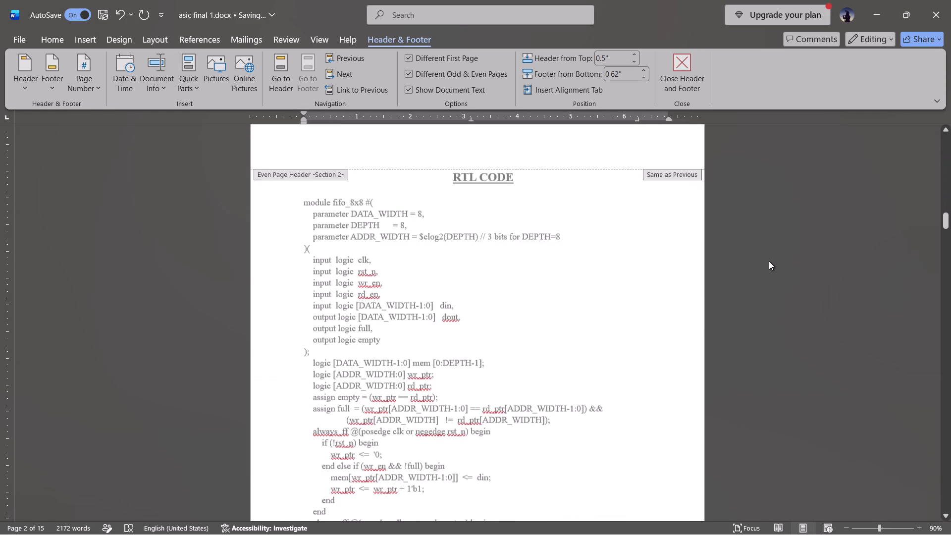
pyautogui.scroll(-2, 769, 261)
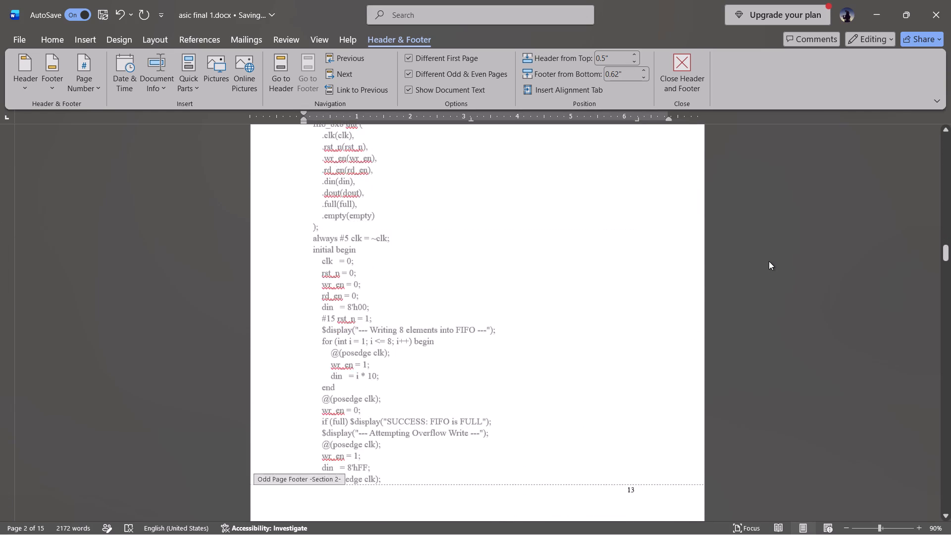
pyautogui.scroll(-2, 769, 261)
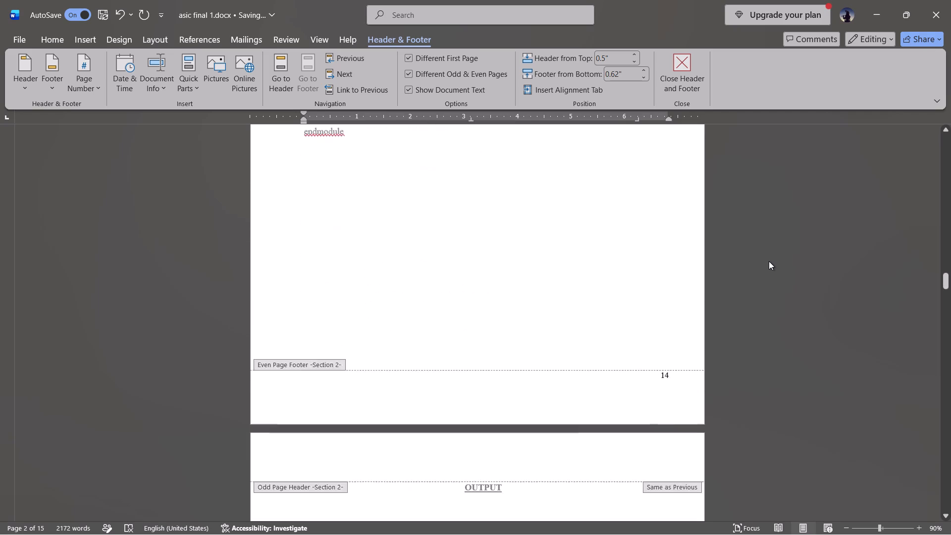
pyautogui.scroll(-2, 769, 261)
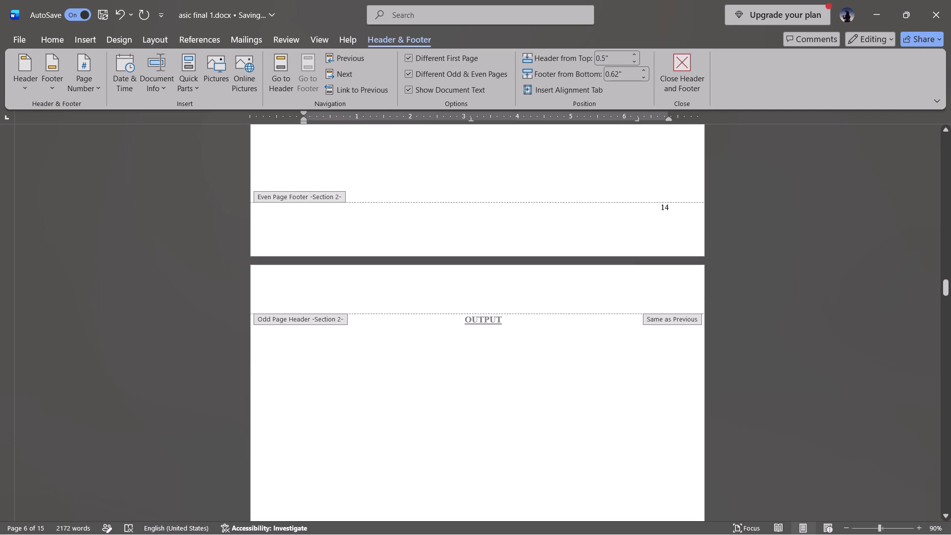
pyautogui.scroll(-1, 769, 261)
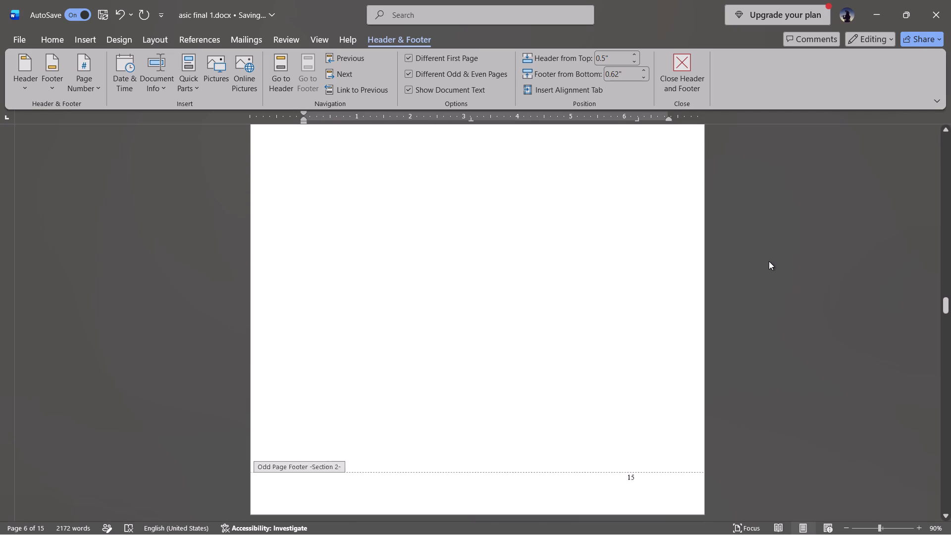
pyautogui.scroll(-2, 769, 261)
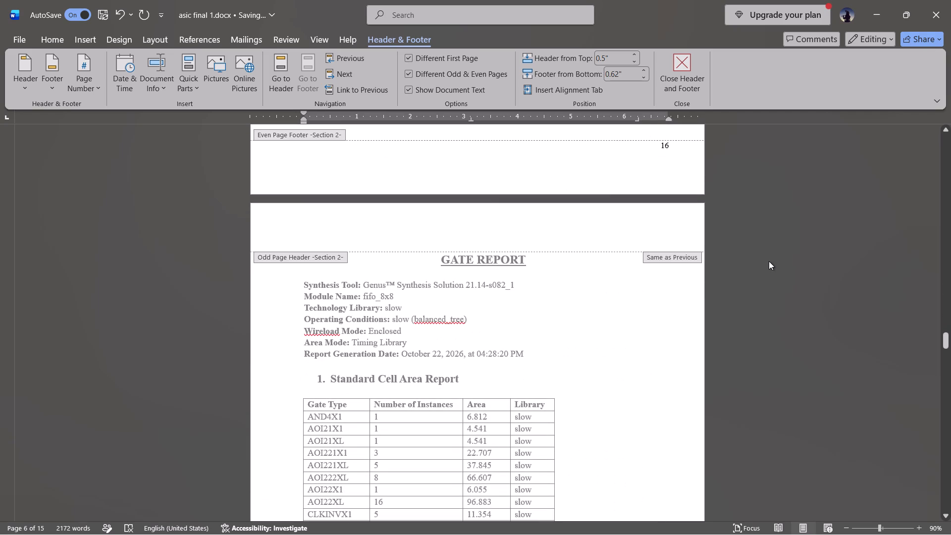
pyautogui.scroll(-1, 769, 261)
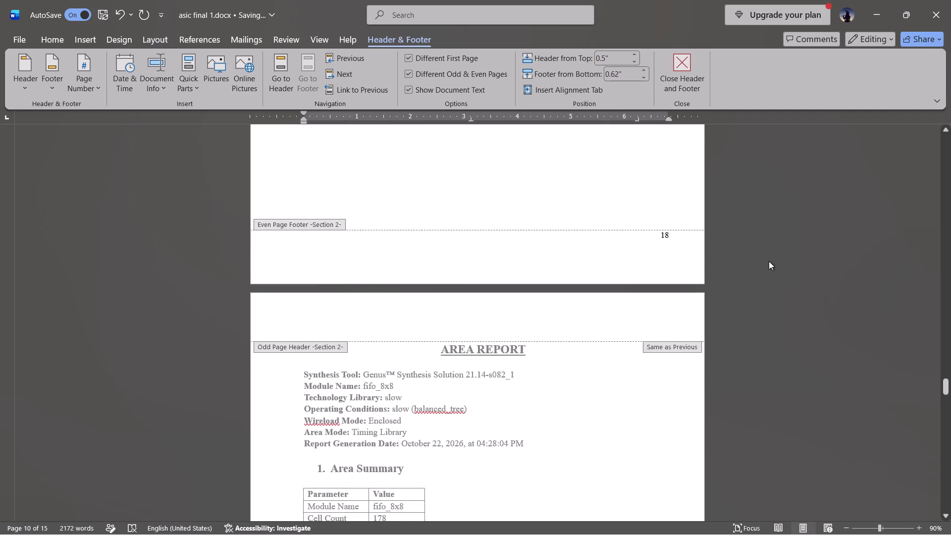
pyautogui.scroll(-1, 769, 261)
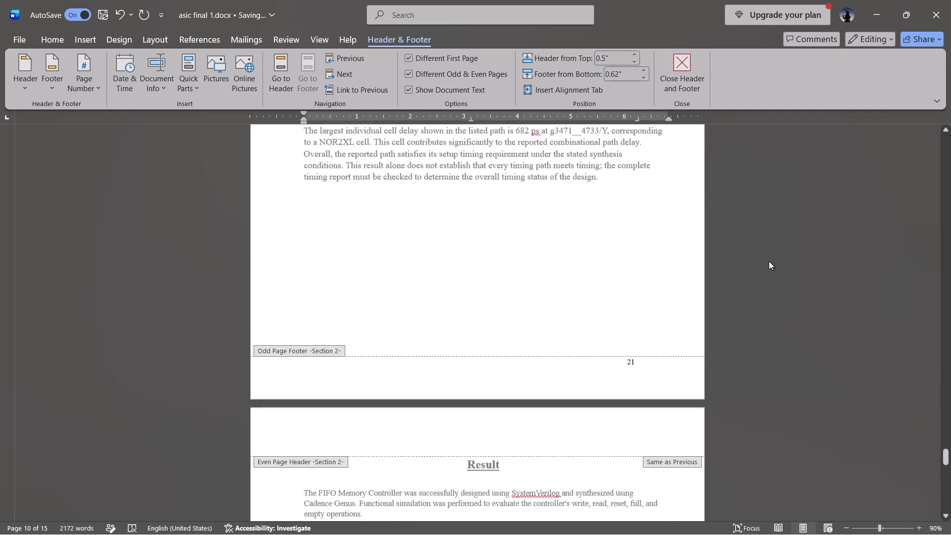
pyautogui.scroll(-1, 769, 261)
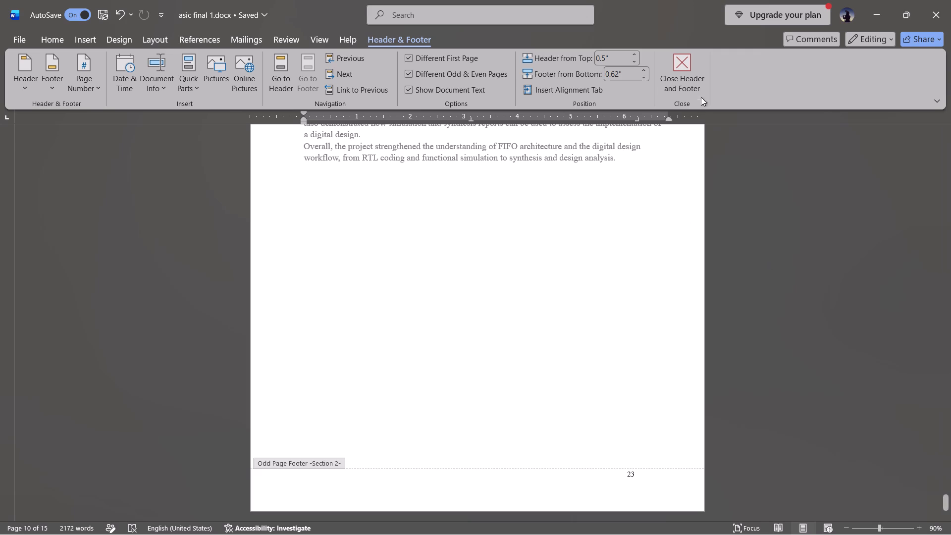
pyautogui.click(684, 72)
# Draw a rectangle about 0.32" wide and 0.23" high over the footer number 10 on the contents page.
pyautogui.scroll(1, 644, 360)
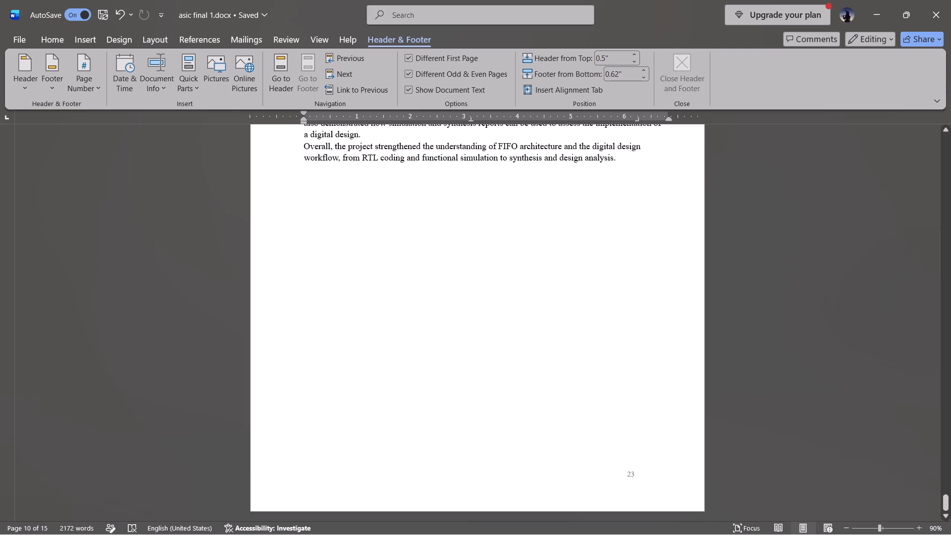
pyautogui.scroll(2, 644, 360)
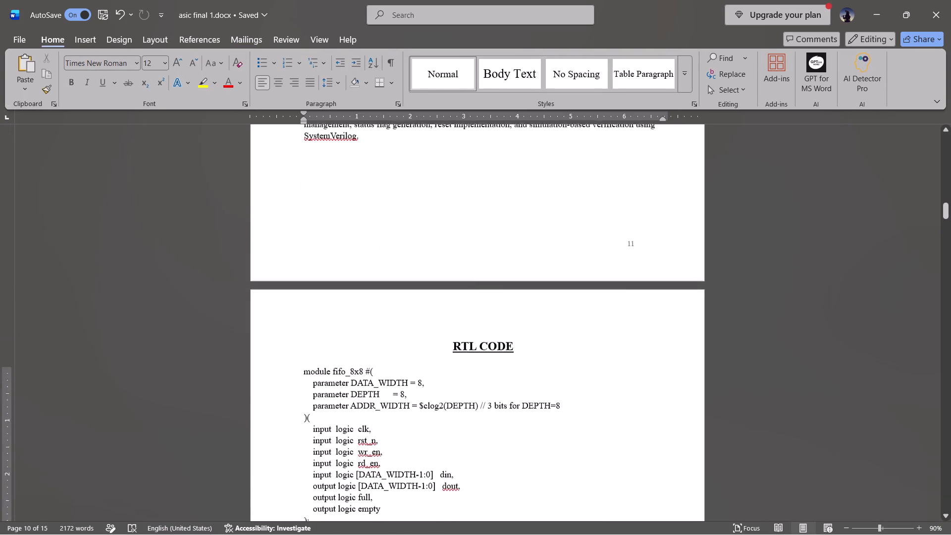
pyautogui.scroll(2, 644, 360)
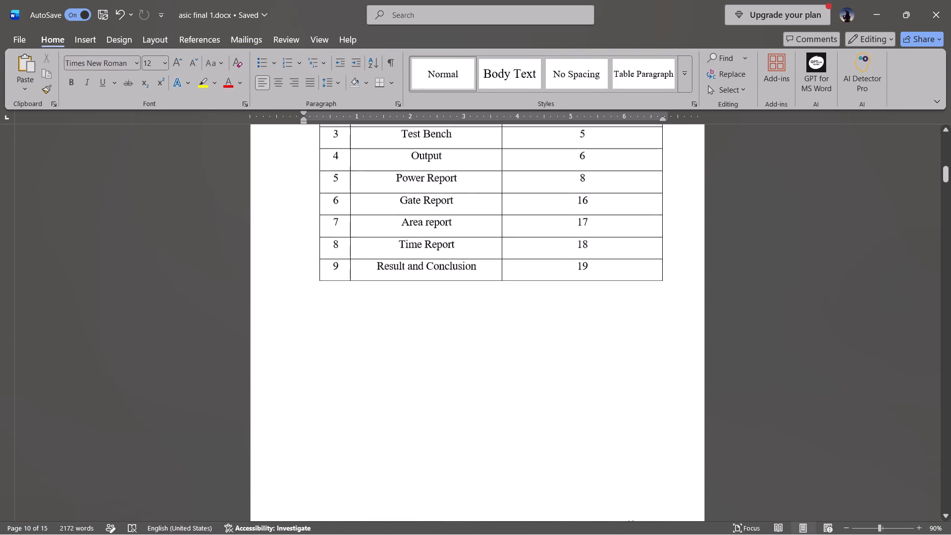
pyautogui.scroll(4, 644, 360)
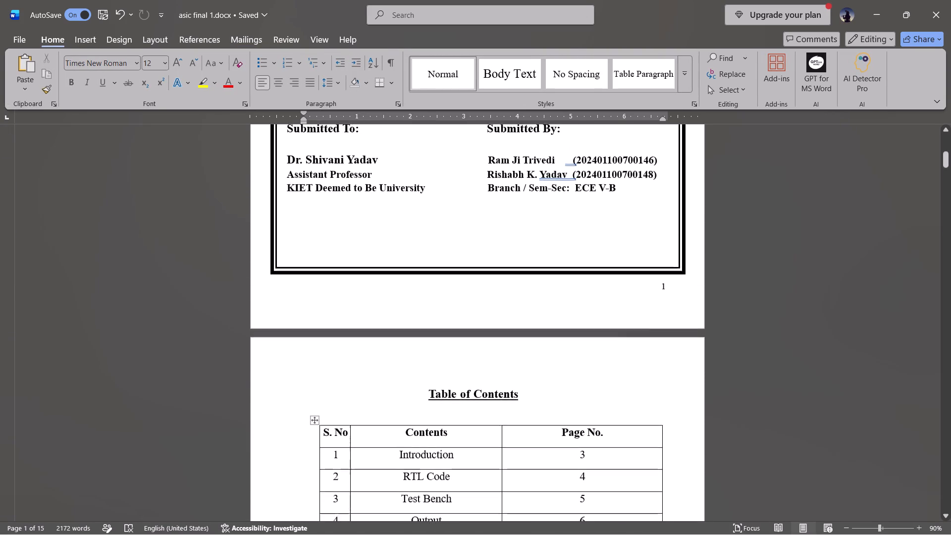
pyautogui.scroll(1, 644, 360)
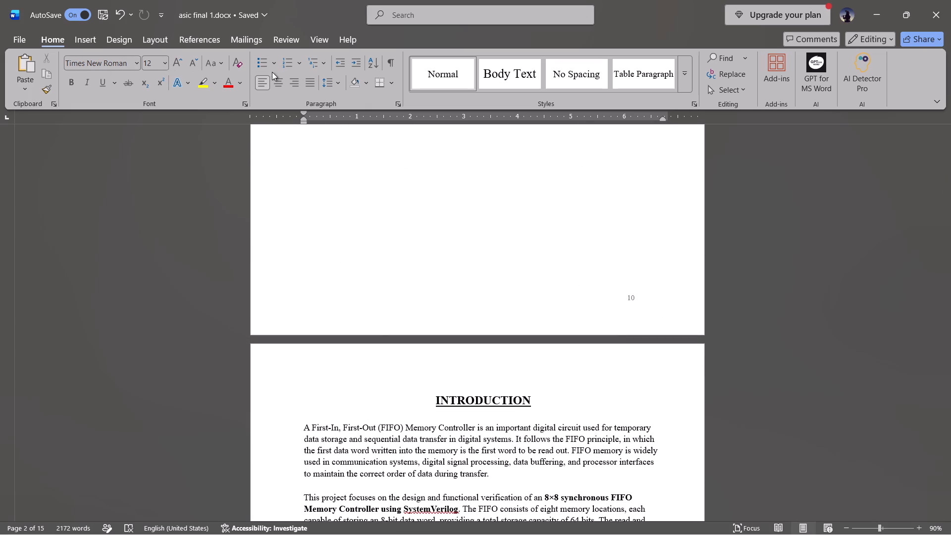
pyautogui.click(86, 41)
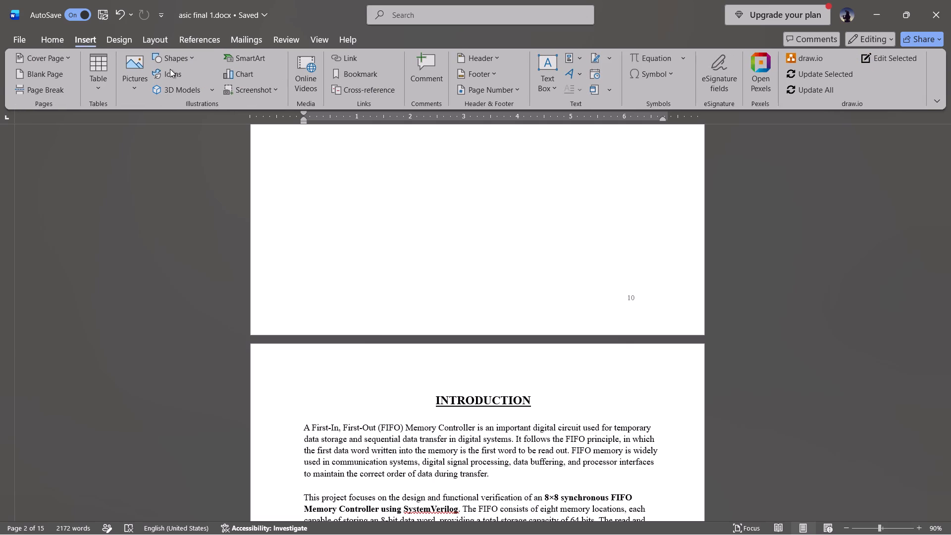
pyautogui.click(127, 91)
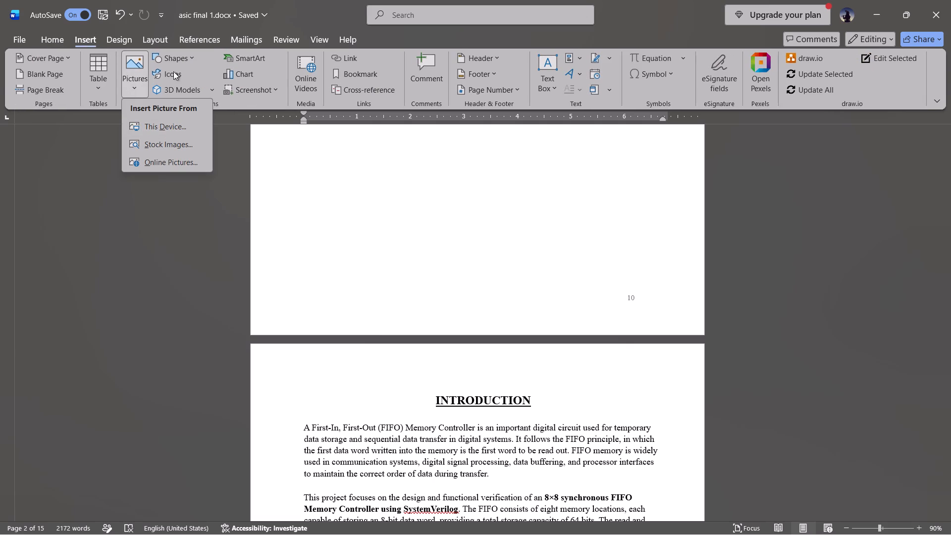
pyautogui.doubleClick(176, 58)
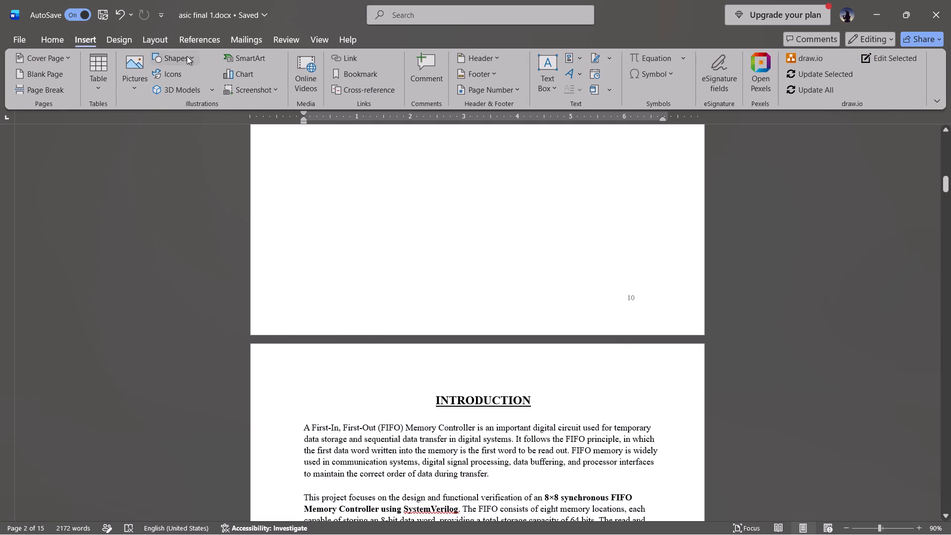
pyautogui.click(187, 56)
pyautogui.click(204, 94)
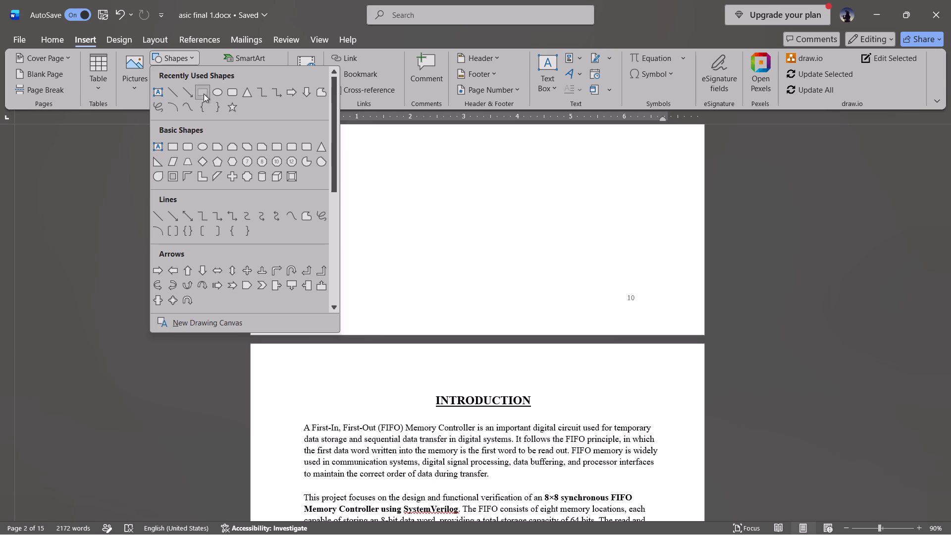
pyautogui.moveTo(623, 292); pyautogui.dragTo(639, 305)
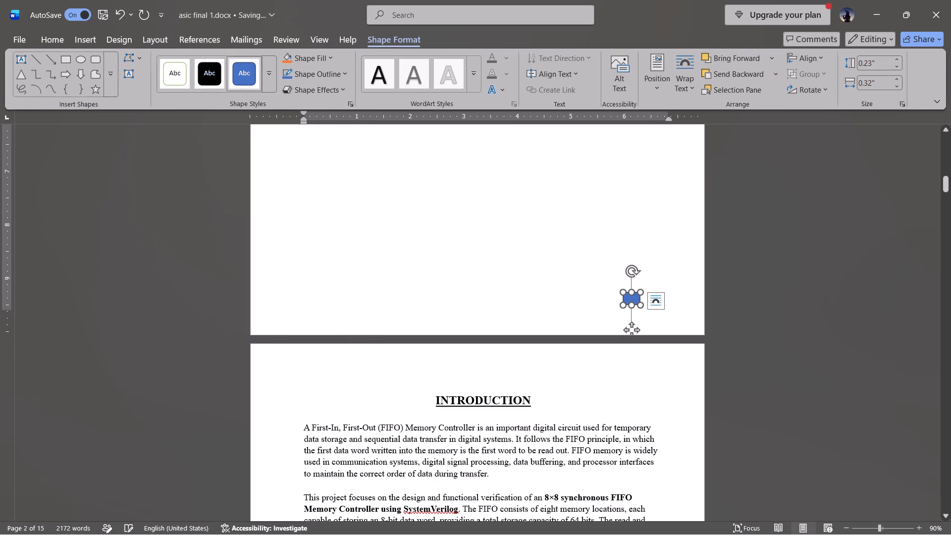
# Add the number 1 inside the rectangle and enlarge it to about 0.34" wide by 0.27" high.
pyautogui.rightClick(633, 296)
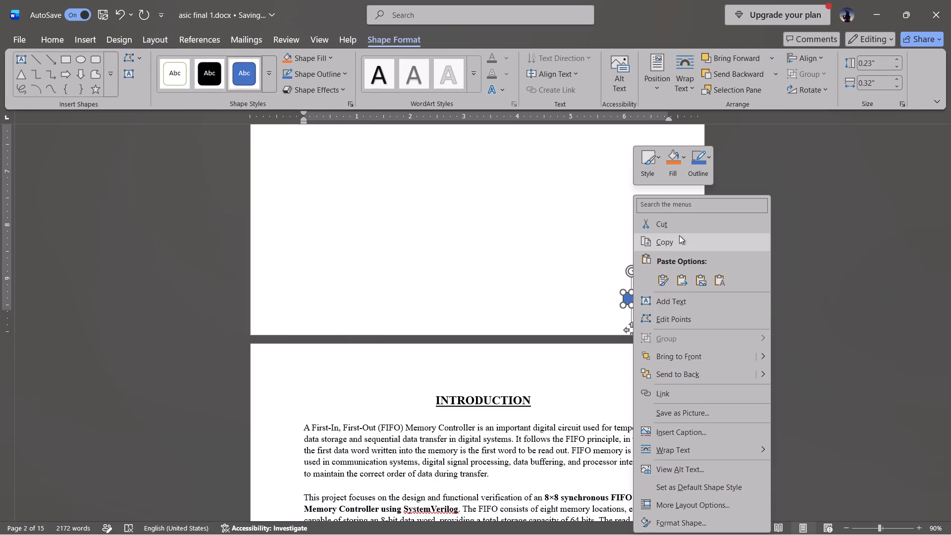
pyautogui.click(674, 298)
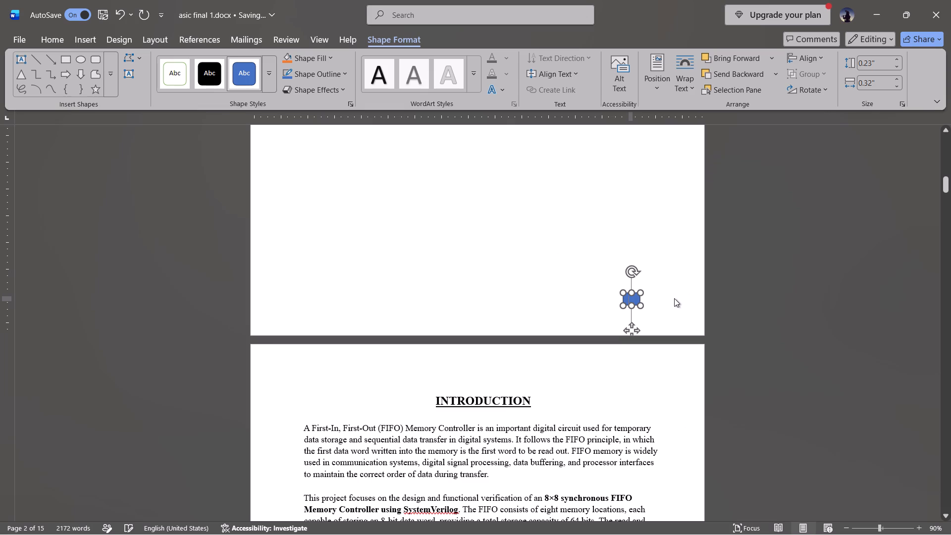
pyautogui.write('1.')
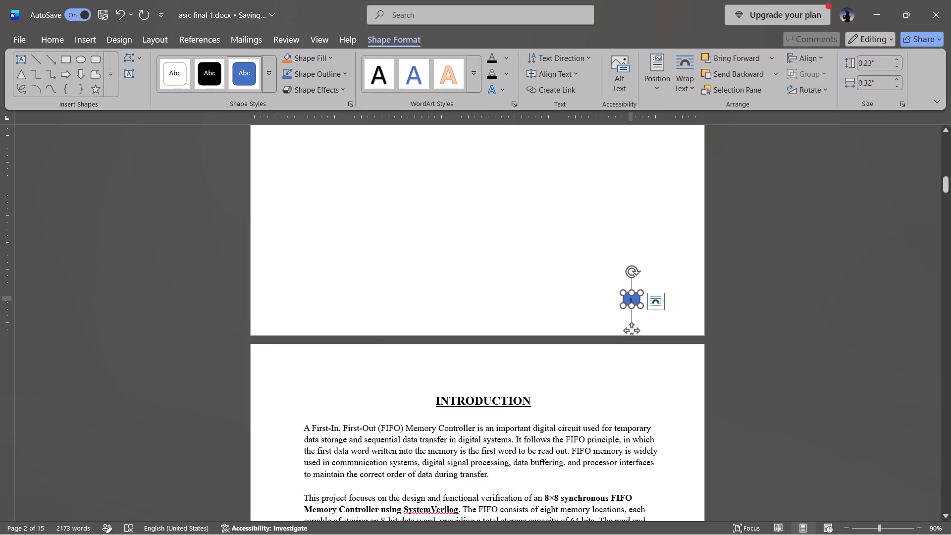
pyautogui.click(641, 306)
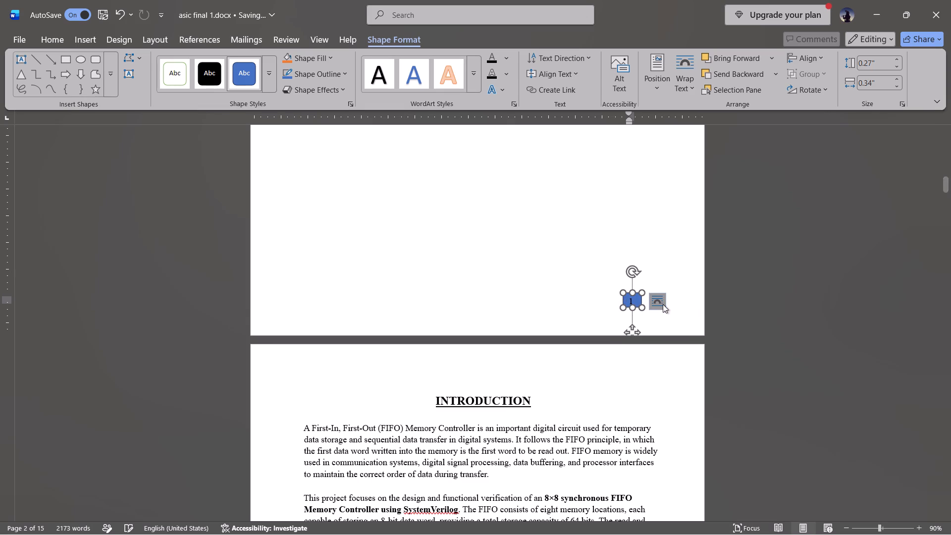
# Apply the white-filled preset style with black text to the numbered rectangle and make its outline white.
pyautogui.click(178, 72)
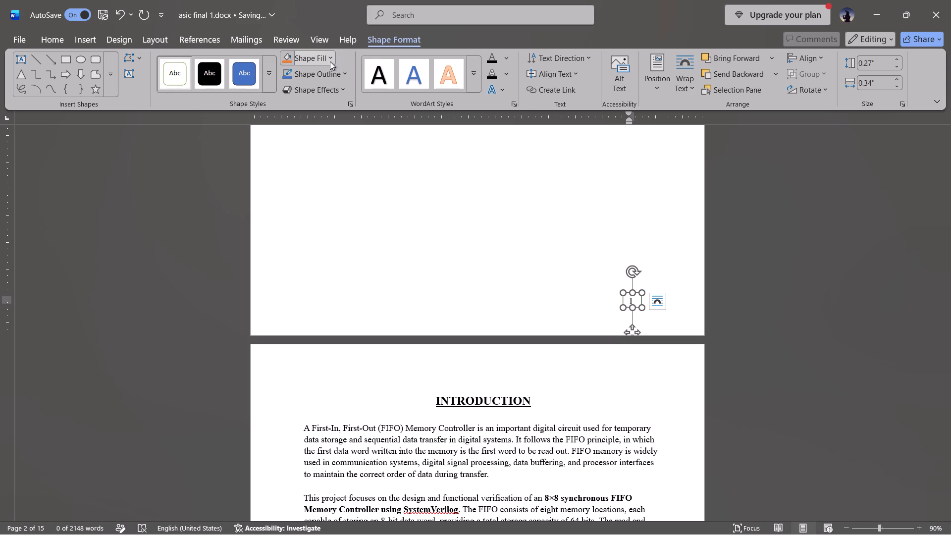
pyautogui.click(346, 72)
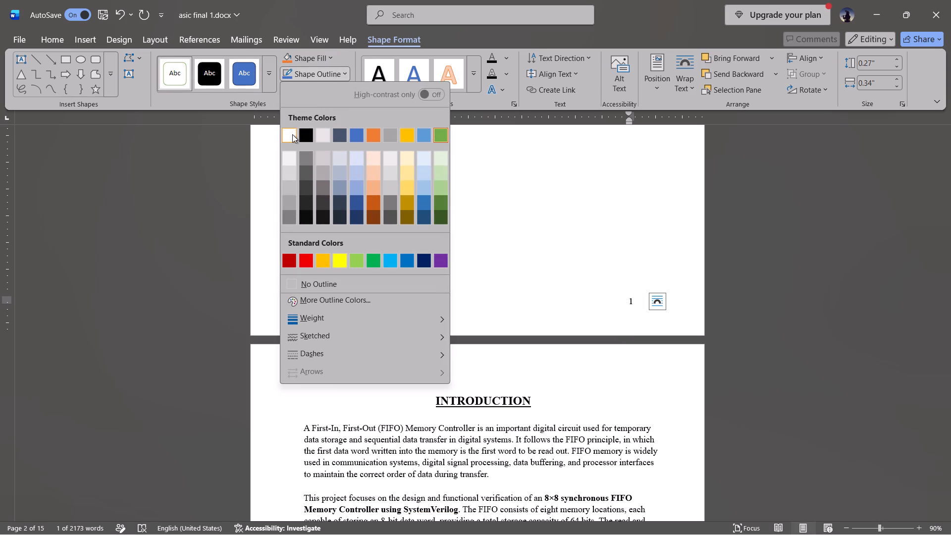
pyautogui.click(292, 134)
pyautogui.click(541, 267)
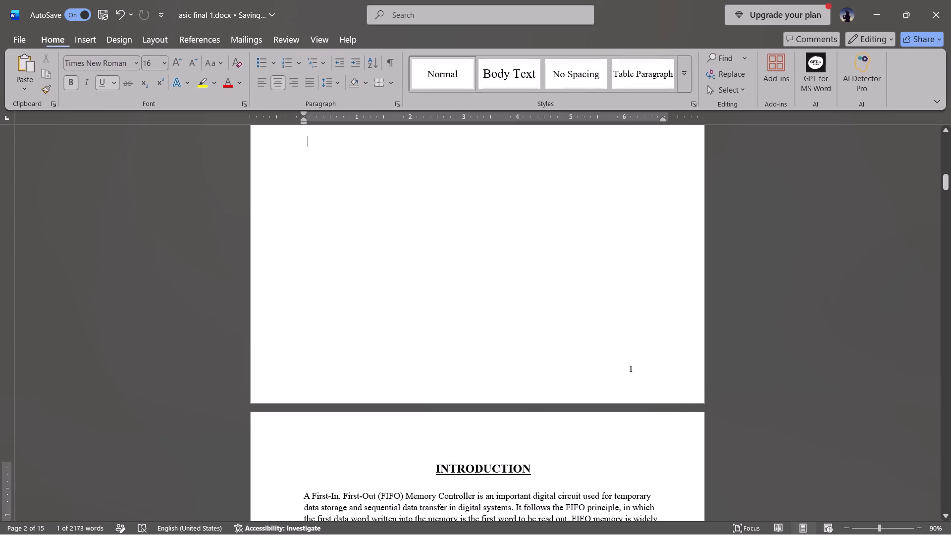
# Nudge the white page number box on the contents page slightly and recolour its number 1 gray.
pyautogui.click(632, 371)
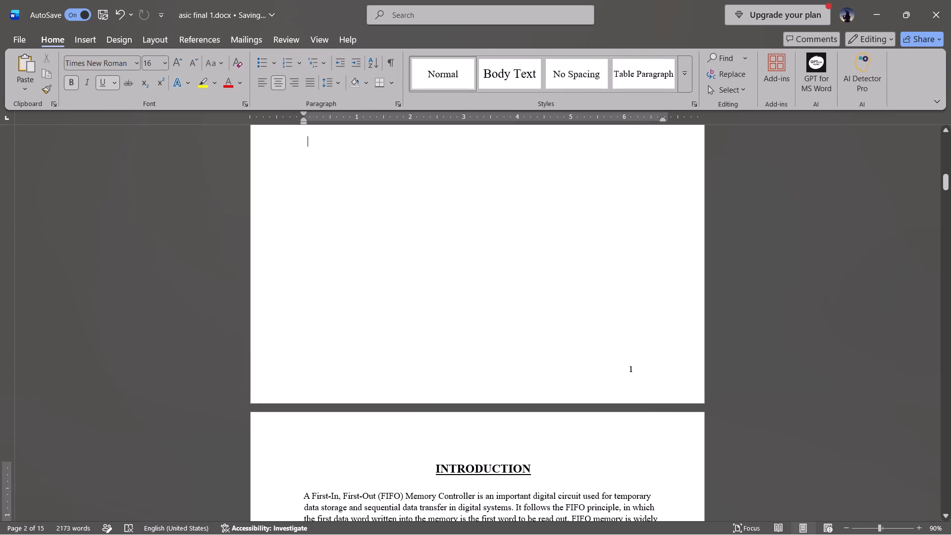
pyautogui.click(629, 367)
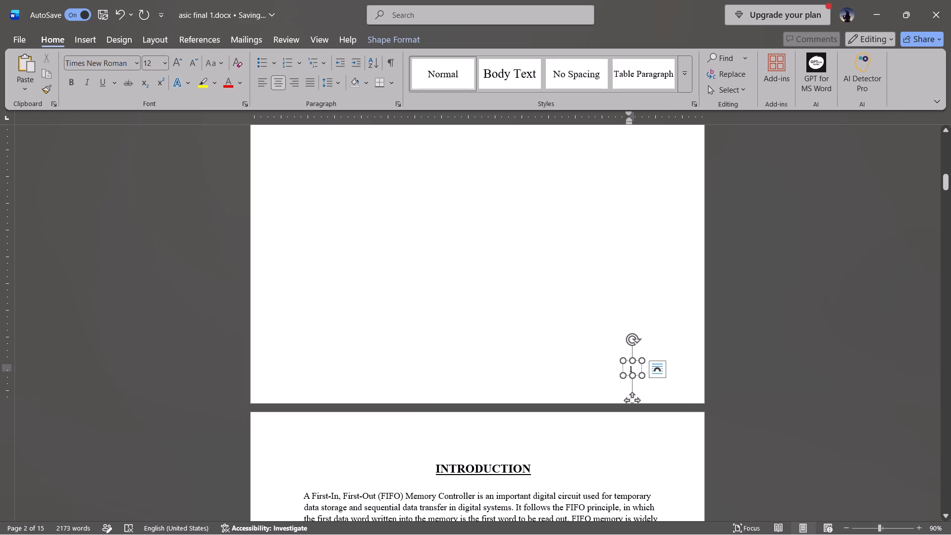
pyautogui.click(633, 399)
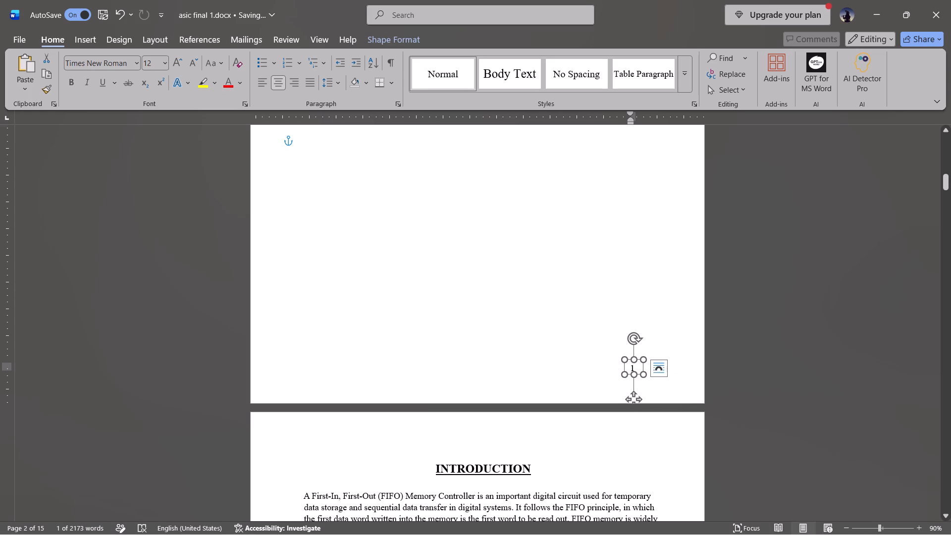
pyautogui.moveTo(636, 368); pyautogui.dragTo(624, 367)
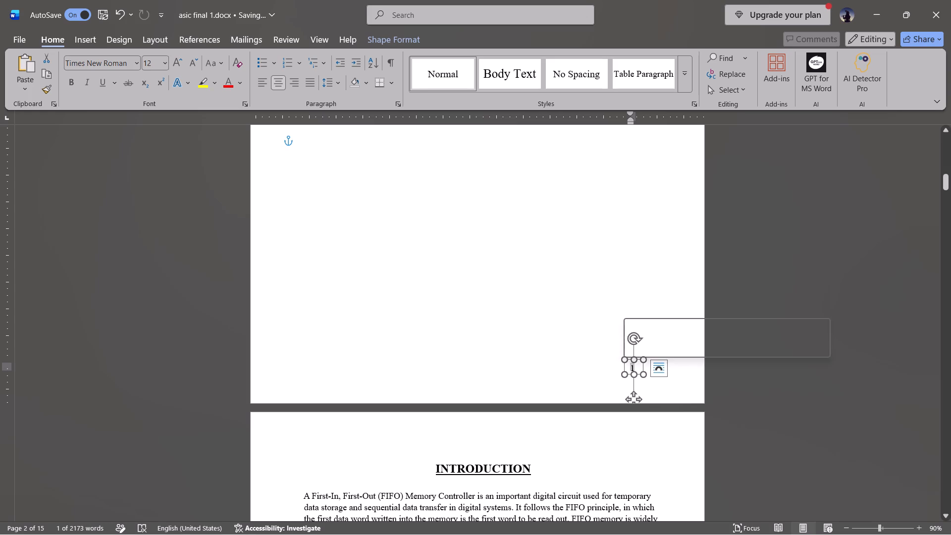
pyautogui.click(240, 81)
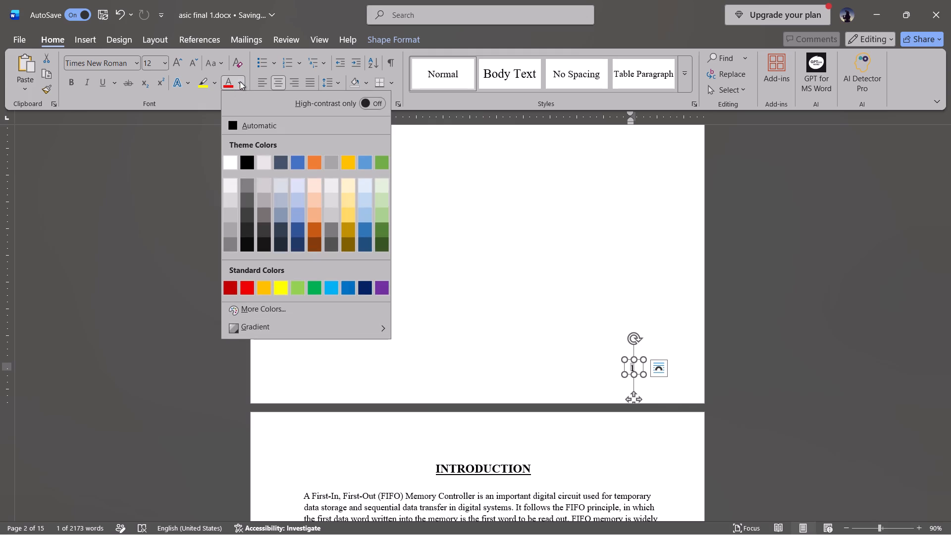
pyautogui.click(264, 215)
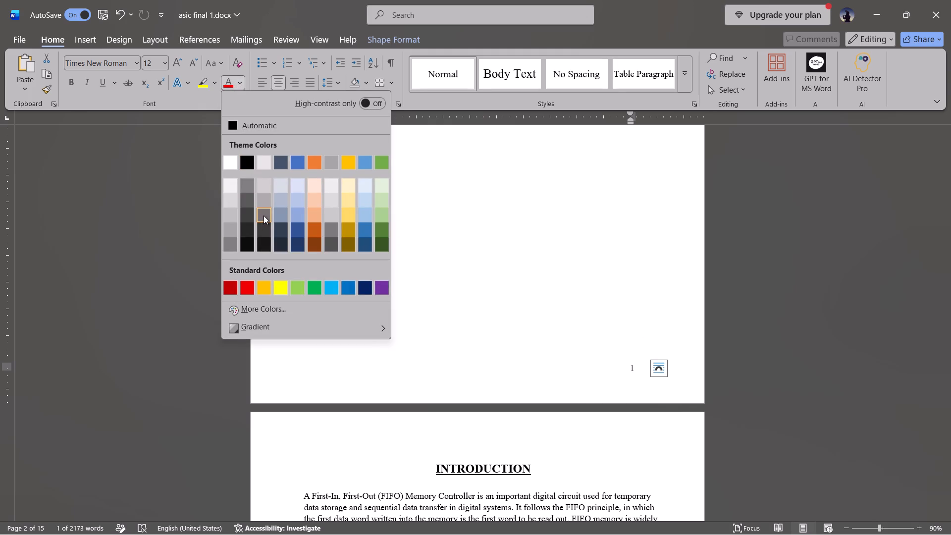
pyautogui.click(524, 372)
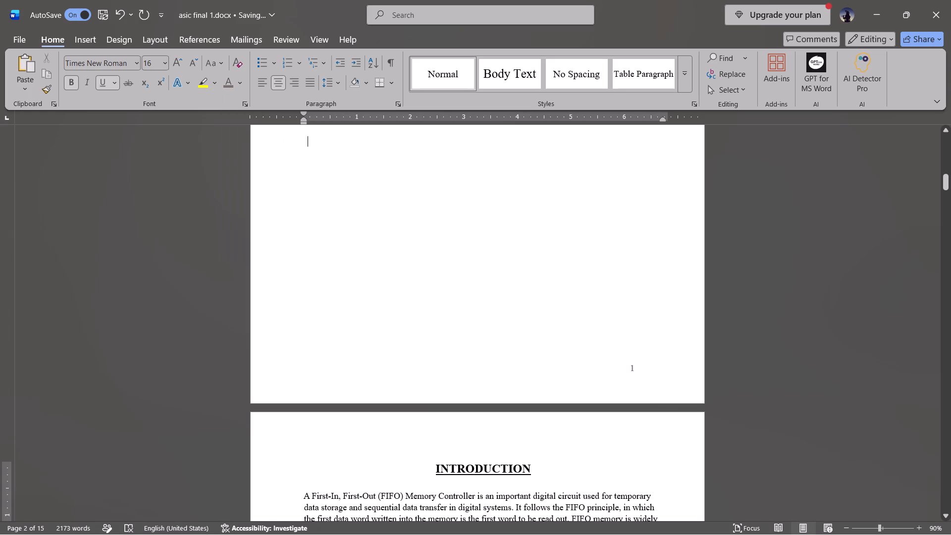
# Switch to the desktop, refresh it, create a new Microsoft Word document there and open it.
pyautogui.scroll(-1, 613, 343)
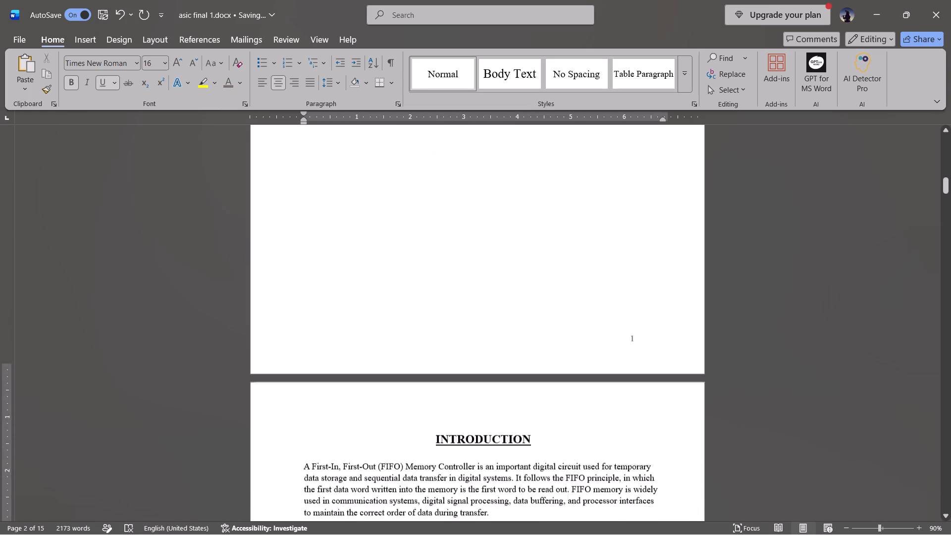
pyautogui.scroll(-1, 613, 343)
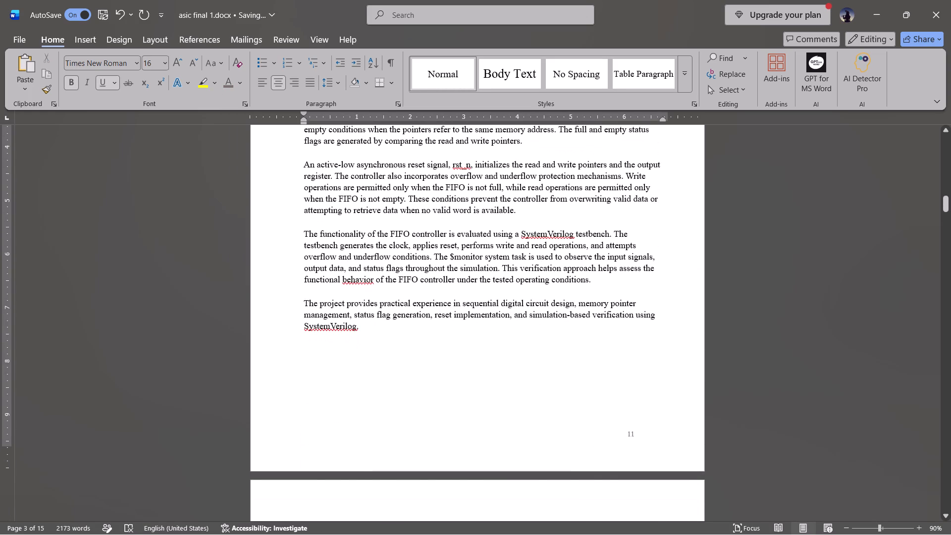
pyautogui.scroll(2, 613, 343)
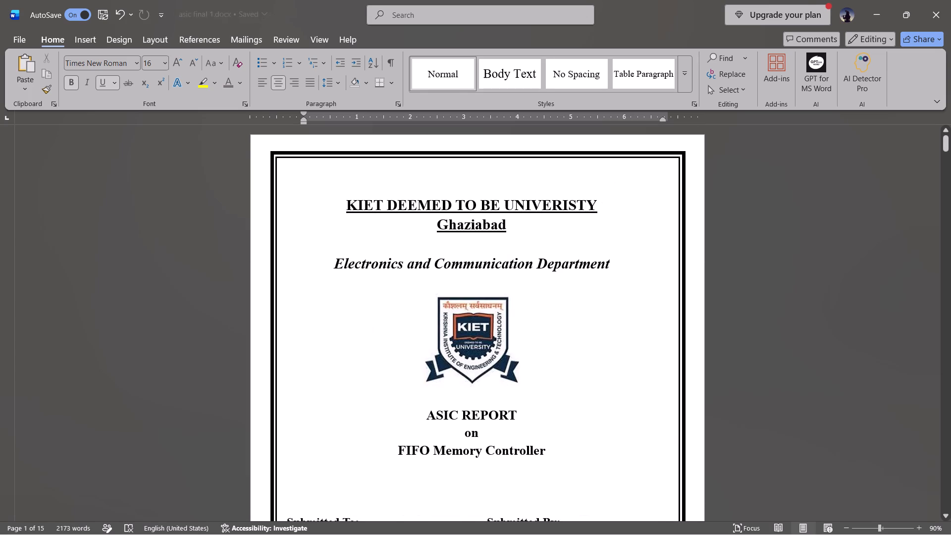
pyautogui.rightClick(423, 256)
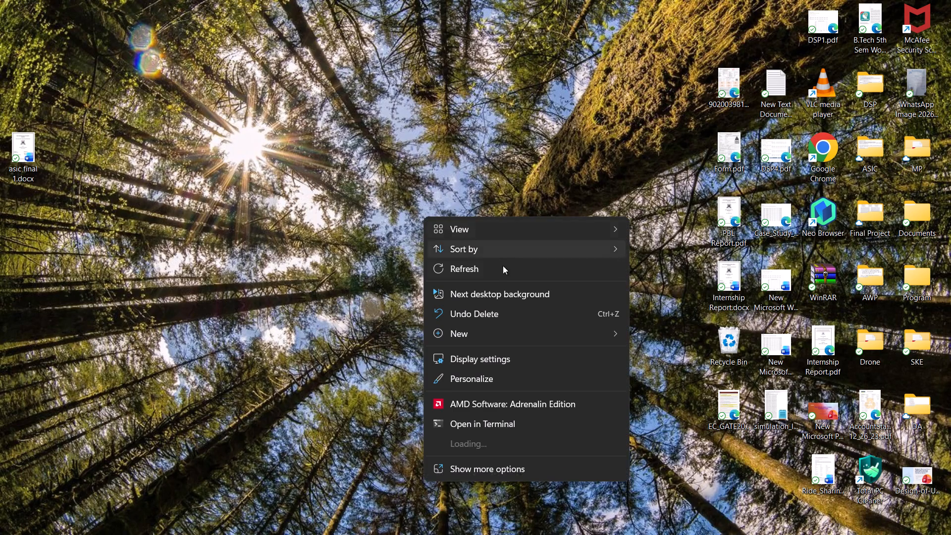
pyautogui.click(479, 274)
pyautogui.rightClick(369, 204)
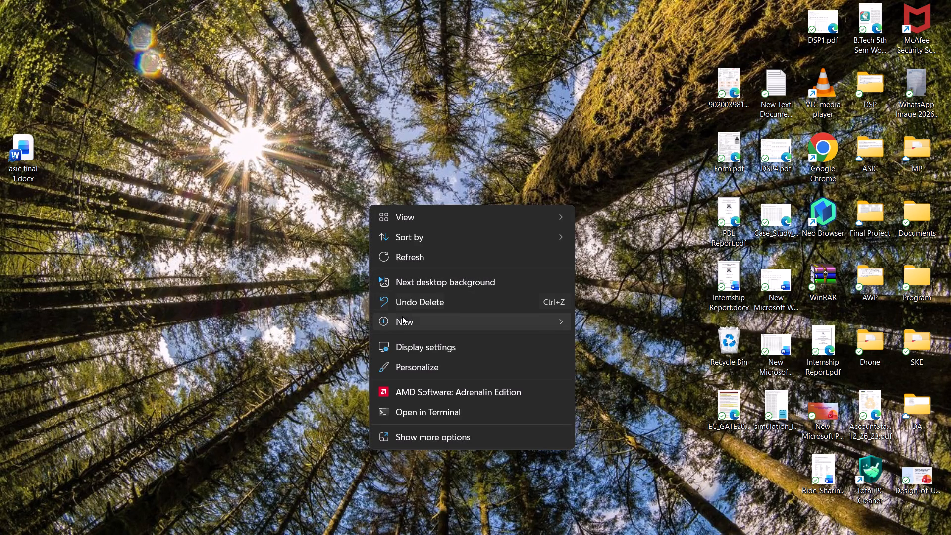
pyautogui.click(598, 384)
pyautogui.tripleClick(402, 209)
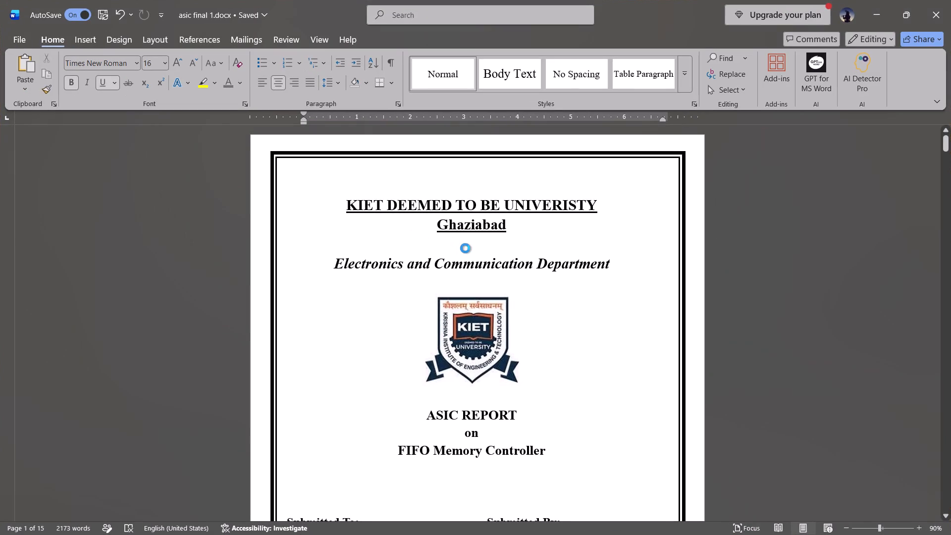
pyautogui.click(396, 220)
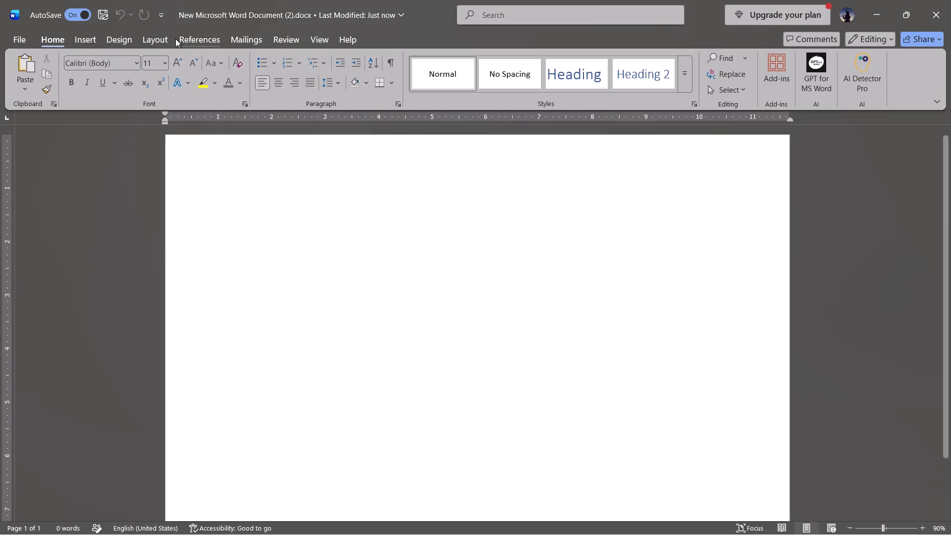
# Set the new document's page to A4 size, Portrait orientation and Narrow margins.
pyautogui.click(151, 41)
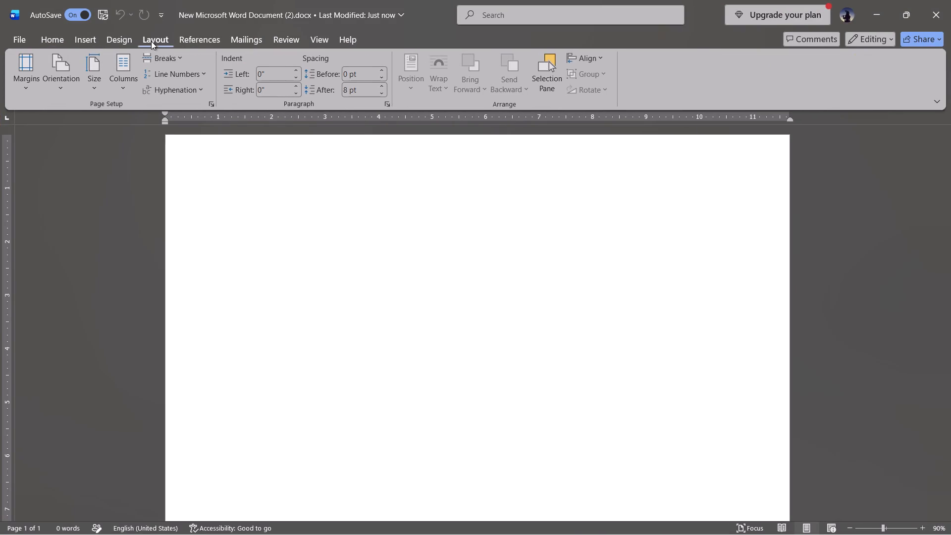
pyautogui.click(93, 82)
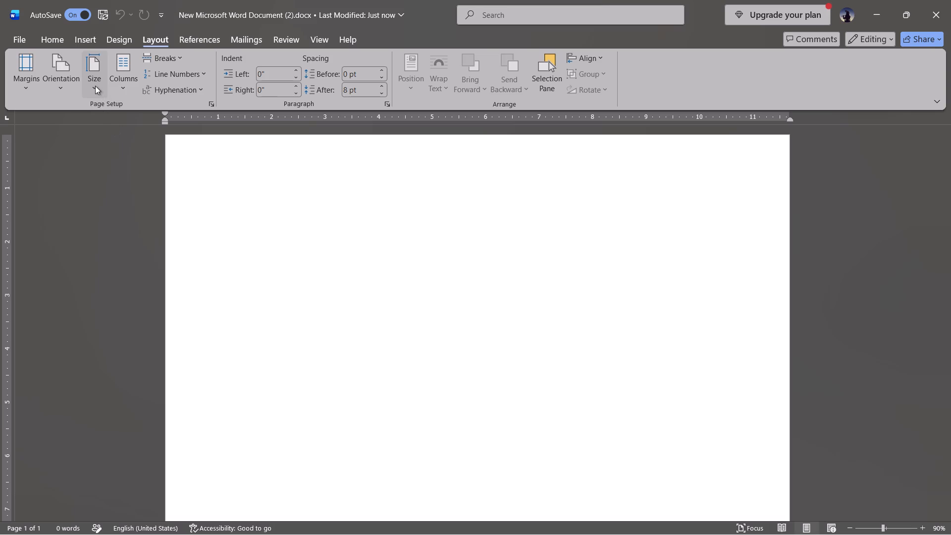
pyautogui.click(95, 86)
pyautogui.click(98, 86)
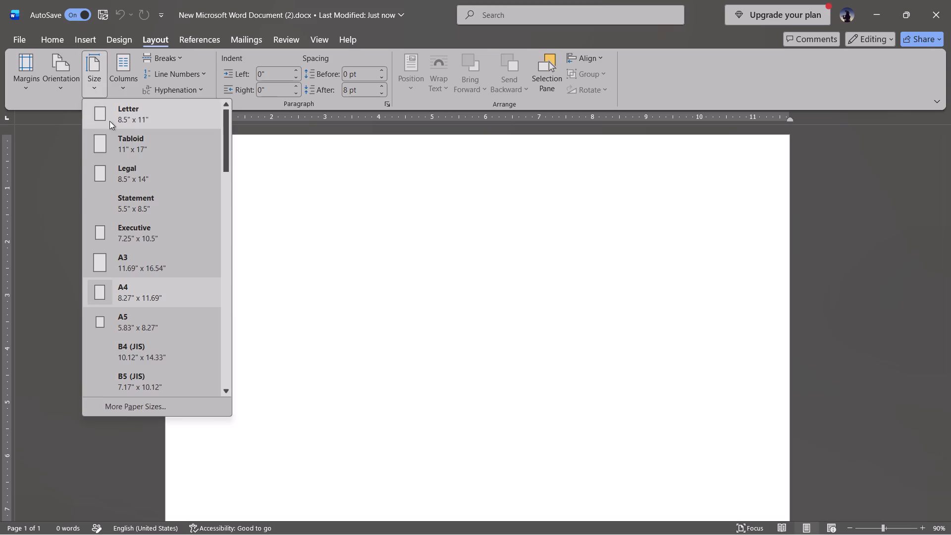
pyautogui.click(126, 291)
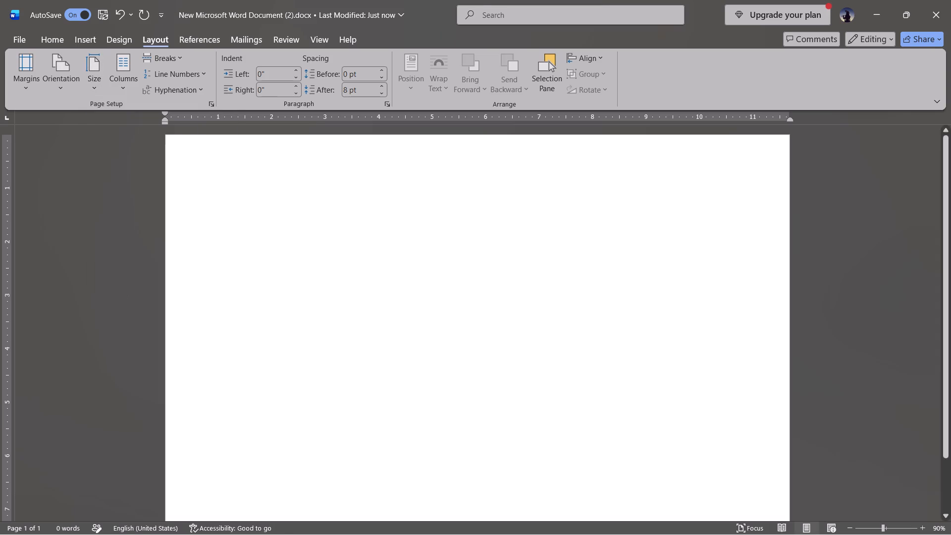
pyautogui.click(60, 89)
pyautogui.click(70, 114)
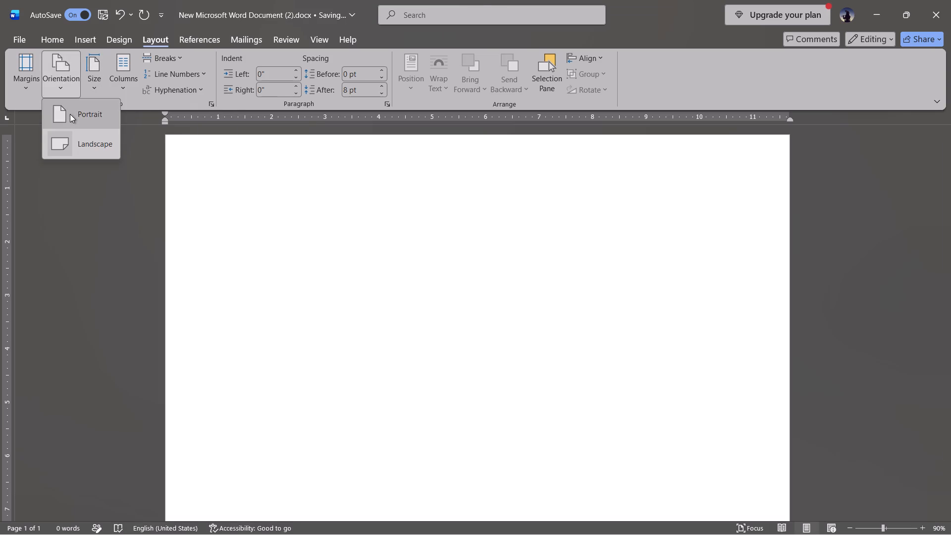
pyautogui.click(20, 82)
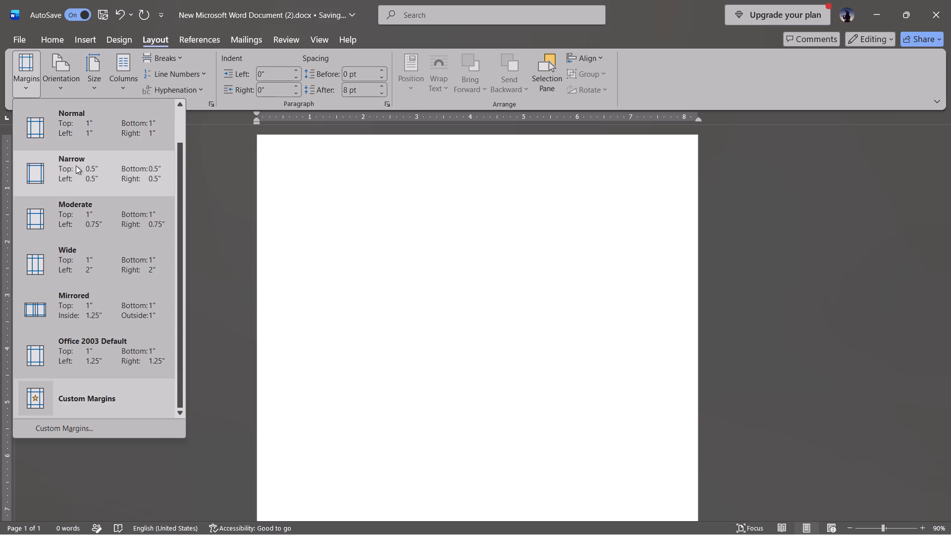
pyautogui.click(73, 172)
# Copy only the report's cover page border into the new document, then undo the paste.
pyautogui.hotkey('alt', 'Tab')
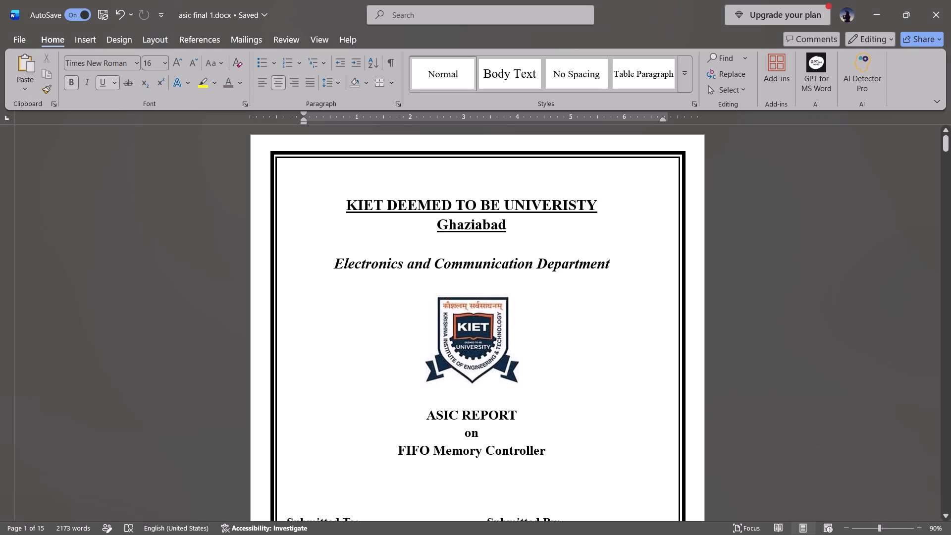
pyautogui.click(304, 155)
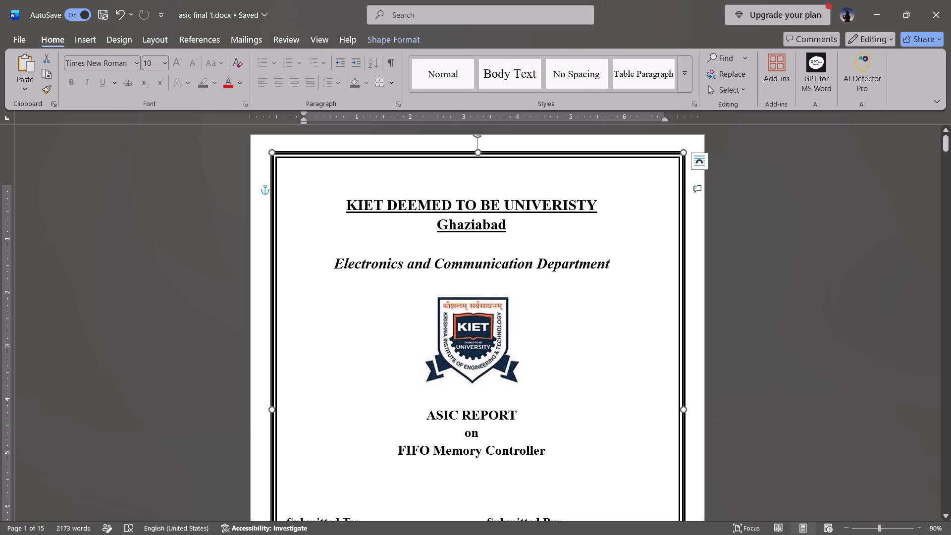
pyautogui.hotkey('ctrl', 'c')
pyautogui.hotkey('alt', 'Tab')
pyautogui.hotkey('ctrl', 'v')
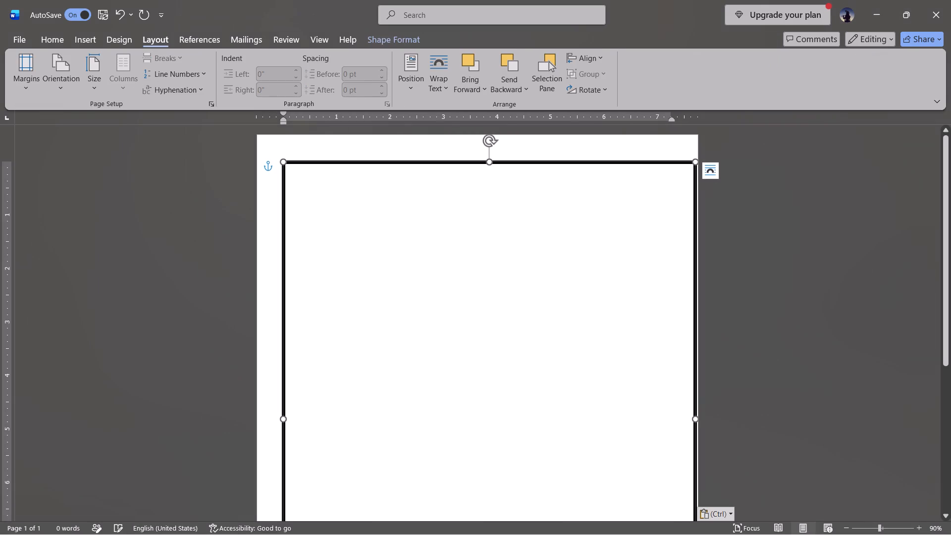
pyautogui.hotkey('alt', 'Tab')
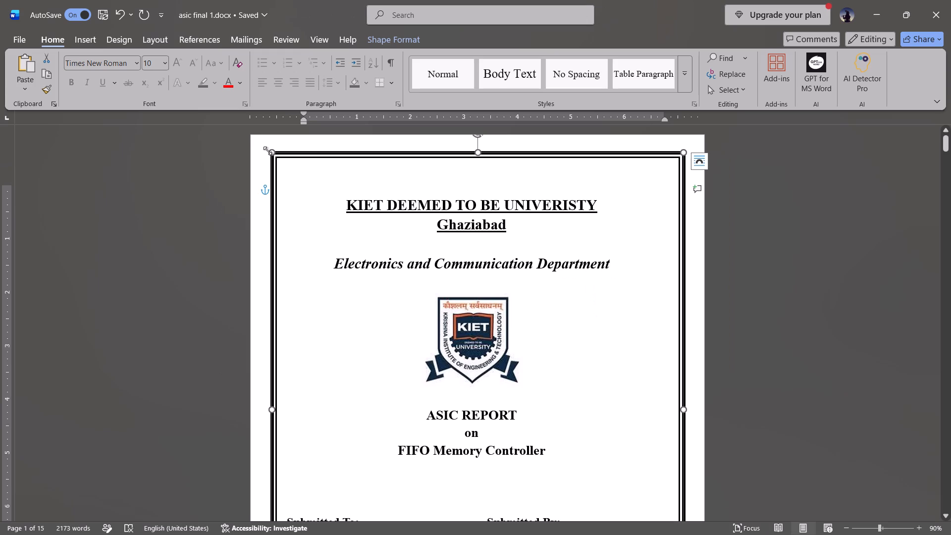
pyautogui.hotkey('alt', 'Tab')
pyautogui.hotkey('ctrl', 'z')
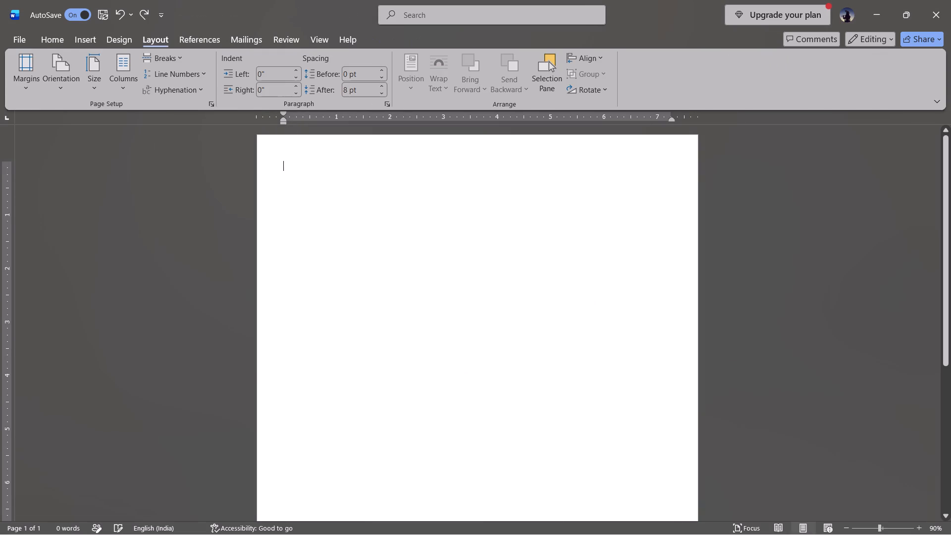
# Copy the report's entire cover page, including border, logo and text, and paste it into the new document.
pyautogui.hotkey('alt', 'Tab')
pyautogui.moveTo(261, 143); pyautogui.dragTo(333, 211)
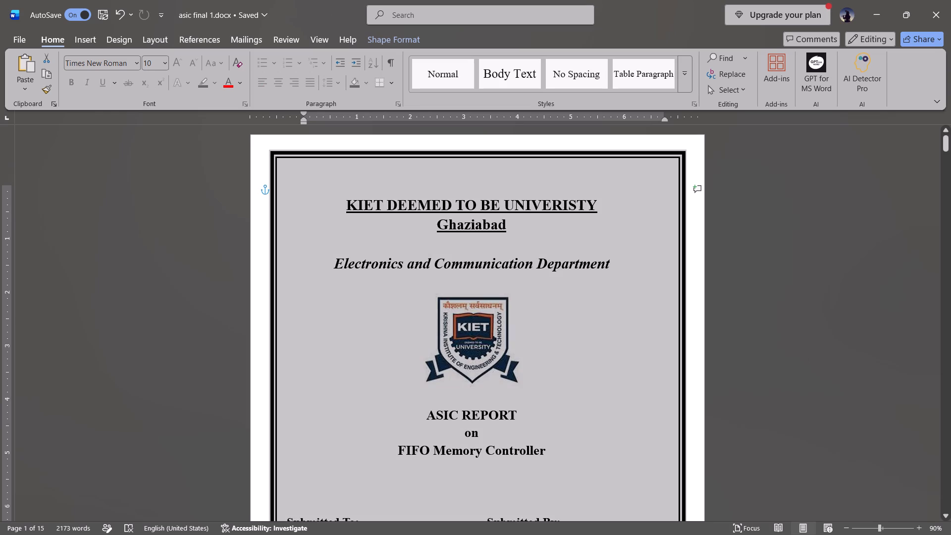
pyautogui.moveTo(333, 211); pyautogui.dragTo(578, 499)
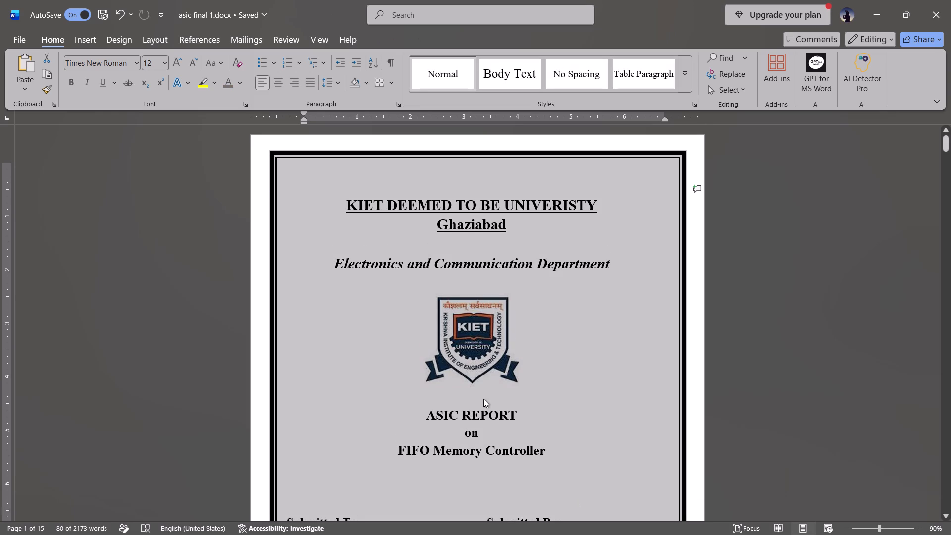
pyautogui.hotkey('ctrl', 'c')
pyautogui.hotkey('alt', 'Tab')
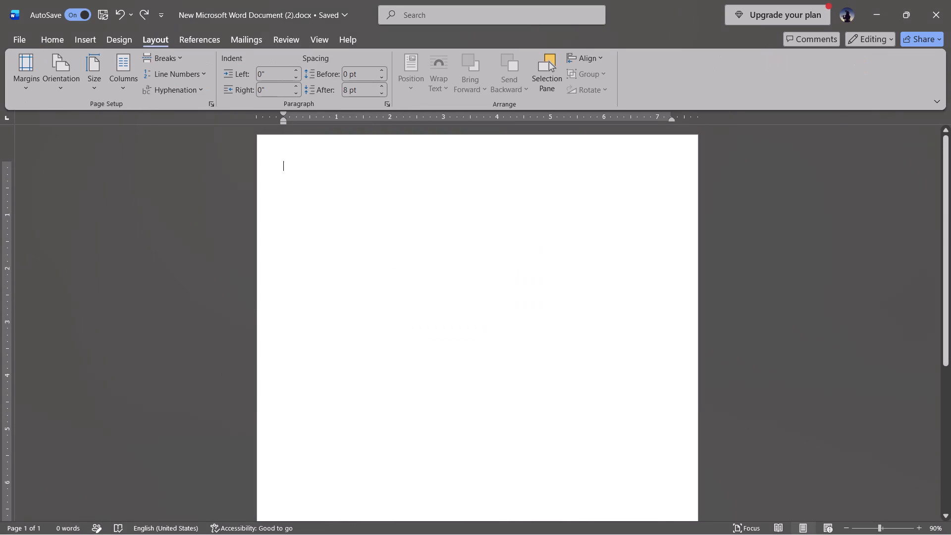
pyautogui.hotkey('ctrl', 'v')
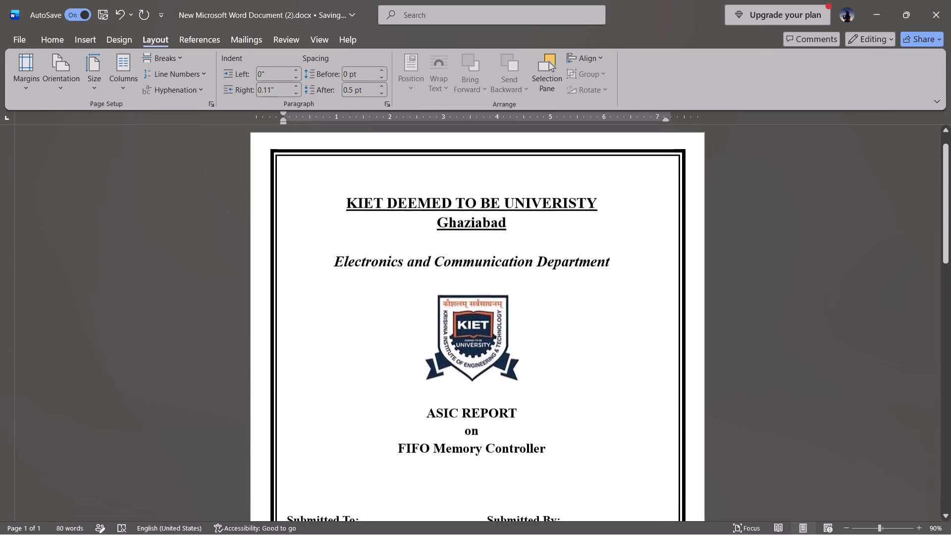
# Delete the box holding the number 1 below the border on the pasted cover page.
pyautogui.click(669, 229)
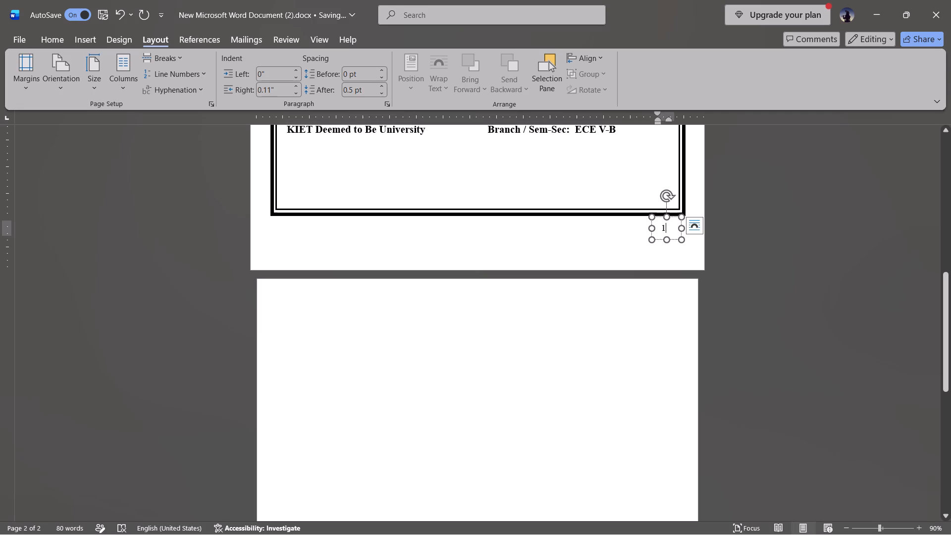
pyautogui.press('BackSpace')
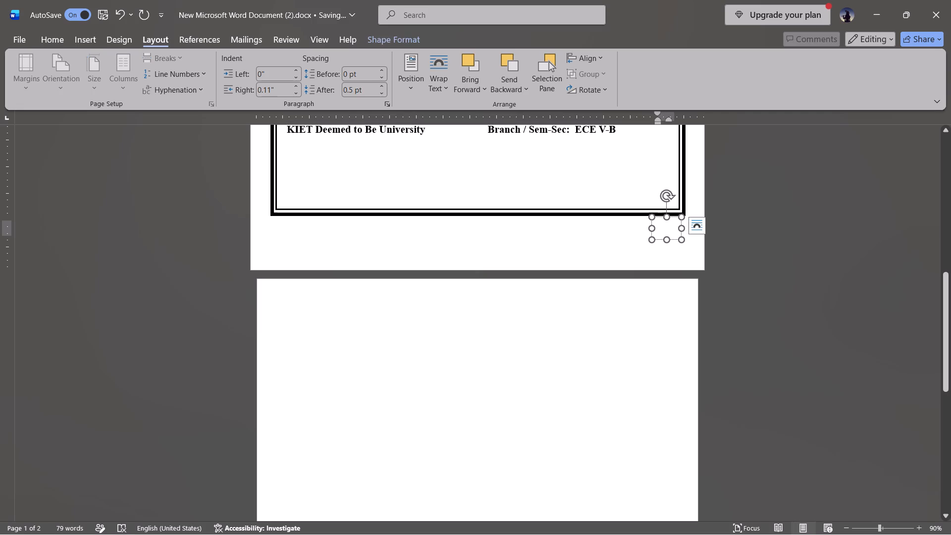
pyautogui.click(676, 215)
pyautogui.press('Delete')
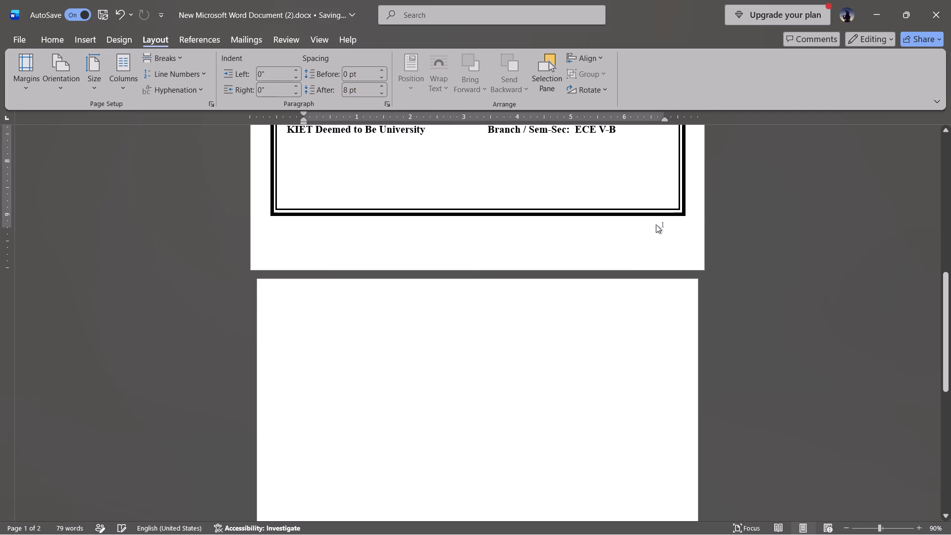
# Stretch the bottom edge of the cover page's outer border downward to cover the number 1 beneath it.
pyautogui.scroll(-1, 617, 325)
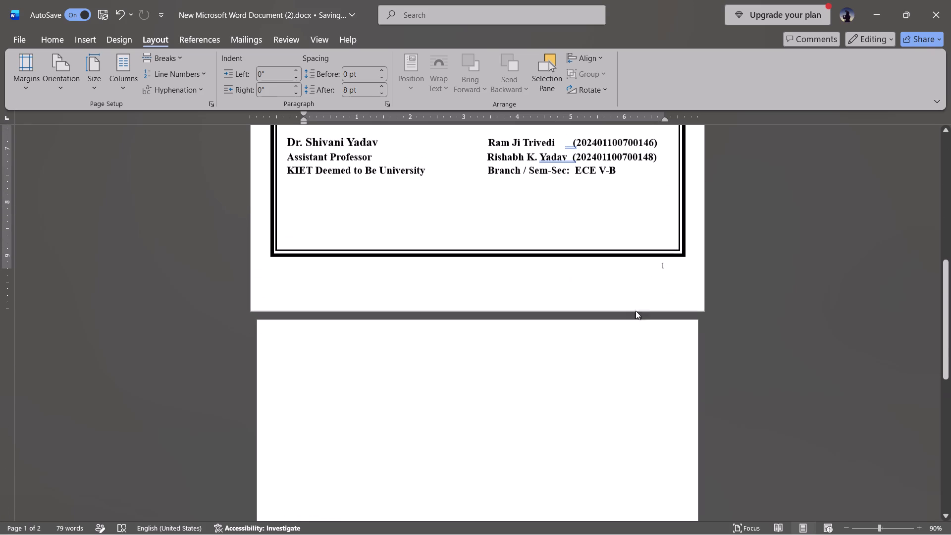
pyautogui.click(670, 254)
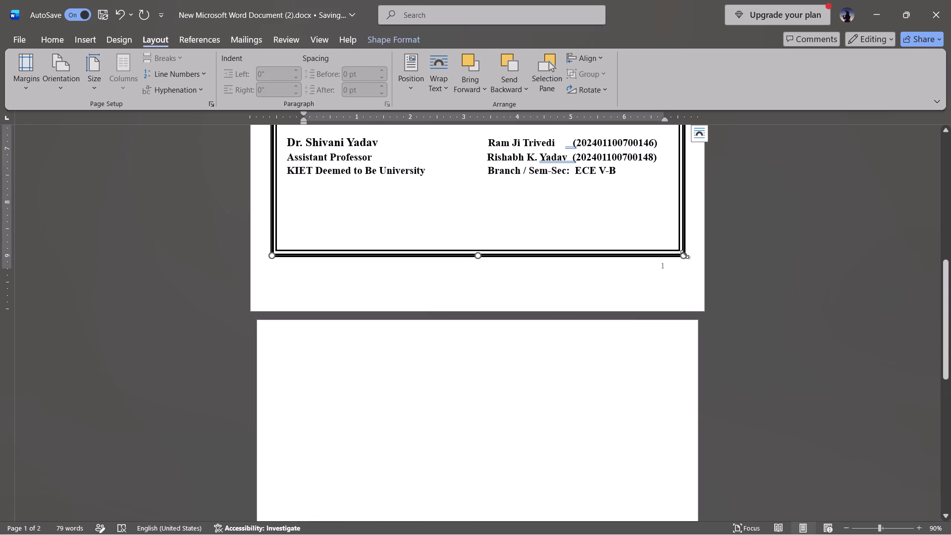
pyautogui.moveTo(685, 259); pyautogui.dragTo(685, 268)
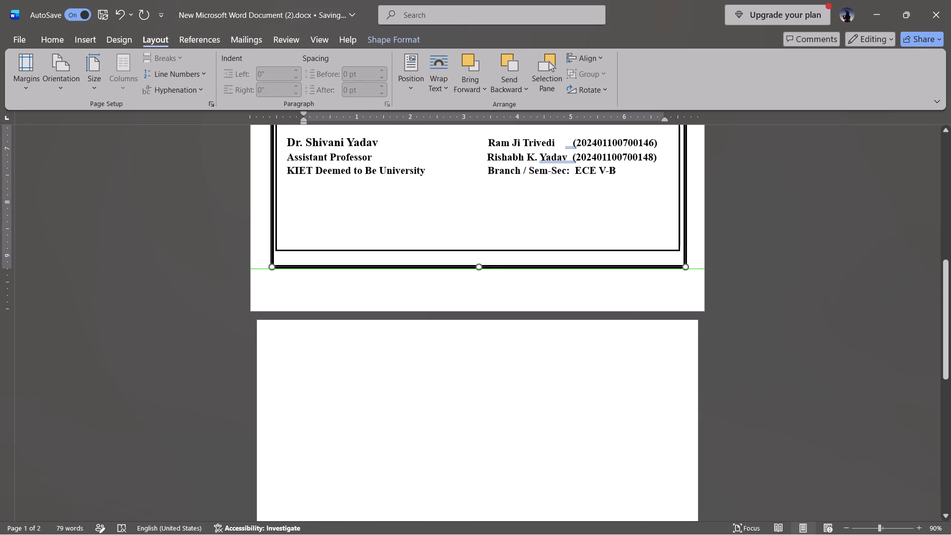
pyautogui.moveTo(685, 268); pyautogui.dragTo(685, 267)
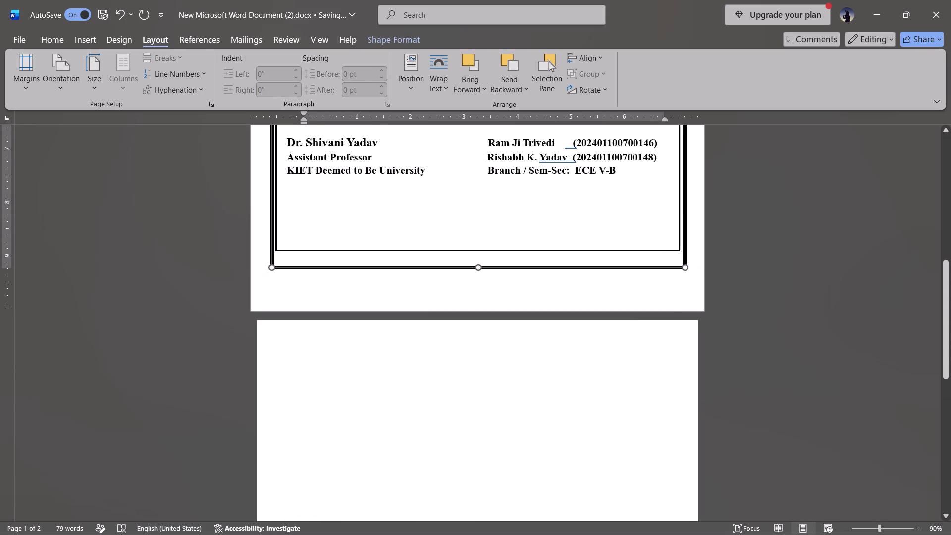
pyautogui.moveTo(685, 267); pyautogui.dragTo(684, 267)
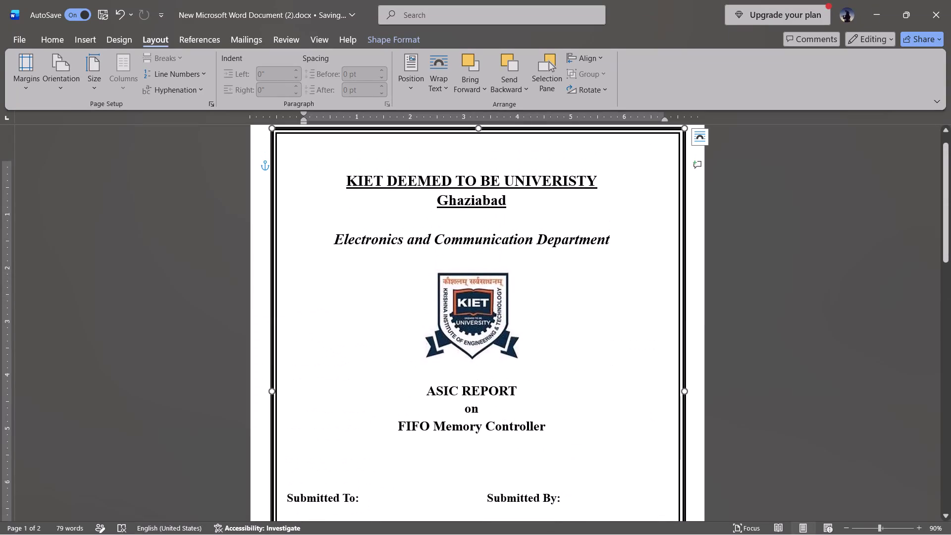
# Stretch the cover page's inner border line downward so it sits just inside the enlarged outer border.
pyautogui.scroll(-1, 620, 258)
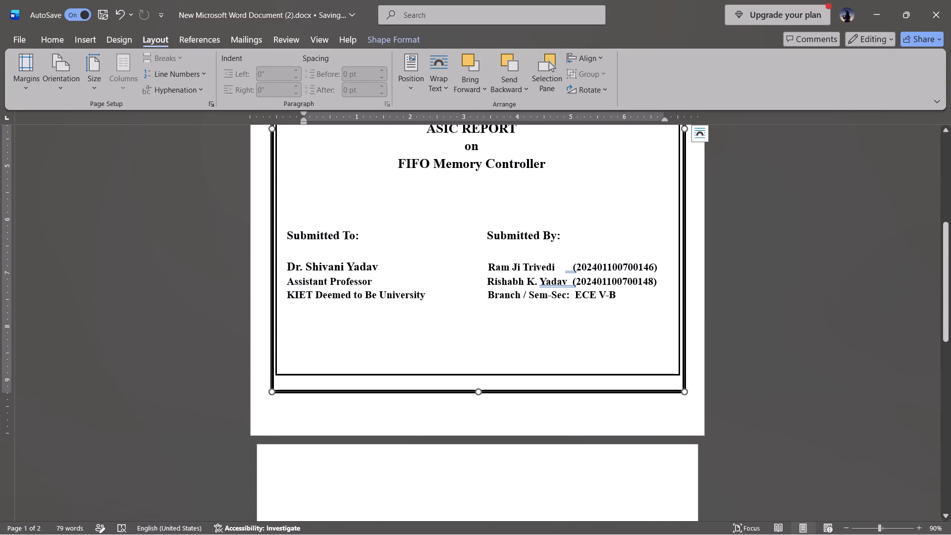
pyautogui.click(645, 373)
pyautogui.moveTo(678, 375); pyautogui.dragTo(678, 376)
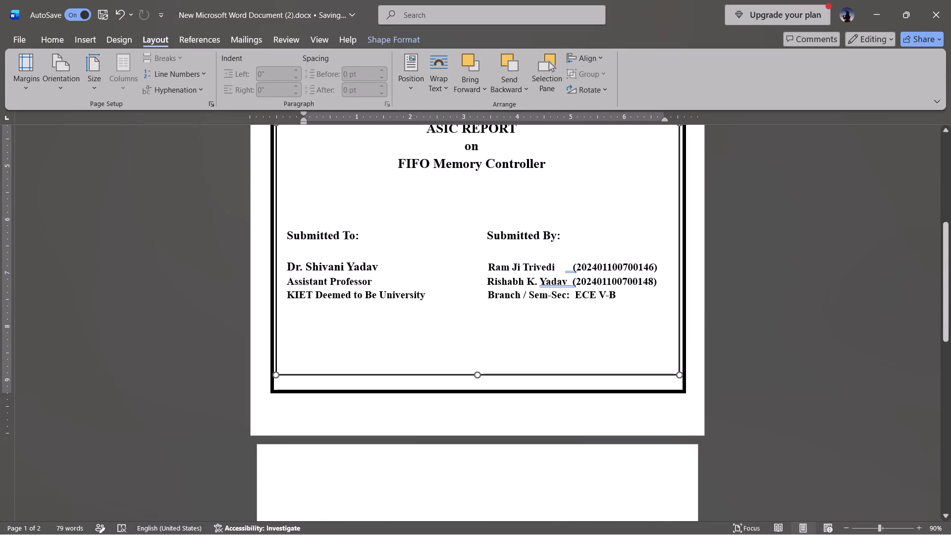
pyautogui.moveTo(678, 376); pyautogui.dragTo(682, 386)
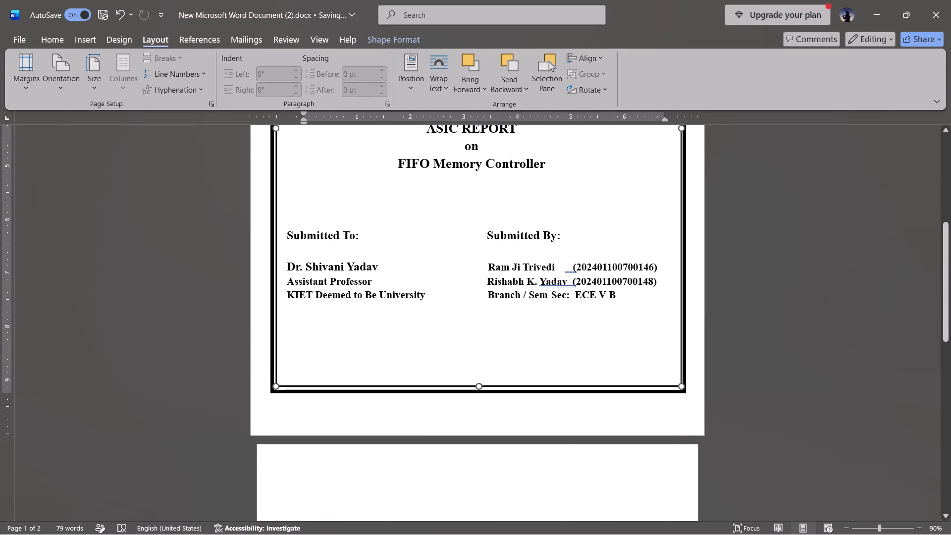
pyautogui.moveTo(682, 386); pyautogui.dragTo(680, 386)
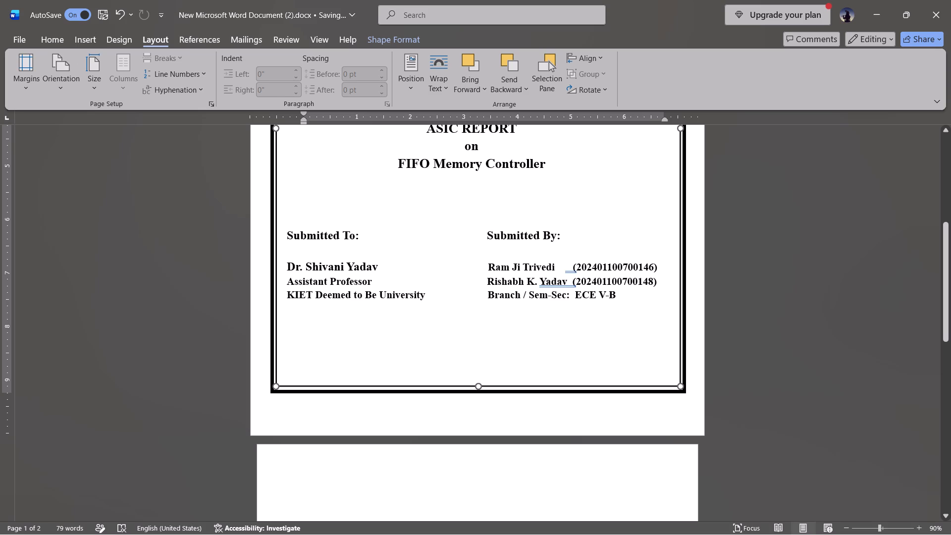
pyautogui.moveTo(680, 386); pyautogui.dragTo(680, 386)
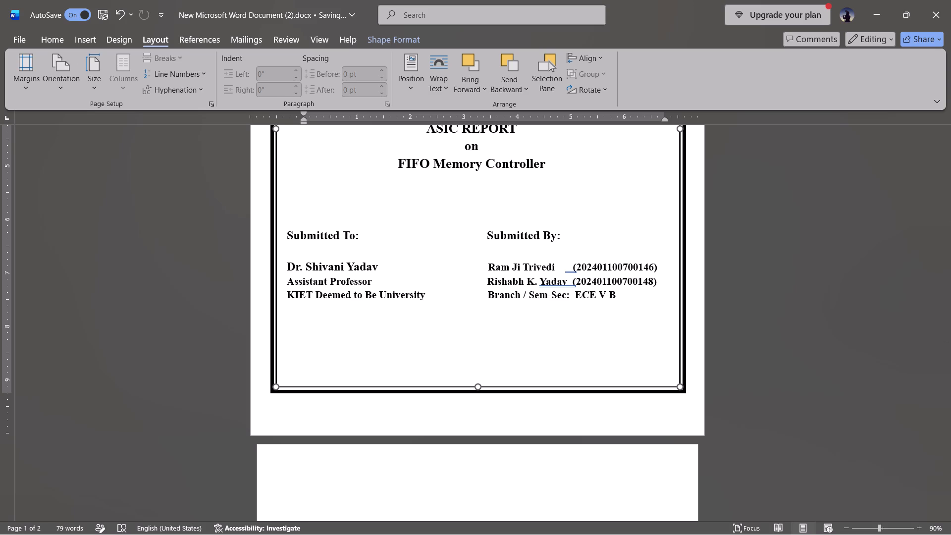
pyautogui.moveTo(680, 386); pyautogui.dragTo(680, 386)
# Copy the Table of Contents heading from asic final 1.docx and paste it onto the new document's blank second page.
pyautogui.scroll(1, 730, 315)
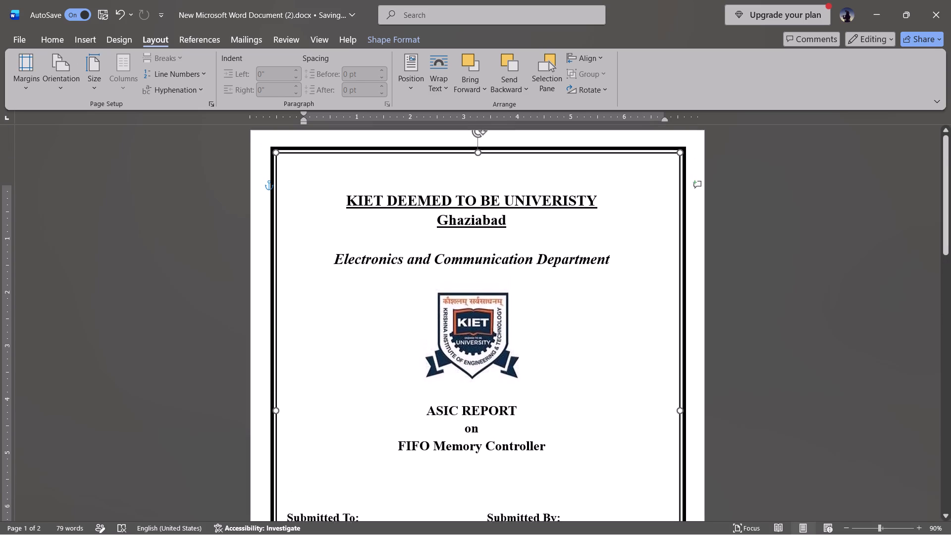
pyautogui.scroll(1, 730, 315)
pyautogui.scroll(-1, 634, 296)
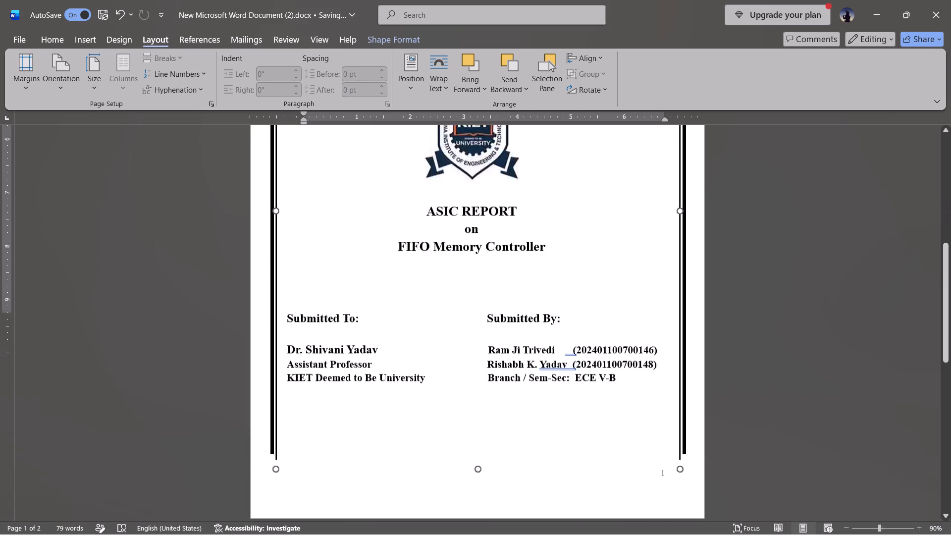
pyautogui.scroll(-1, 634, 296)
pyautogui.click(424, 298)
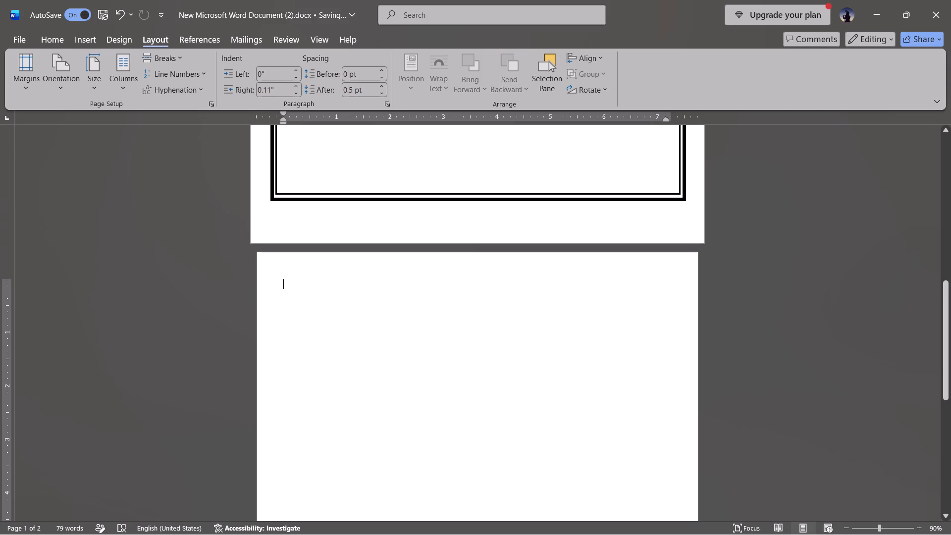
pyautogui.hotkey('alt', 'Tab')
pyautogui.scroll(-1, 522, 381)
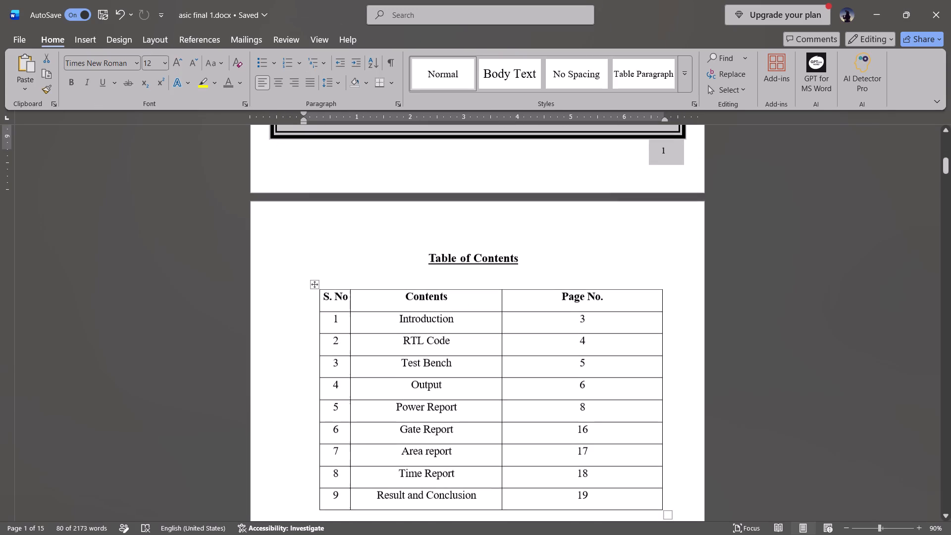
pyautogui.moveTo(432, 258); pyautogui.dragTo(469, 255)
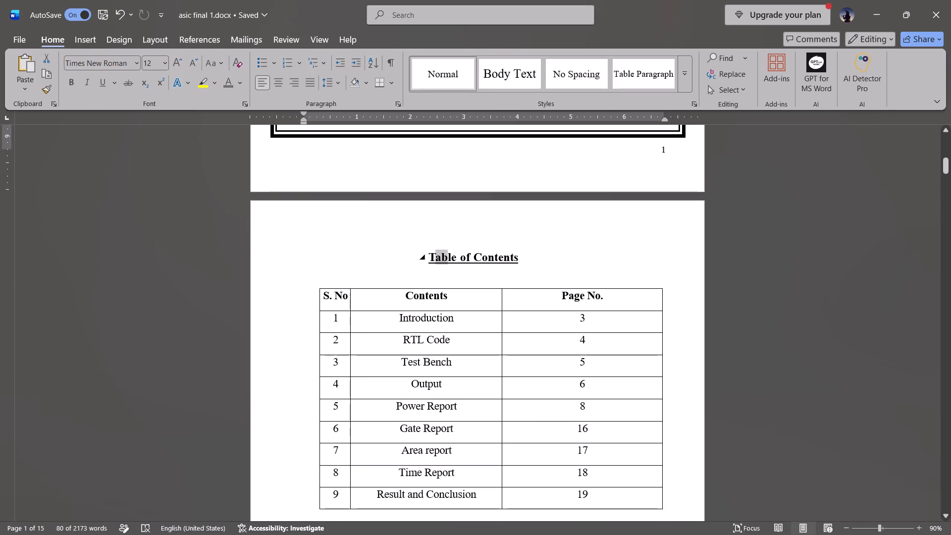
pyautogui.moveTo(469, 255); pyautogui.dragTo(503, 259)
pyautogui.hotkey('ctrl', 'c')
pyautogui.hotkey('alt', 'Tab')
pyautogui.hotkey('ctrl', 'v')
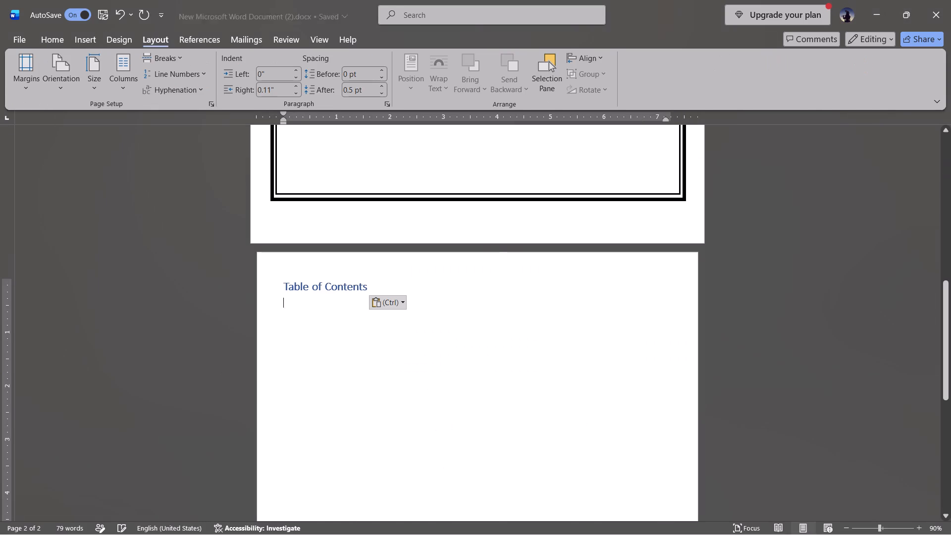
# Make the pasted Table of Contents heading bold and set its font to Times New Roman.
pyautogui.moveTo(369, 285); pyautogui.dragTo(282, 282)
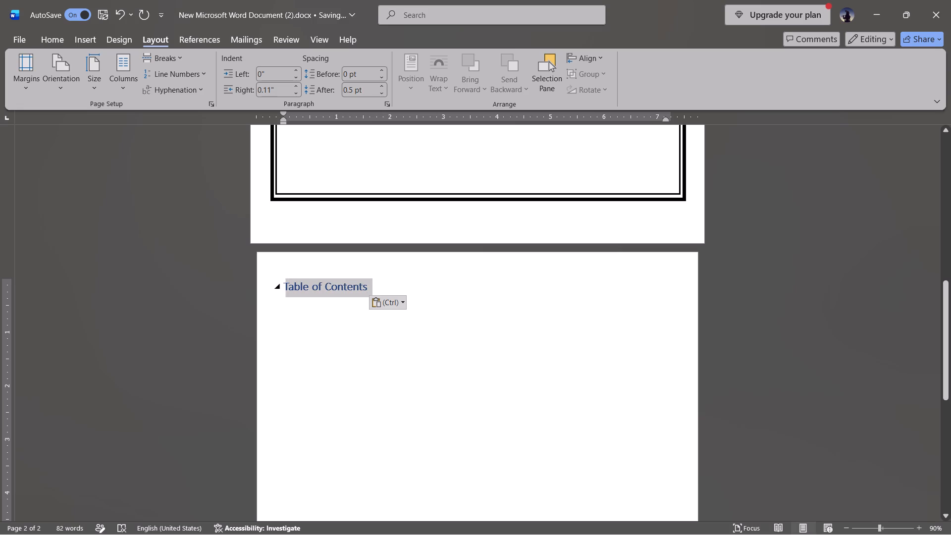
pyautogui.moveTo(282, 282); pyautogui.dragTo(280, 284)
pyautogui.hotkey('ctrl', 'b')
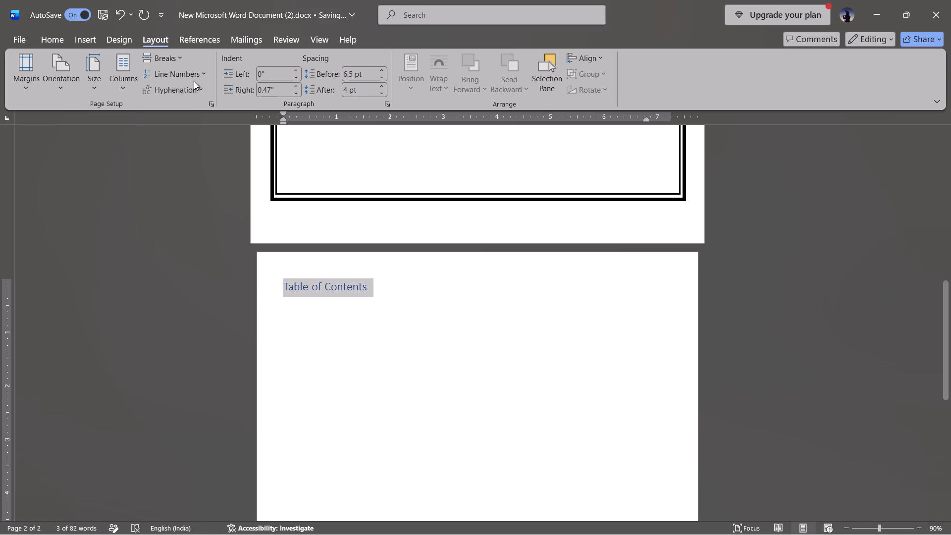
pyautogui.click(59, 38)
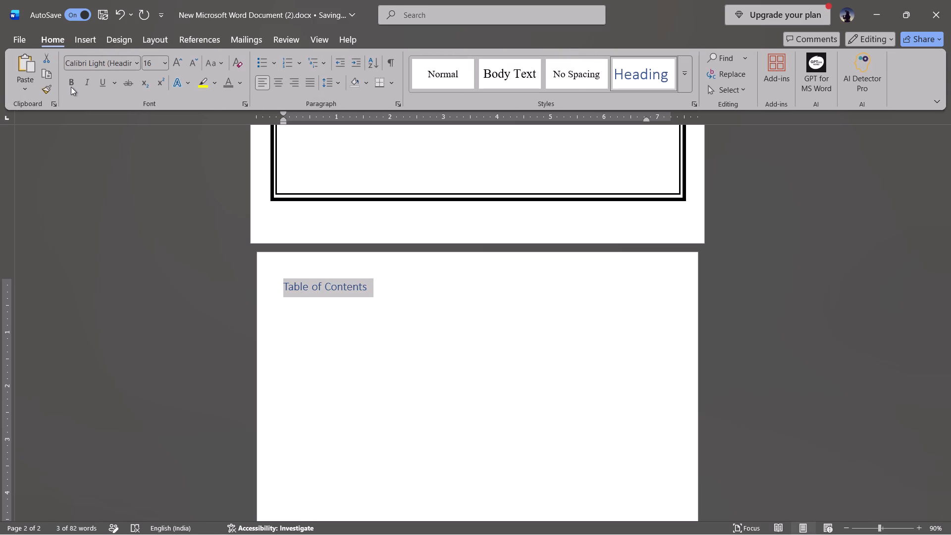
pyautogui.click(70, 87)
pyautogui.click(113, 65)
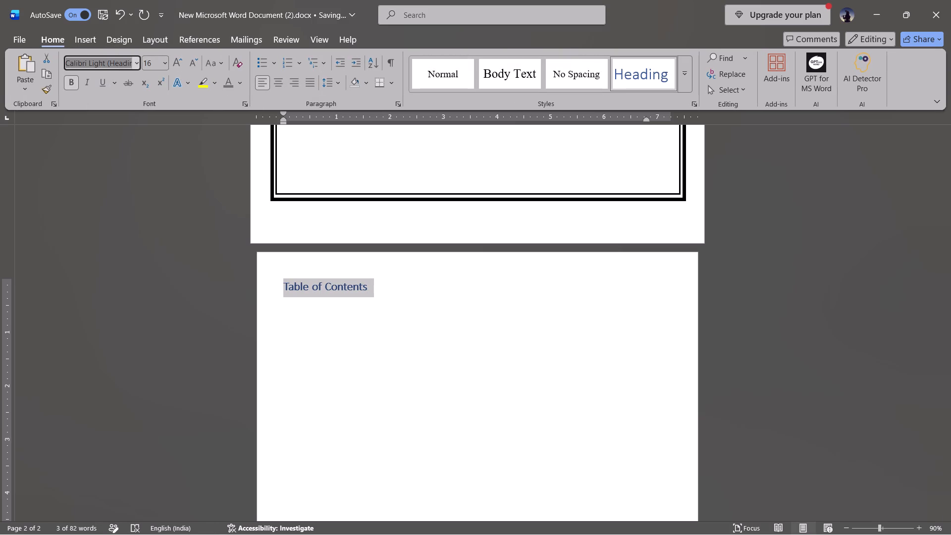
pyautogui.write('in')
pyautogui.press('BackSpace')
pyautogui.press('BackSpace')
pyautogui.write('time')
pyautogui.press('Return')
pyautogui.press('BackSpace')
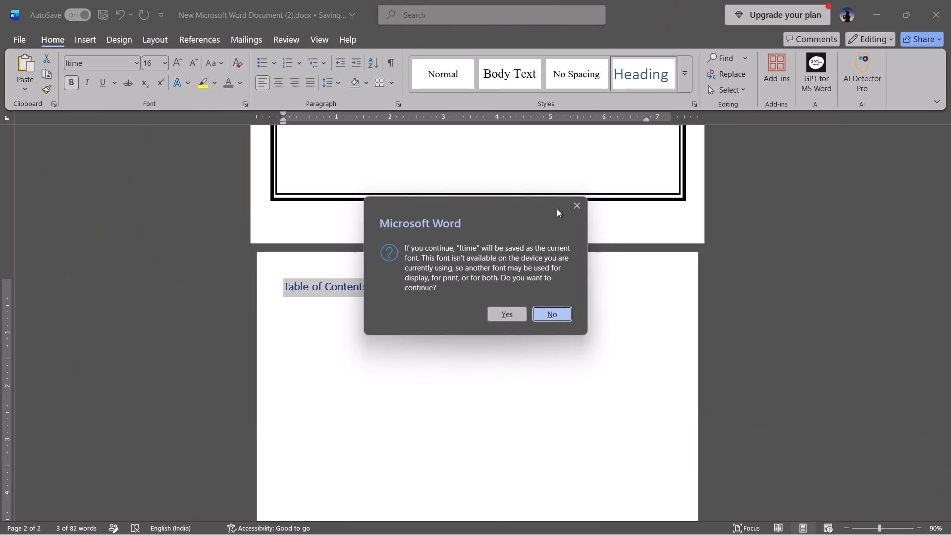
pyautogui.click(574, 203)
pyautogui.click(100, 61)
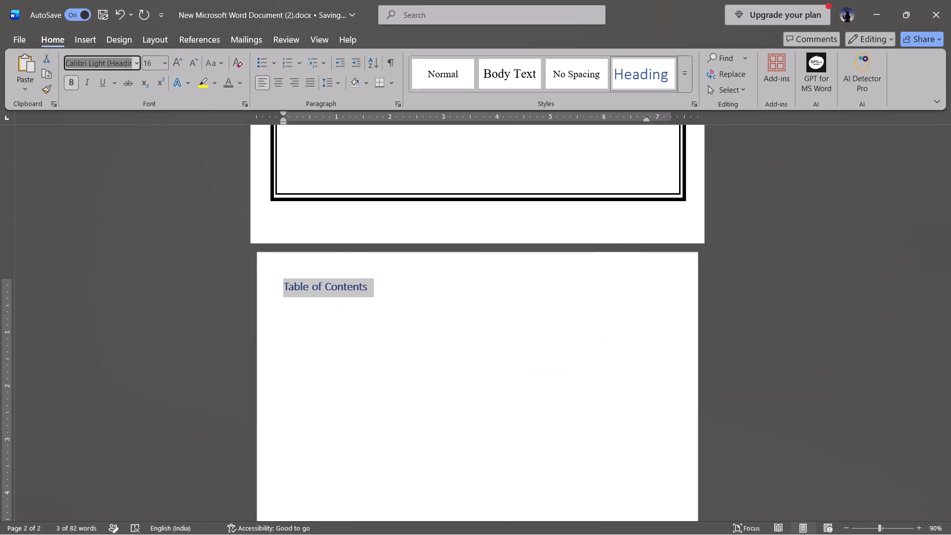
pyautogui.write('time')
pyautogui.press('Return')
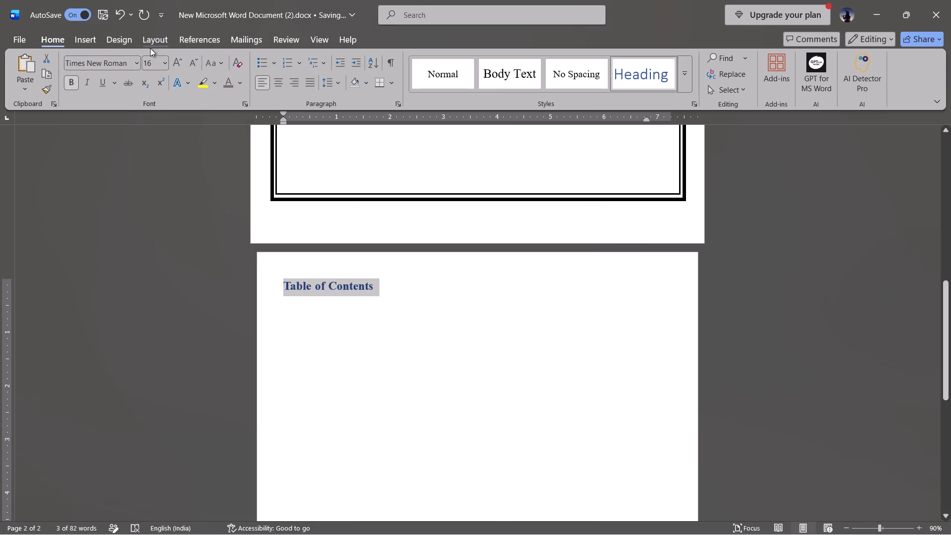
# Underline the Table of Contents heading, center it and set its font color to black.
pyautogui.click(102, 83)
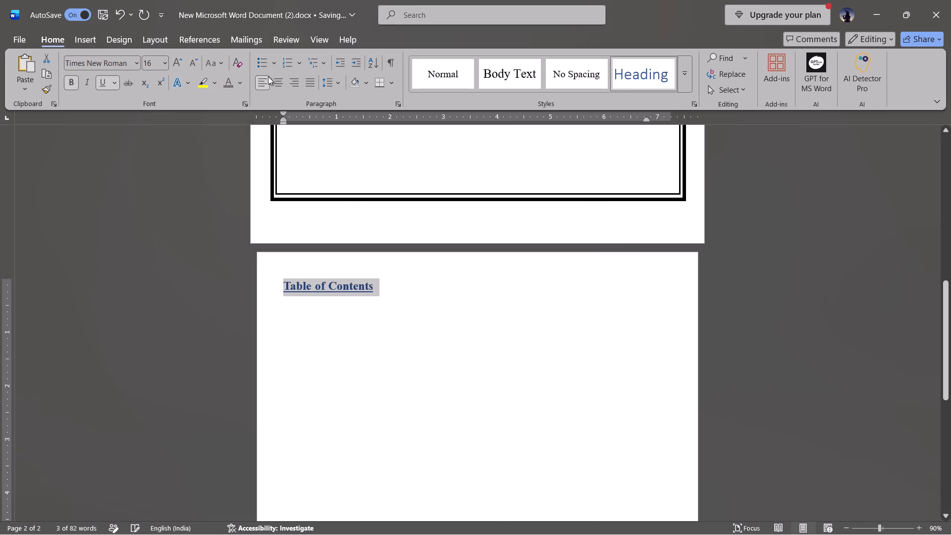
pyautogui.click(309, 80)
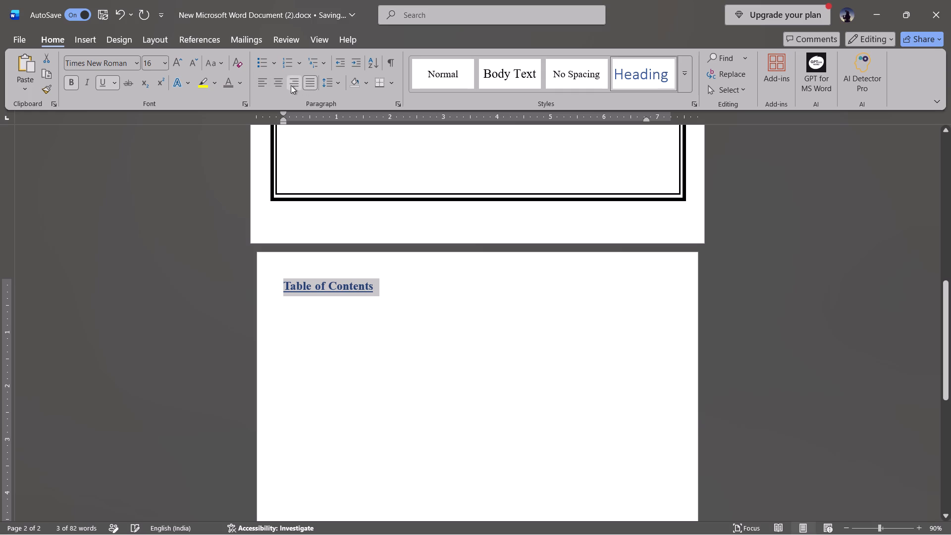
pyautogui.click(280, 85)
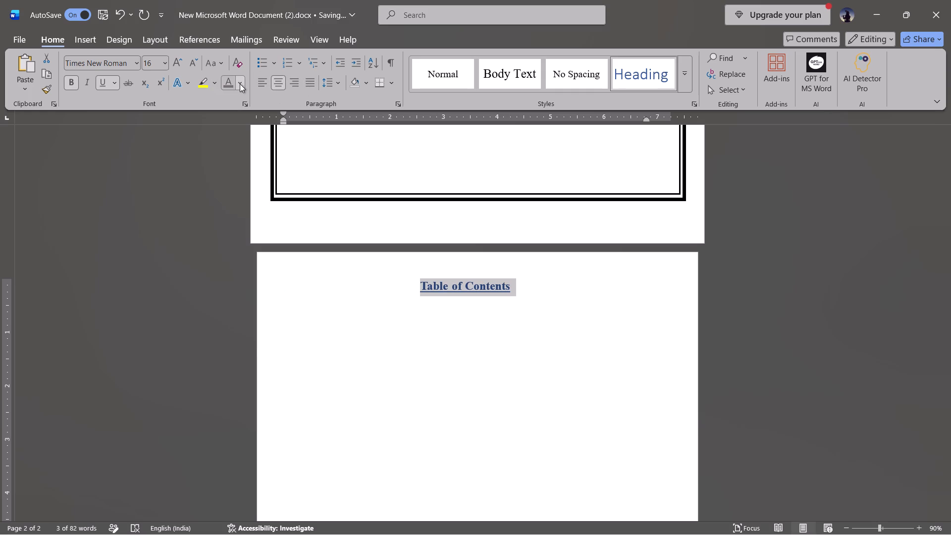
pyautogui.click(240, 84)
pyautogui.click(244, 156)
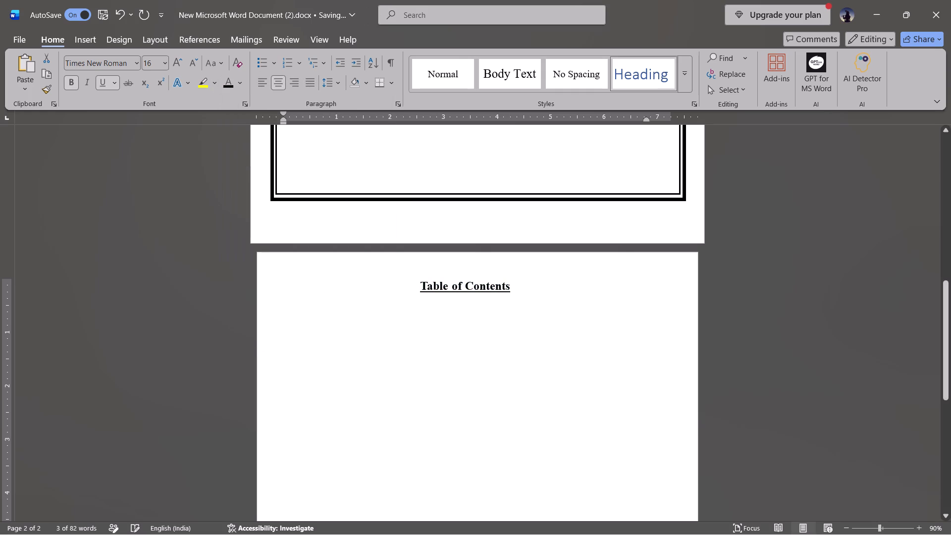
# Add two line breaks after the Table of Contents heading.
pyautogui.click(537, 290)
pyautogui.press('Return')
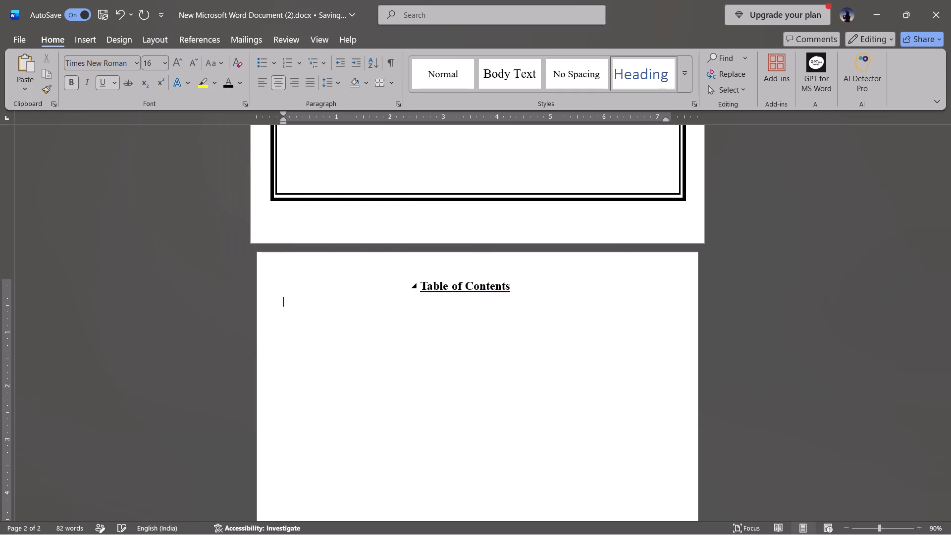
pyautogui.press('Return')
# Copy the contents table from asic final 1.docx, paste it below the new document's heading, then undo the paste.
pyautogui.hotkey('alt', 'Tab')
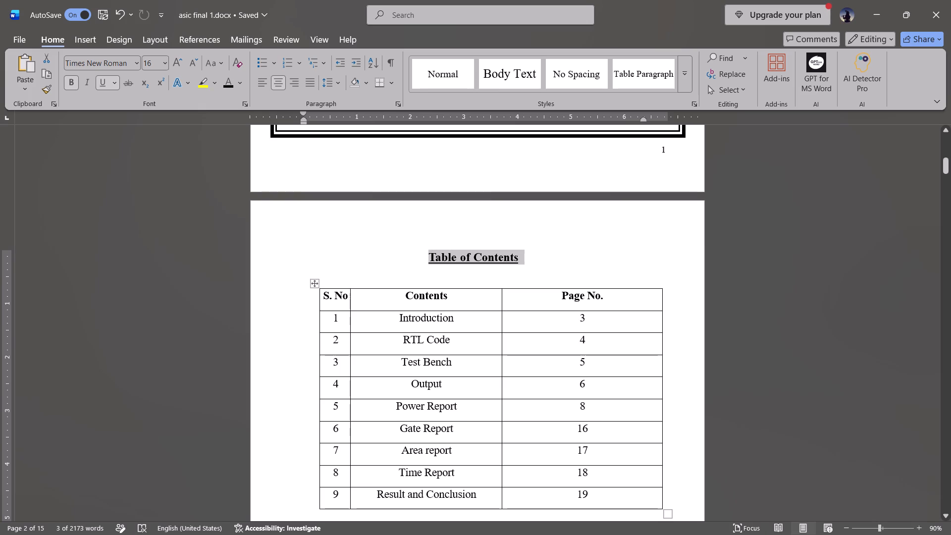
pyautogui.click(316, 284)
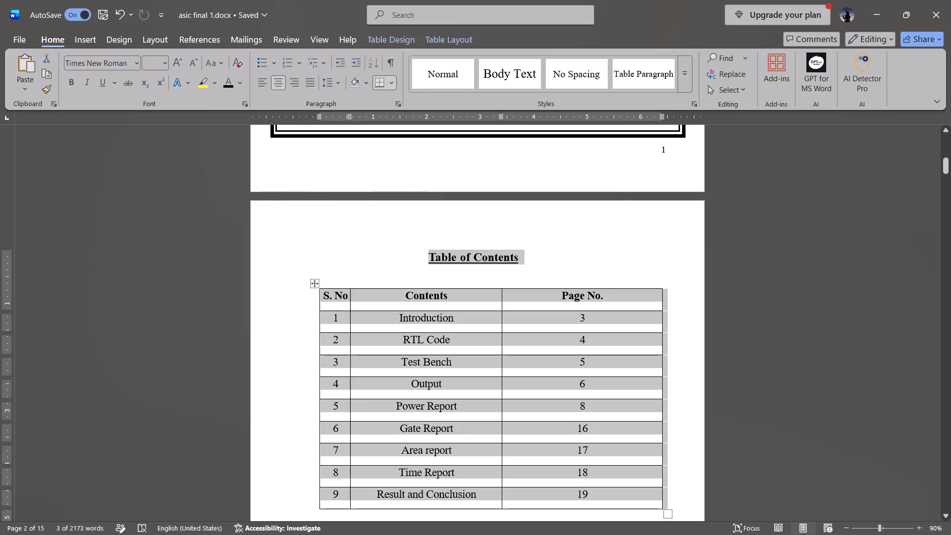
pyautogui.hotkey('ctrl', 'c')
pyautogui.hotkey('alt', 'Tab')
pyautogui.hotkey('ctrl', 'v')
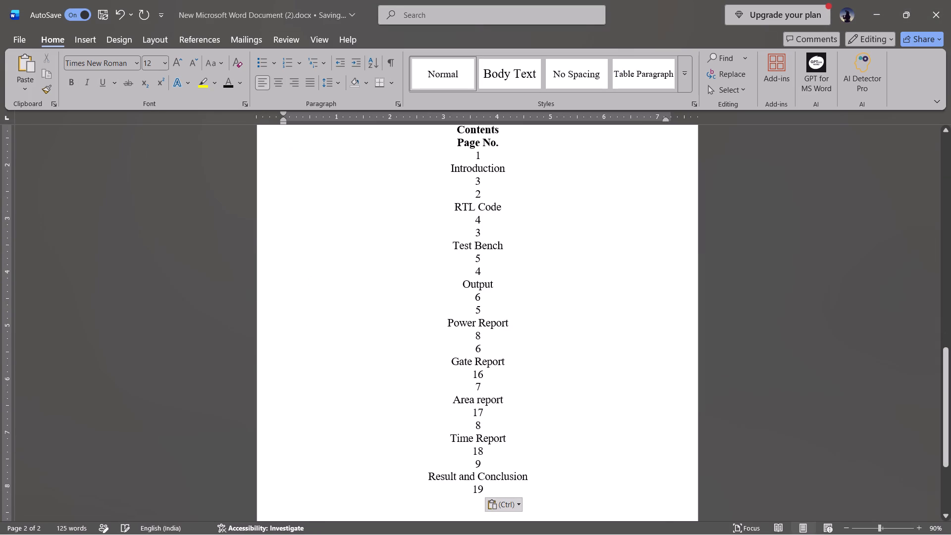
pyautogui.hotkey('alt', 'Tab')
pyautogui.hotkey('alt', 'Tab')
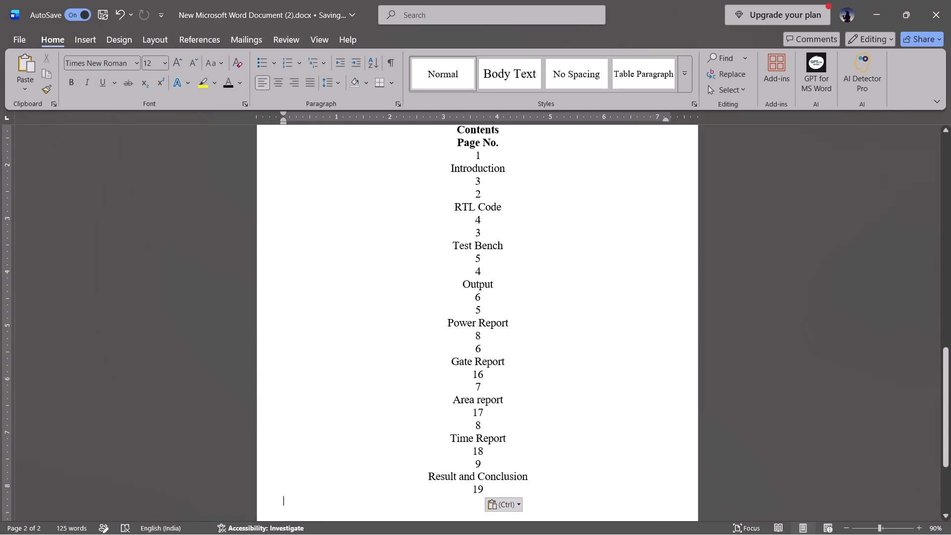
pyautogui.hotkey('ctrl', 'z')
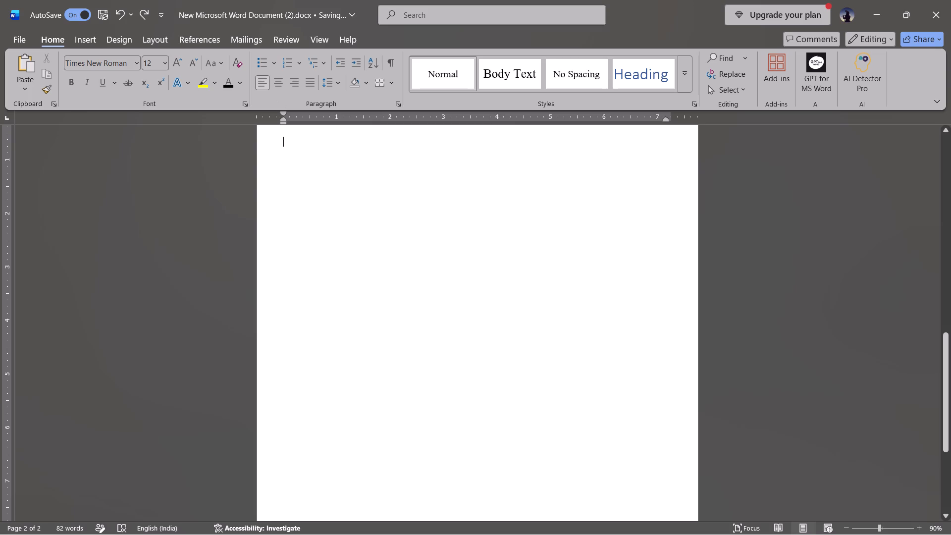
# Copy the contents table from asic final 1.docx again and paste it below the heading in the new document.
pyautogui.hotkey('alt', 'Tab')
pyautogui.click(368, 288)
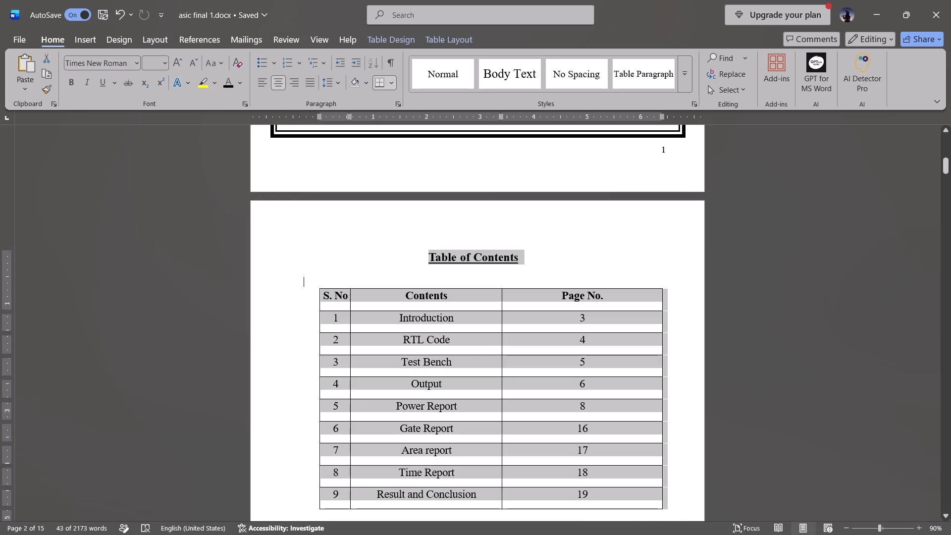
pyautogui.hotkey('ctrl', 'c')
pyautogui.hotkey('alt', 'Tab')
pyautogui.hotkey('ctrl', 'v')
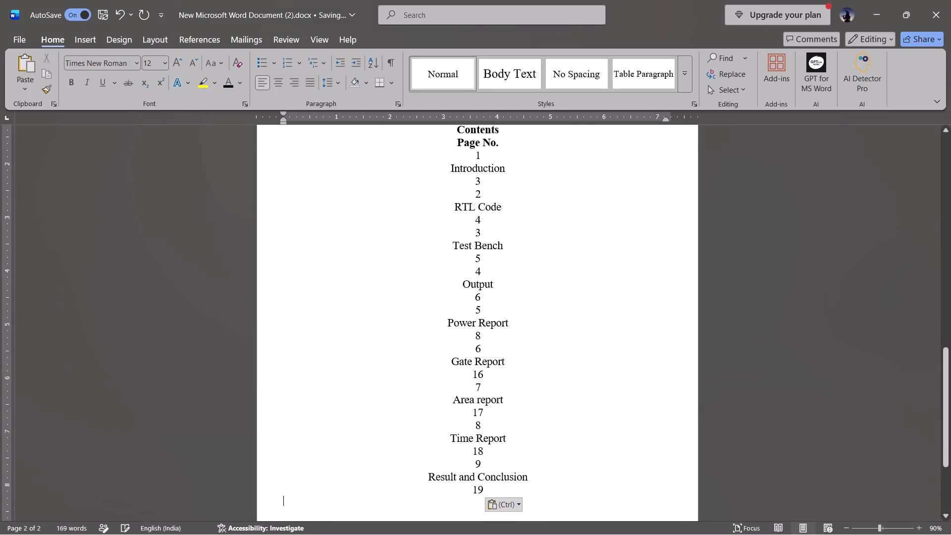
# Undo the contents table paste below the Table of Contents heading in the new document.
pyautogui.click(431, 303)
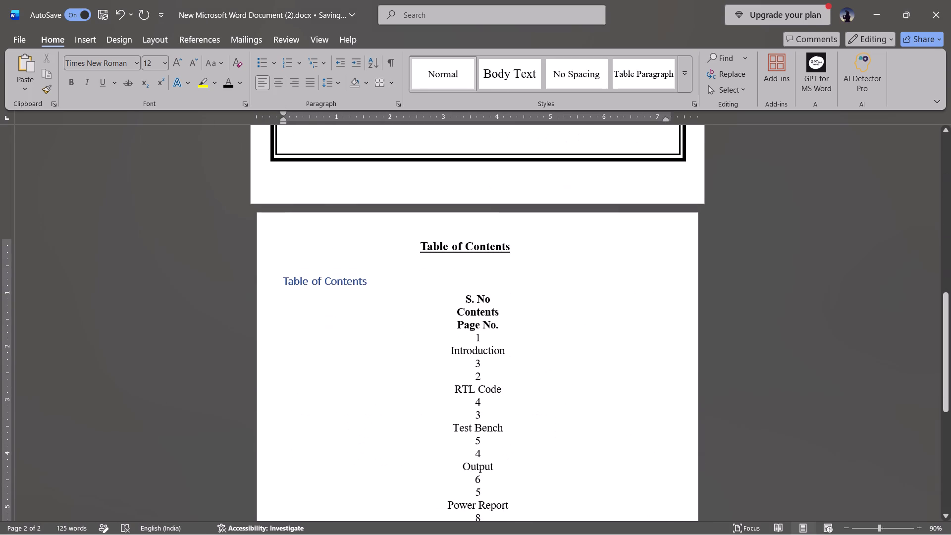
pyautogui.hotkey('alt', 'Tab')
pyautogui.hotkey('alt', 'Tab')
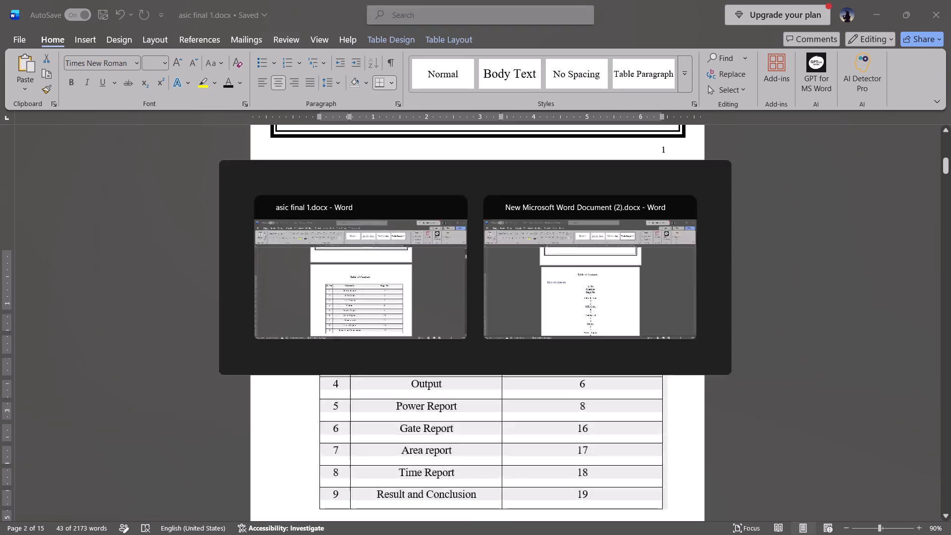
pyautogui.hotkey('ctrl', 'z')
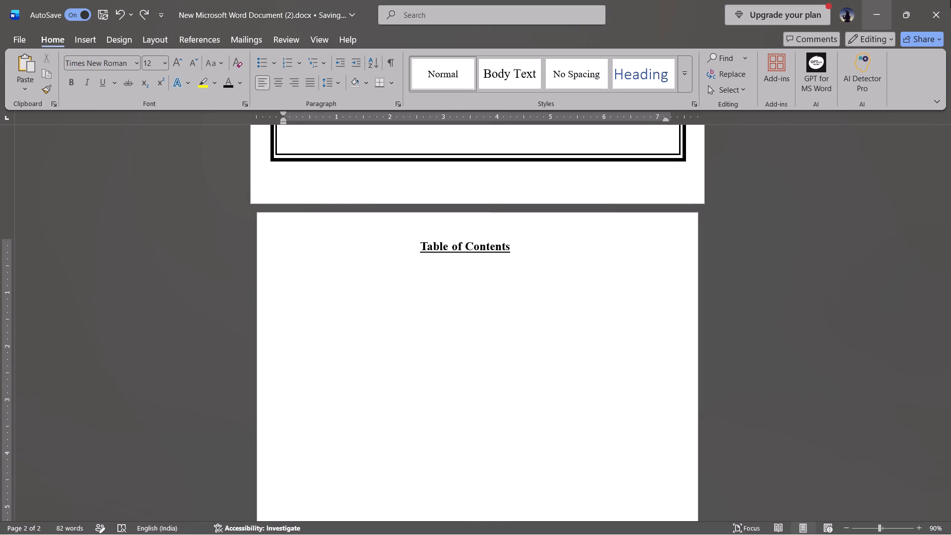
# Close the new document and delete its file, New Microsoft Word Document (2).docx, from the desktop.
pyautogui.click(950, 0)
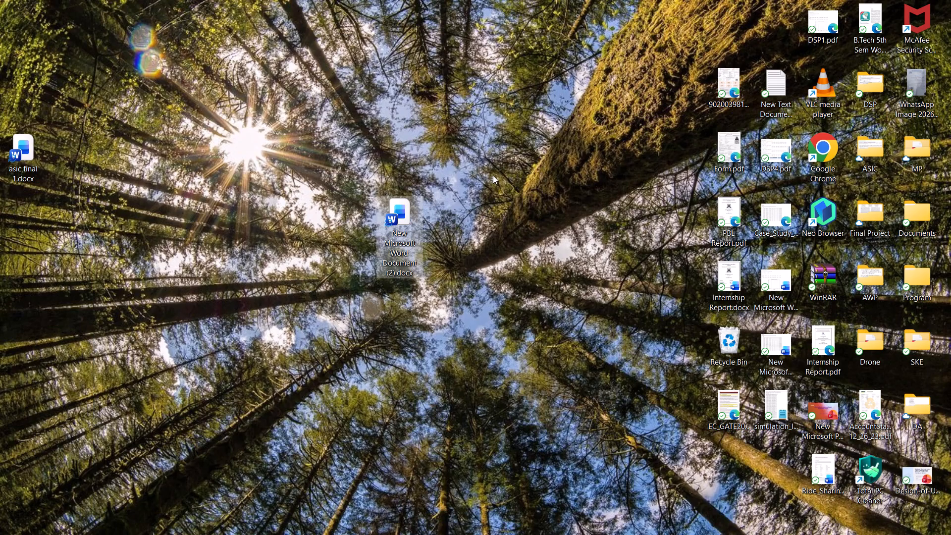
pyautogui.click(405, 225)
pyautogui.press('Delete')
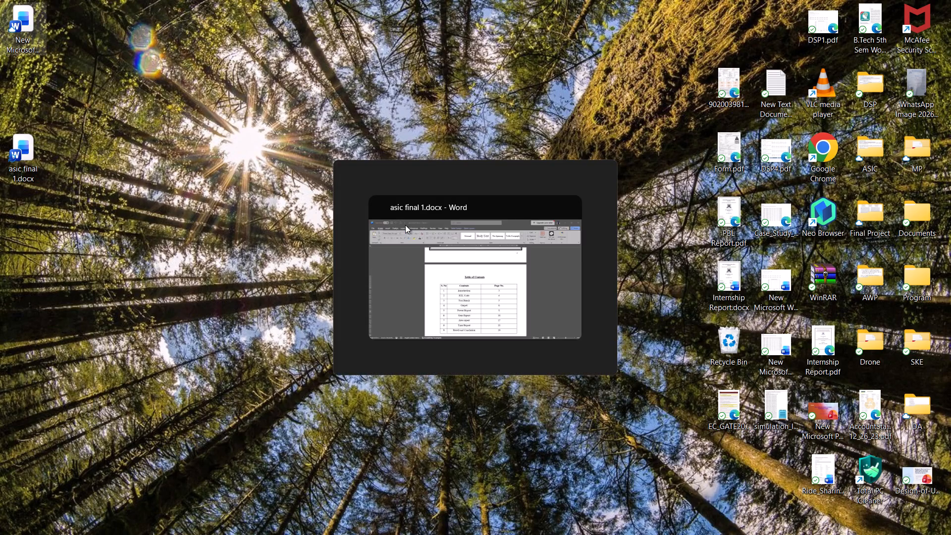
# In asic final 1.docx, copy the page number text box below the cover page's border.
pyautogui.scroll(1, 473, 276)
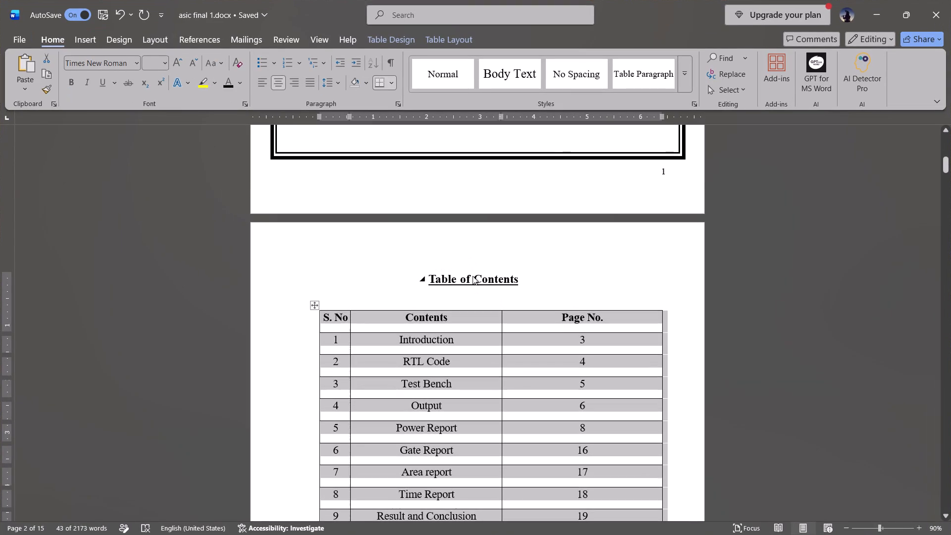
pyautogui.click(812, 227)
pyautogui.scroll(1, 677, 207)
pyautogui.scroll(-1, 677, 207)
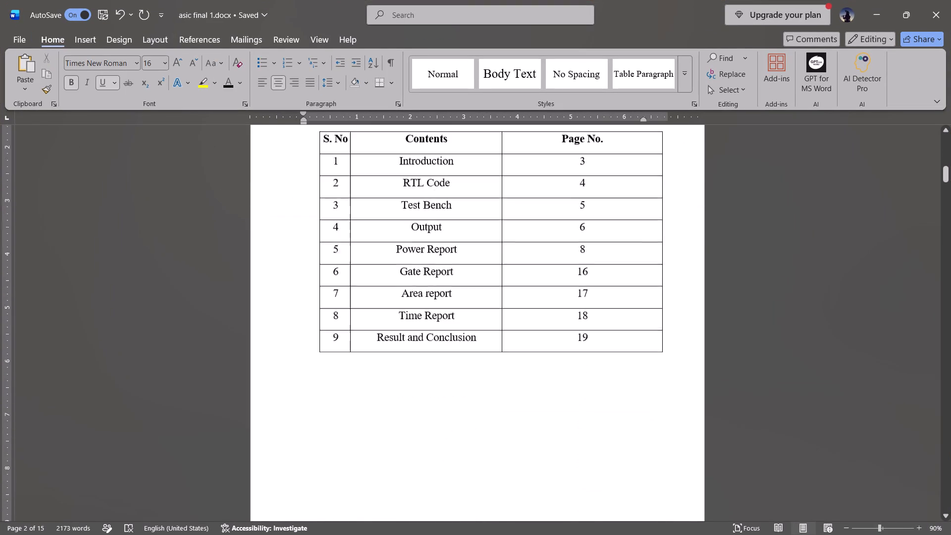
pyautogui.scroll(-2, 677, 207)
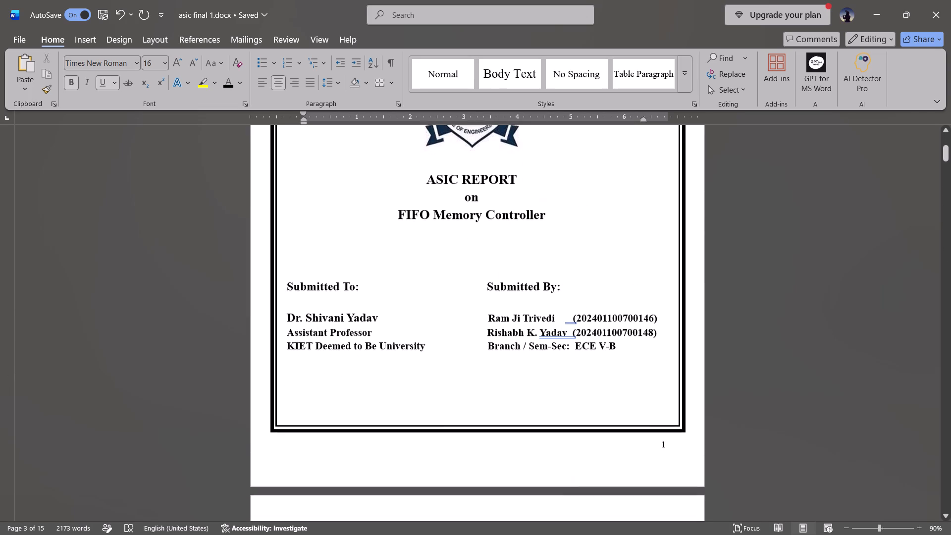
pyautogui.click(663, 437)
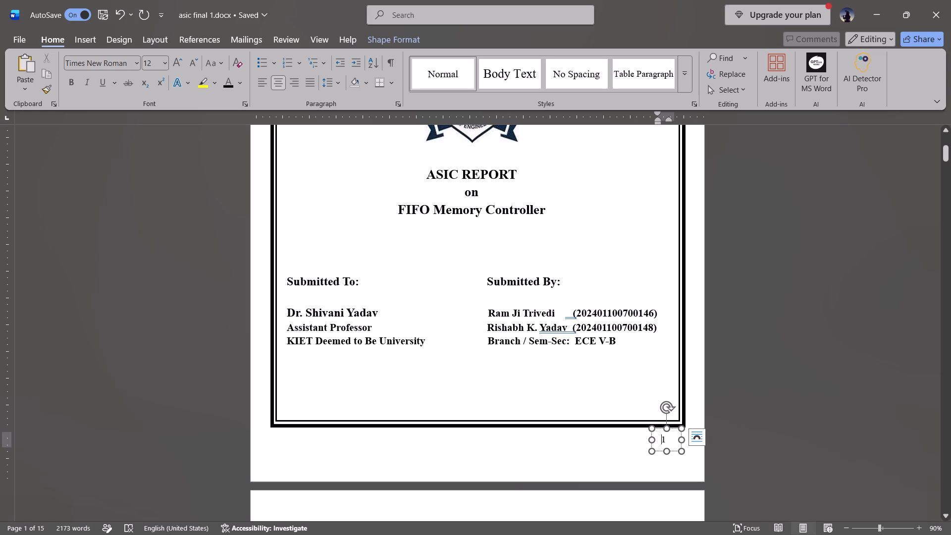
pyautogui.scroll(-1, 575, 409)
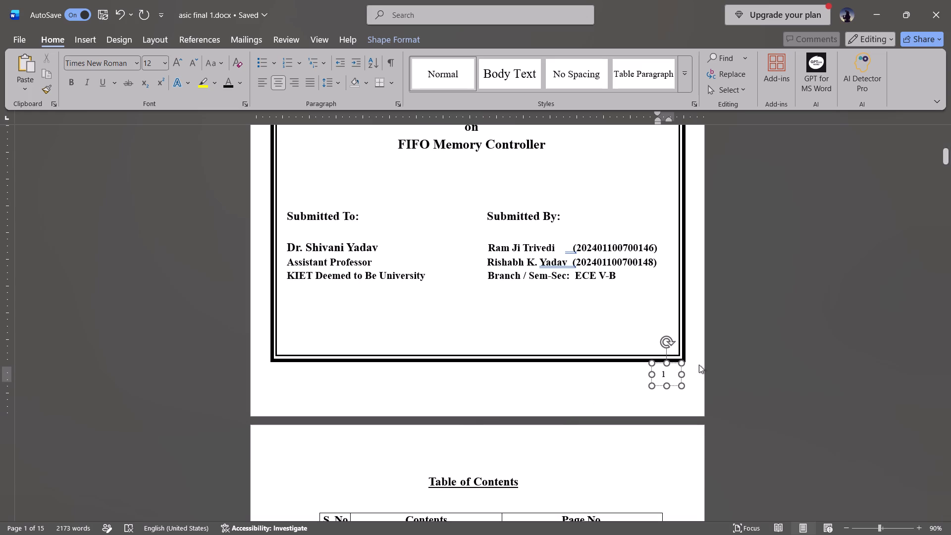
pyautogui.click(669, 374)
pyautogui.scroll(-1, 664, 377)
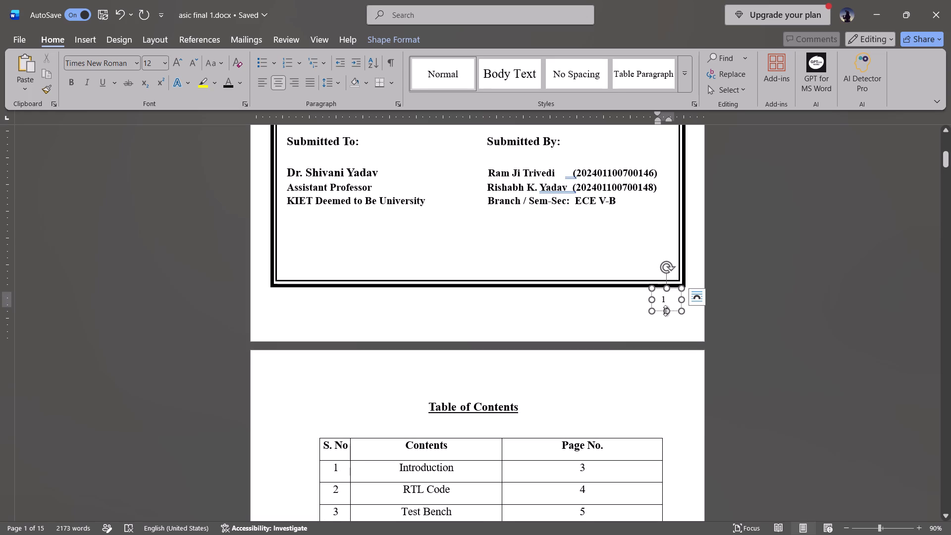
pyautogui.click(658, 310)
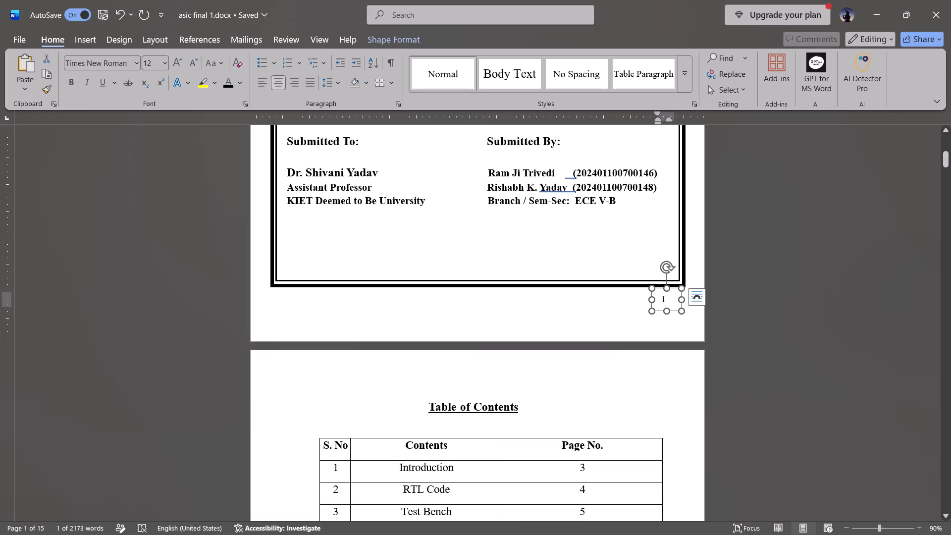
pyautogui.hotkey('ctrl', 'c')
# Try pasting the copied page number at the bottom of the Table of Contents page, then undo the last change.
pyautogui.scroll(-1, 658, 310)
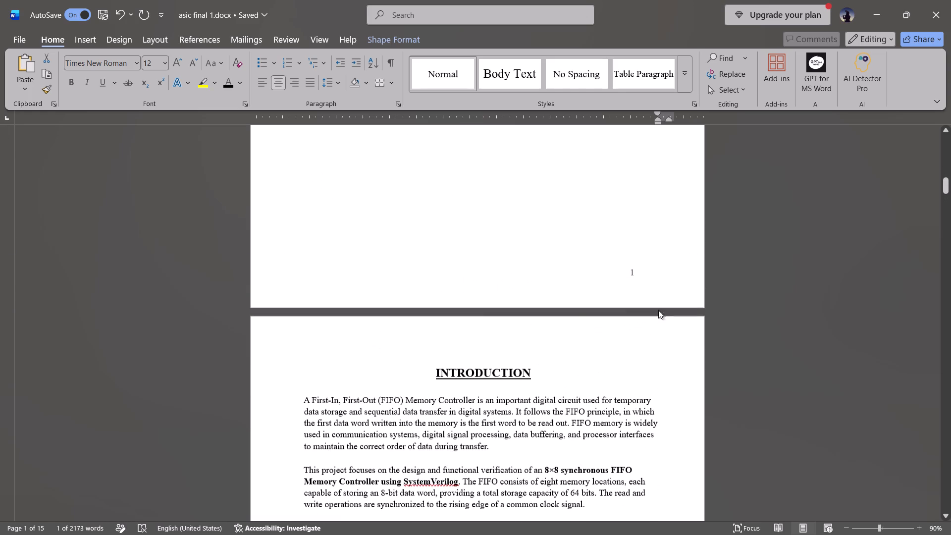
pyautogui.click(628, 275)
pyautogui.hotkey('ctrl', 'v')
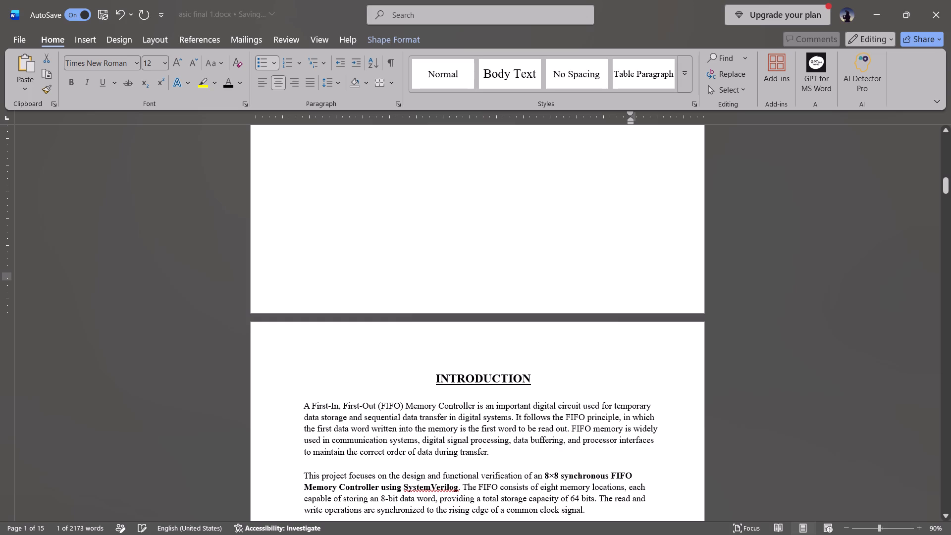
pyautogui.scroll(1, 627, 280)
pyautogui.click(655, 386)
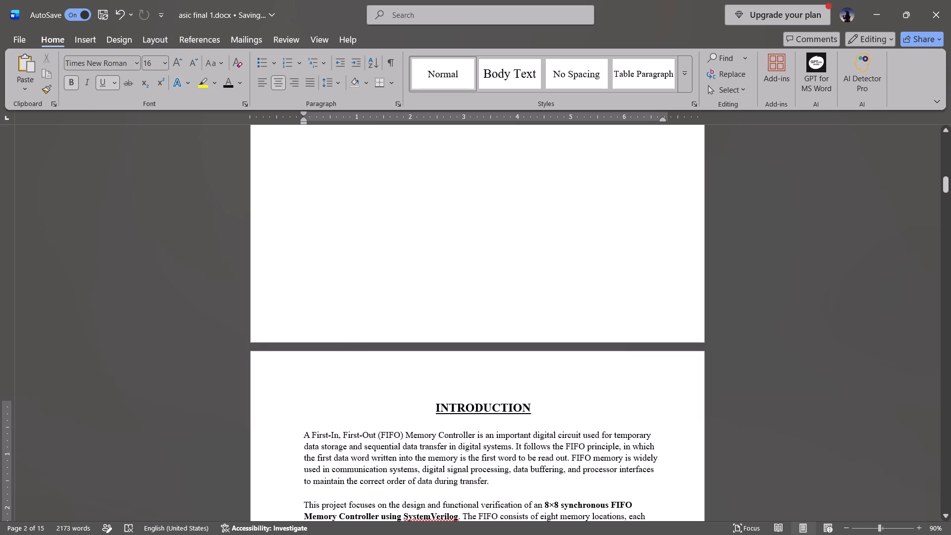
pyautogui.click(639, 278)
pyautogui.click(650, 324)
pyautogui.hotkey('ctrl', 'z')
# Enter "2." in the small page number text box on the Table of Contents page, apply the font color and enlarge the box.
pyautogui.scroll(1, 645, 315)
pyautogui.hscroll(1, 645, 315)
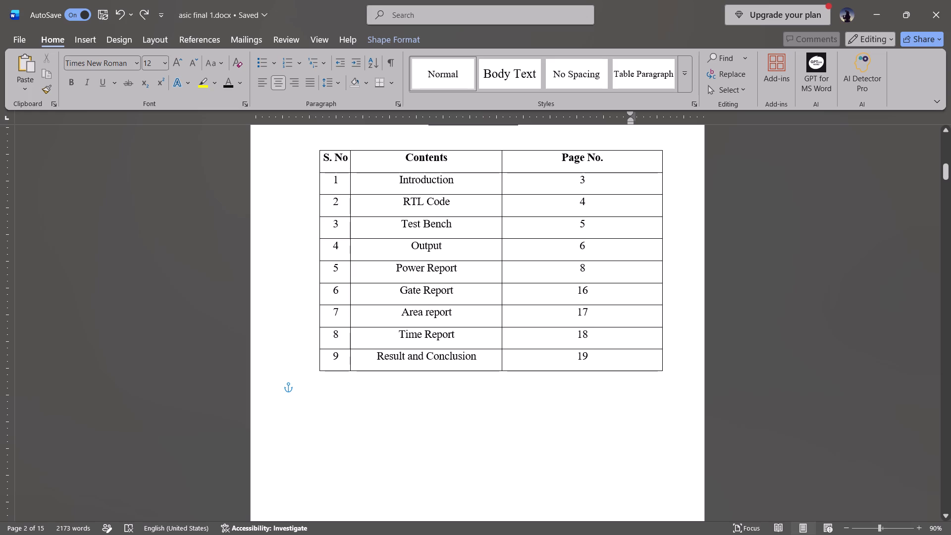
pyautogui.scroll(-1, 645, 315)
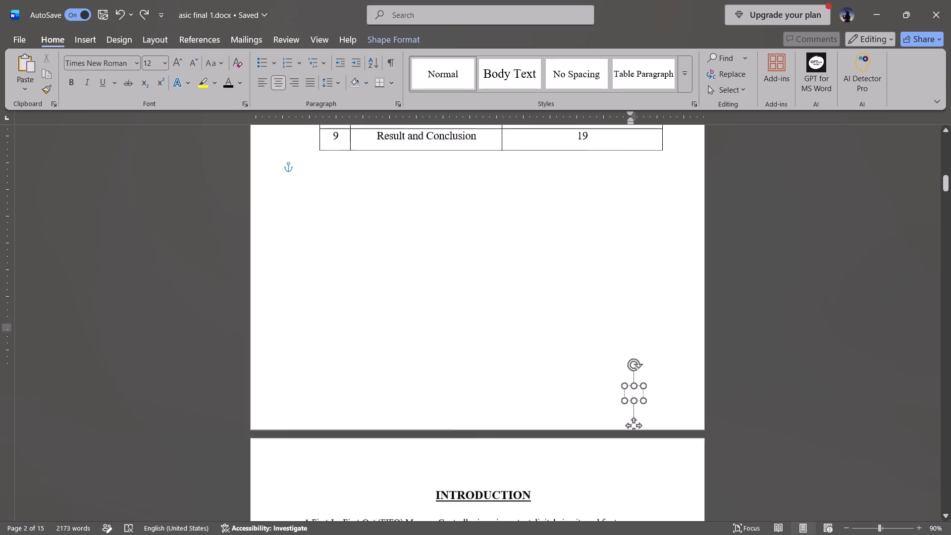
pyautogui.scroll(-1, 645, 315)
pyautogui.click(634, 333)
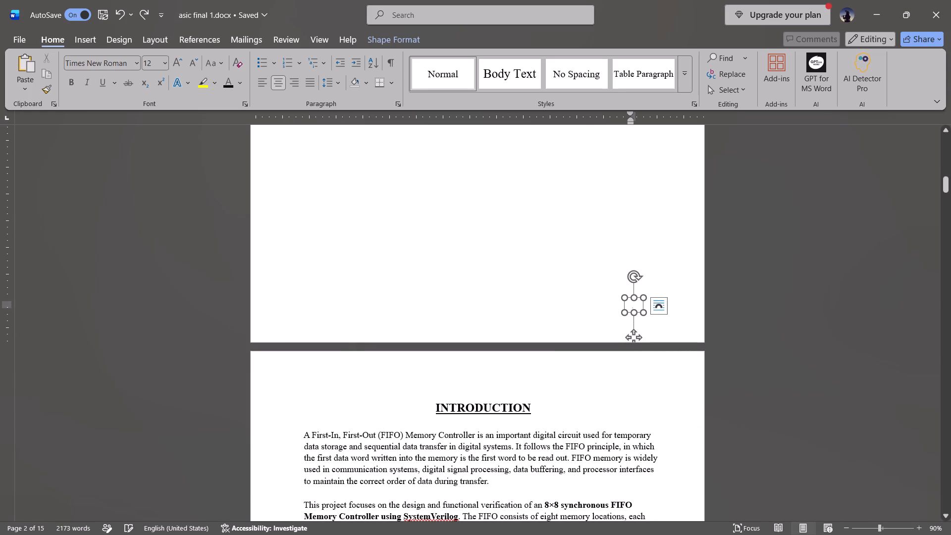
pyautogui.rightClick(633, 305)
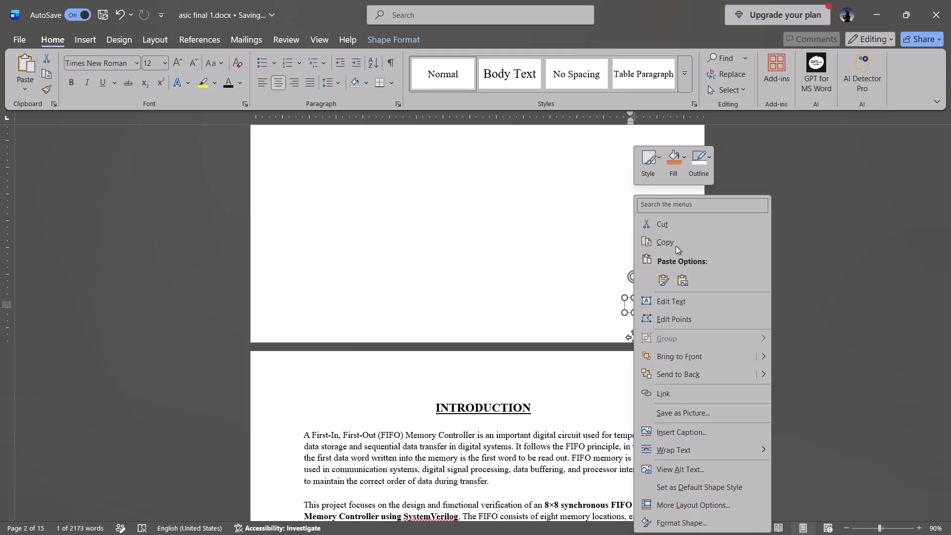
pyautogui.click(666, 304)
pyautogui.write('2.')
pyautogui.click(225, 83)
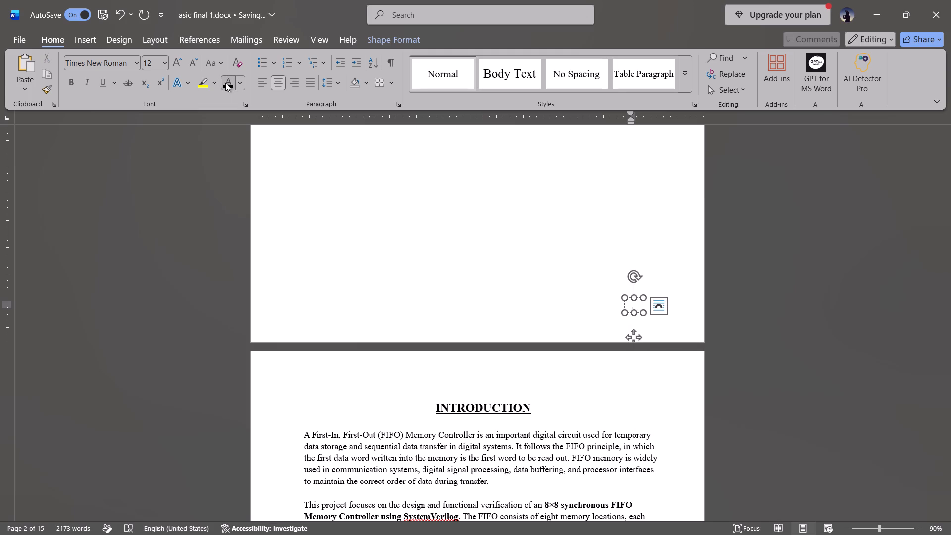
pyautogui.moveTo(642, 314); pyautogui.dragTo(661, 327)
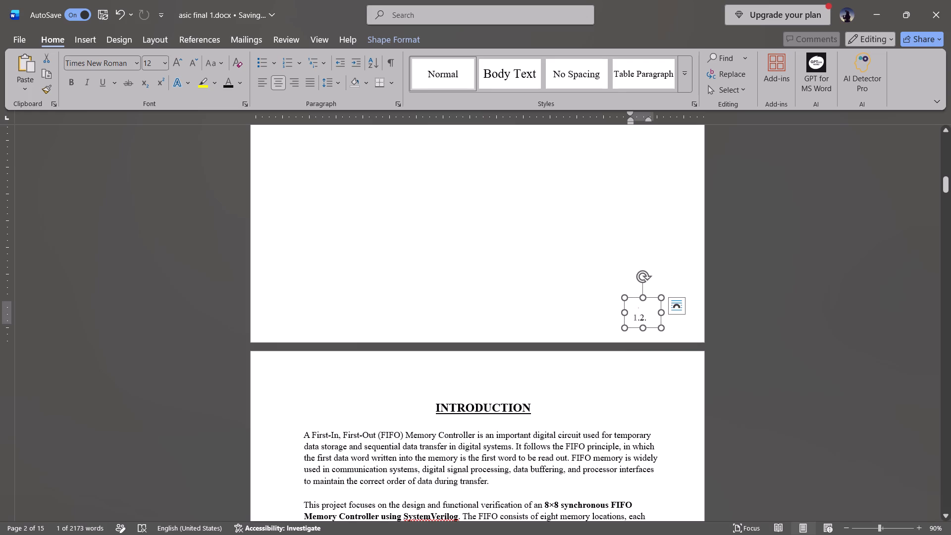
# Replace the text in the Table of Contents page's page number box with 2.
pyautogui.click(644, 318)
pyautogui.press('BackSpace')
pyautogui.press('BackSpace')
pyautogui.press('BackSpace')
pyautogui.press('BackSpace')
pyautogui.press('BackSpace')
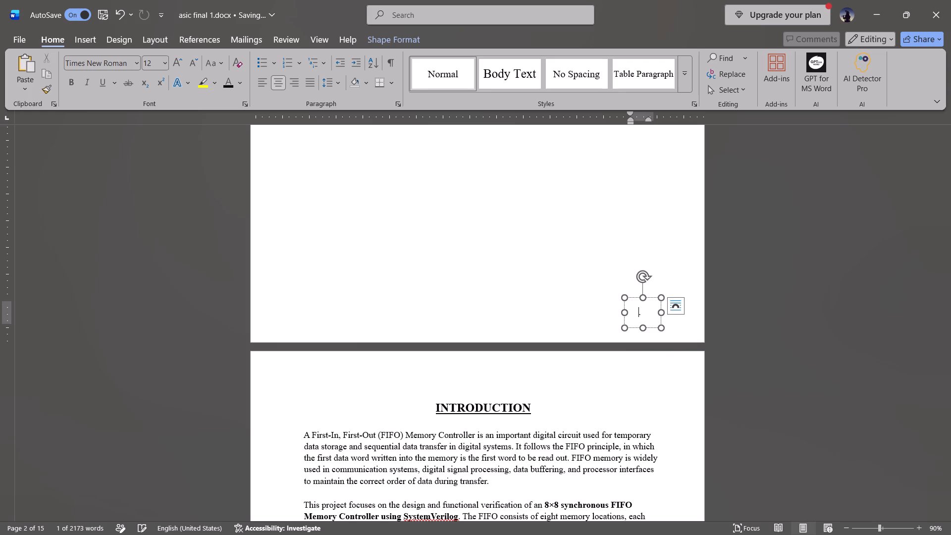
pyautogui.click(642, 310)
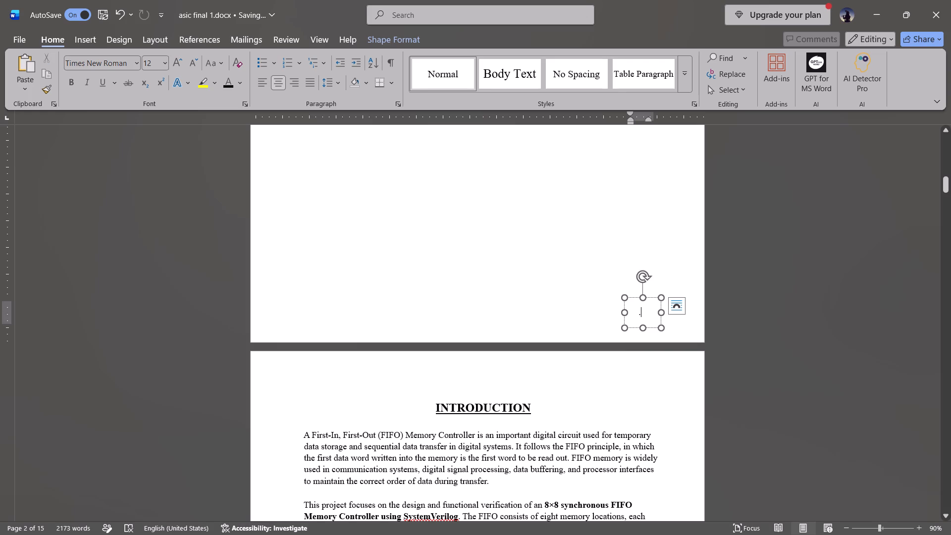
pyautogui.press('BackSpace')
pyautogui.press('2')
pyautogui.click(576, 293)
# Paste the copied cover page number box and move it over the existing page number at the bottom of the Introduction page.
pyautogui.scroll(1, 612, 338)
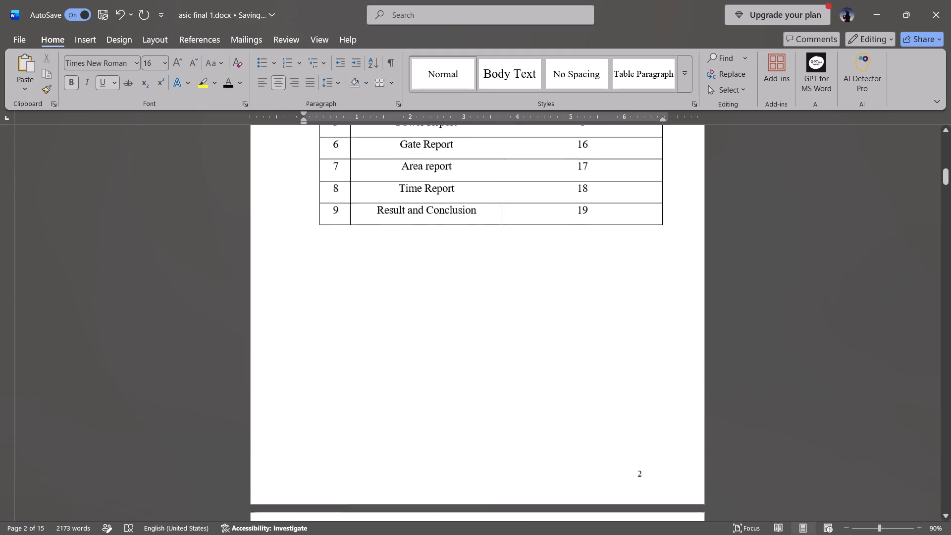
pyautogui.scroll(1, 612, 338)
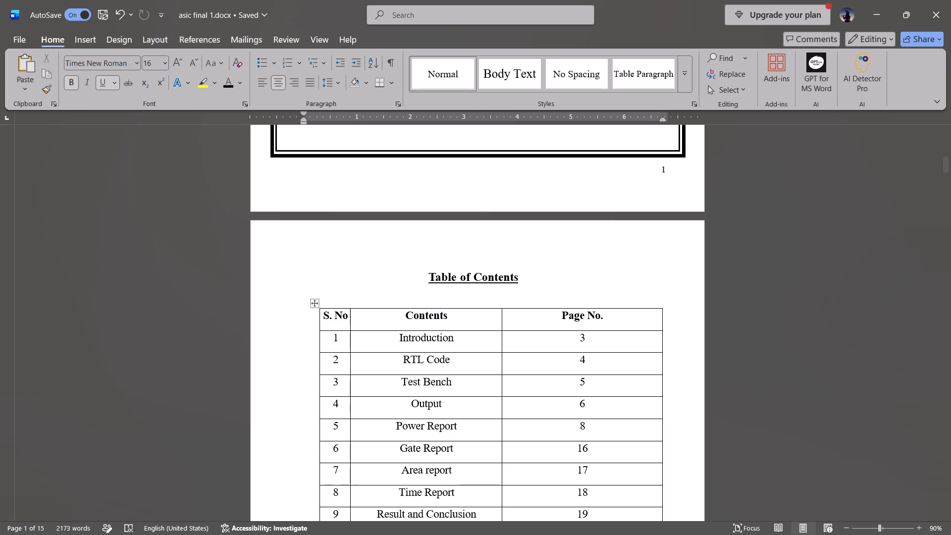
pyautogui.scroll(1, 584, 258)
pyautogui.scroll(-1, 584, 258)
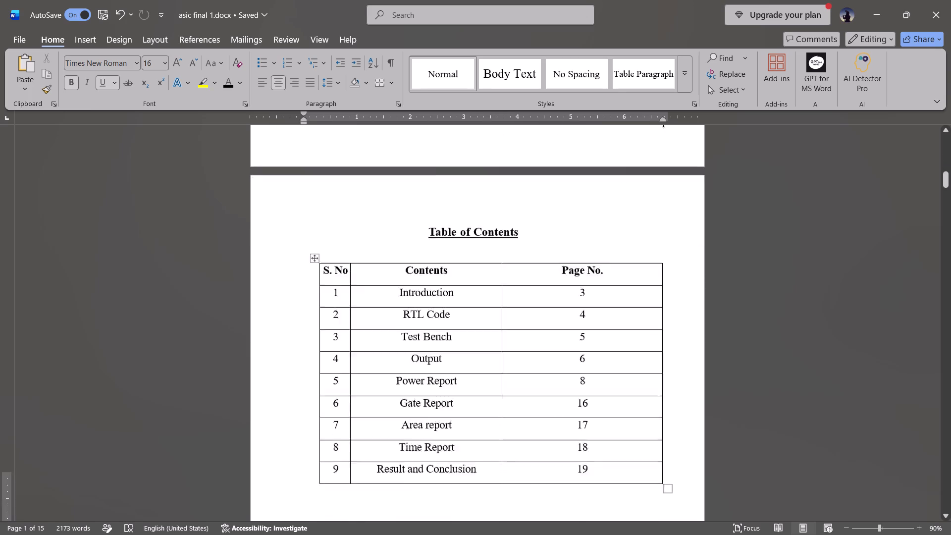
pyautogui.scroll(-1, 584, 258)
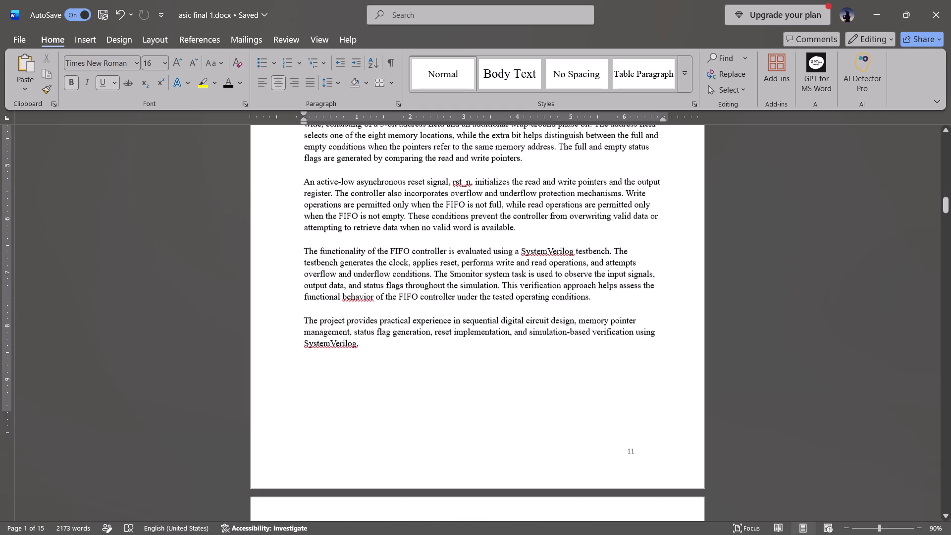
pyautogui.scroll(-1, 584, 258)
pyautogui.click(622, 357)
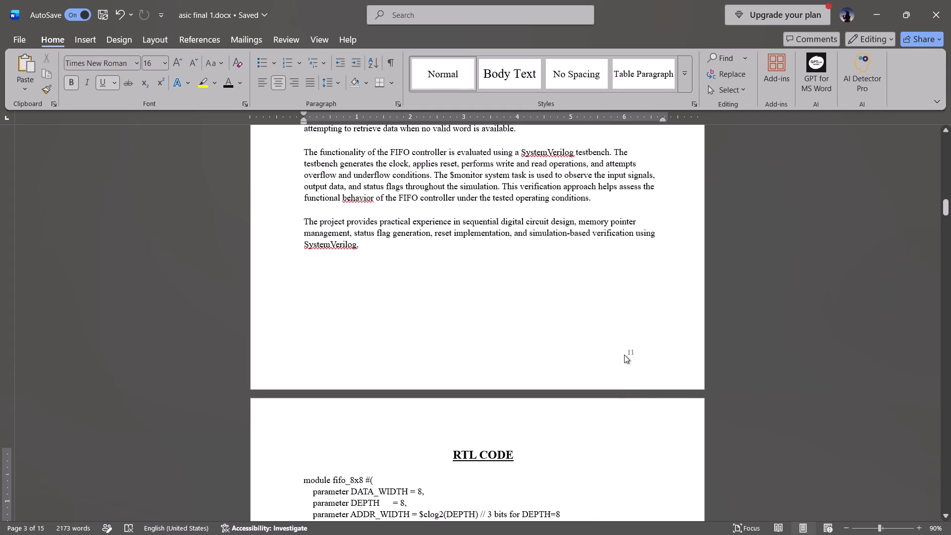
pyautogui.hotkey('ctrl', 'v')
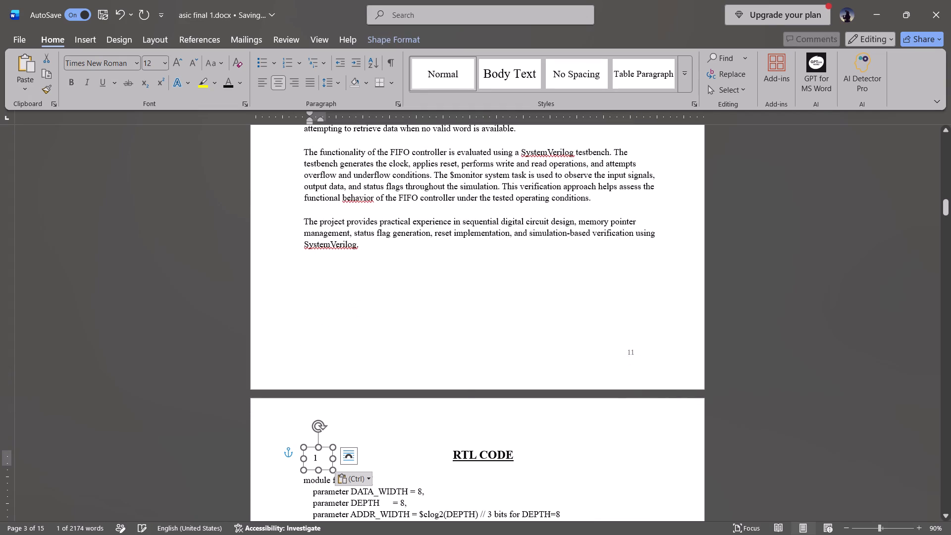
pyautogui.moveTo(309, 447); pyautogui.dragTo(422, 402)
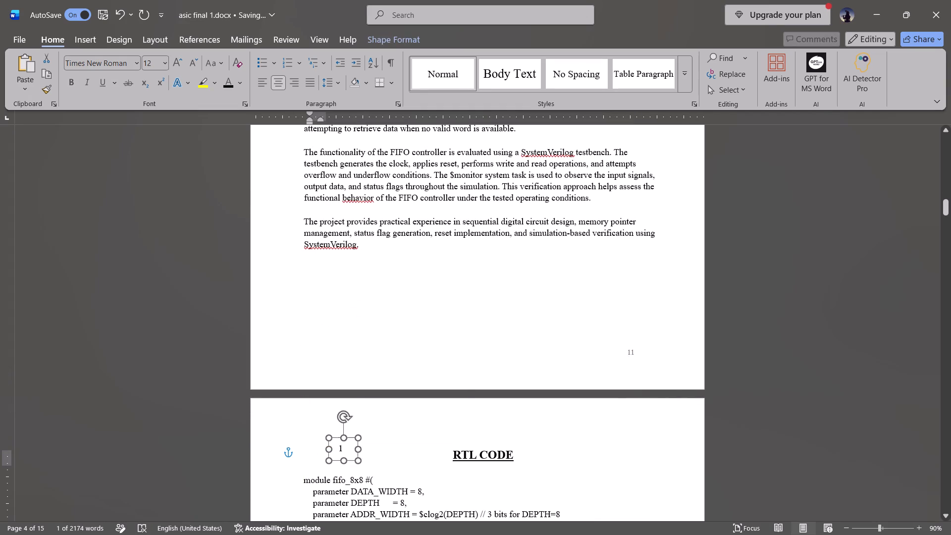
pyautogui.moveTo(422, 402); pyautogui.dragTo(630, 352)
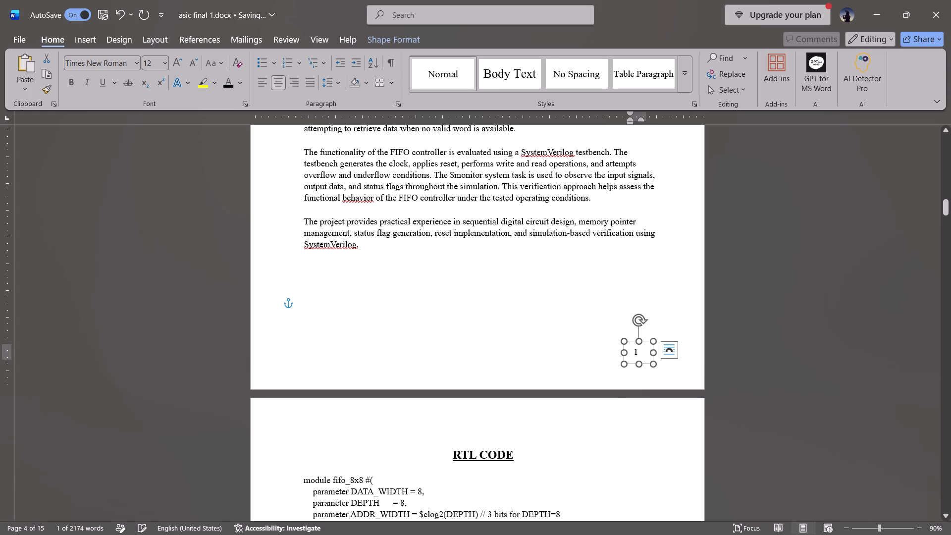
# Replace the number in the Introduction page's page number box with 3.
pyautogui.click(641, 352)
pyautogui.press('BackSpace')
pyautogui.press('3')
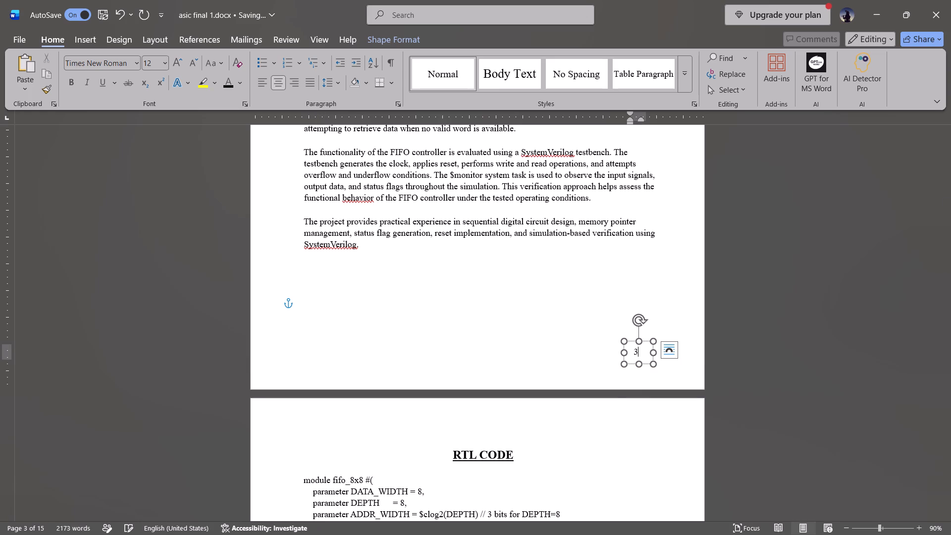
# Paste the copied page number box over the existing number at the bottom of the RTL Code page and change its text to 4.
pyautogui.scroll(-1, 591, 447)
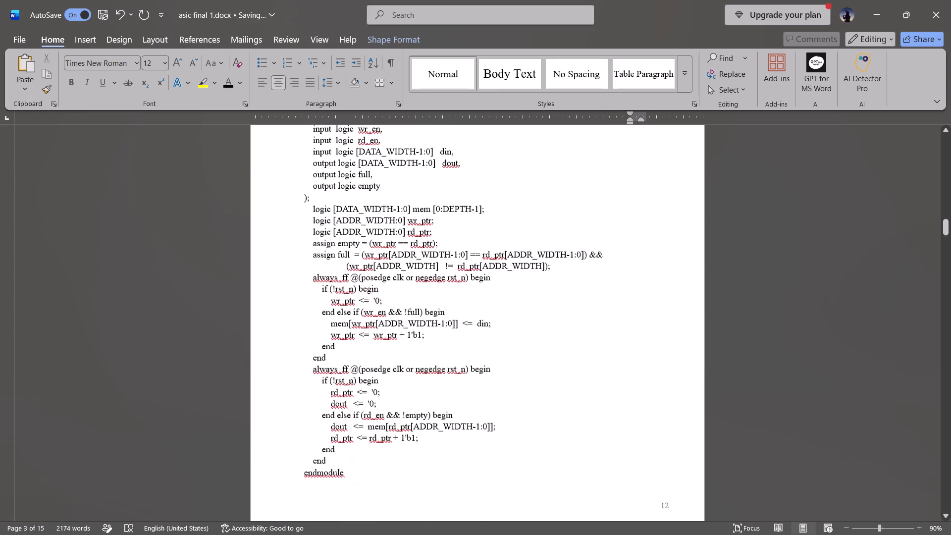
pyautogui.scroll(-1, 591, 447)
pyautogui.click(663, 321)
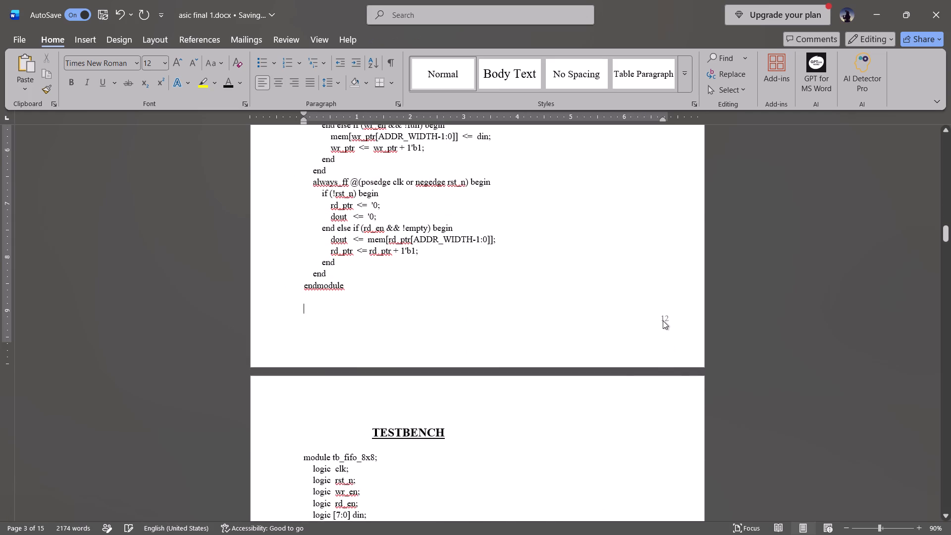
pyautogui.hotkey('ctrl', 'v')
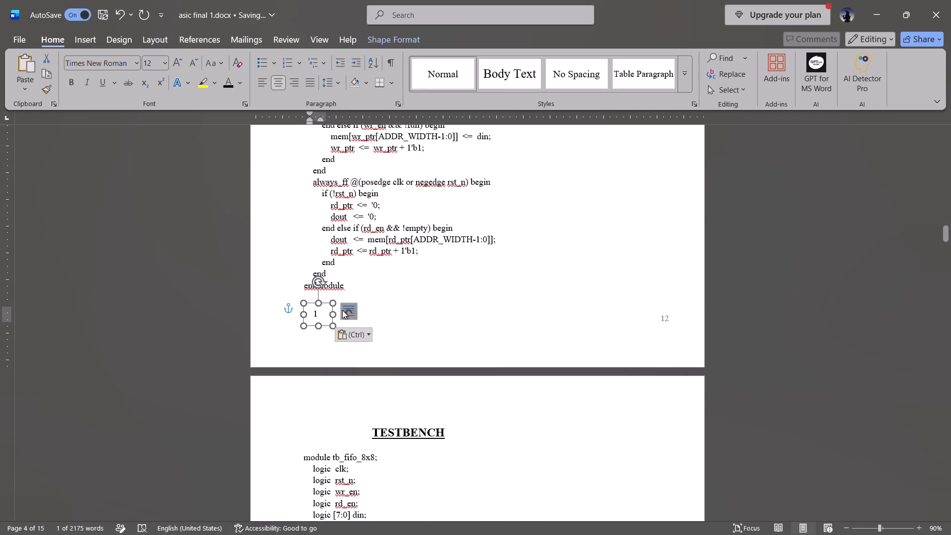
pyautogui.moveTo(323, 302); pyautogui.dragTo(666, 310)
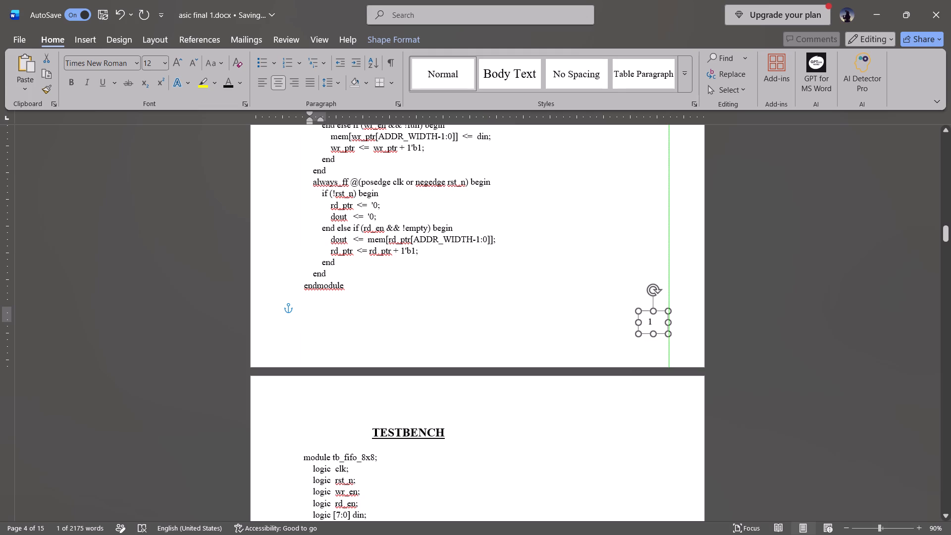
pyautogui.moveTo(666, 310); pyautogui.dragTo(673, 309)
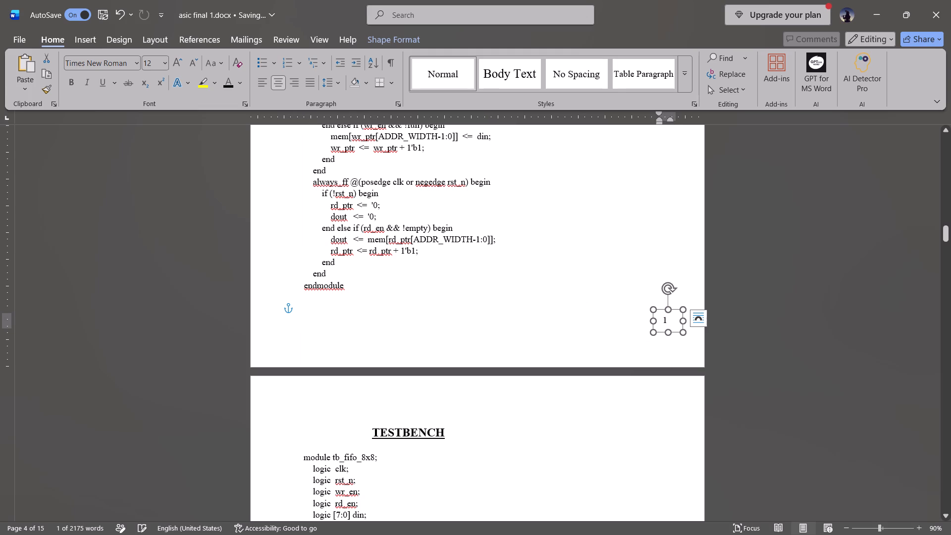
pyautogui.click(672, 322)
pyautogui.press('BackSpace')
pyautogui.press('4')
pyautogui.click(524, 328)
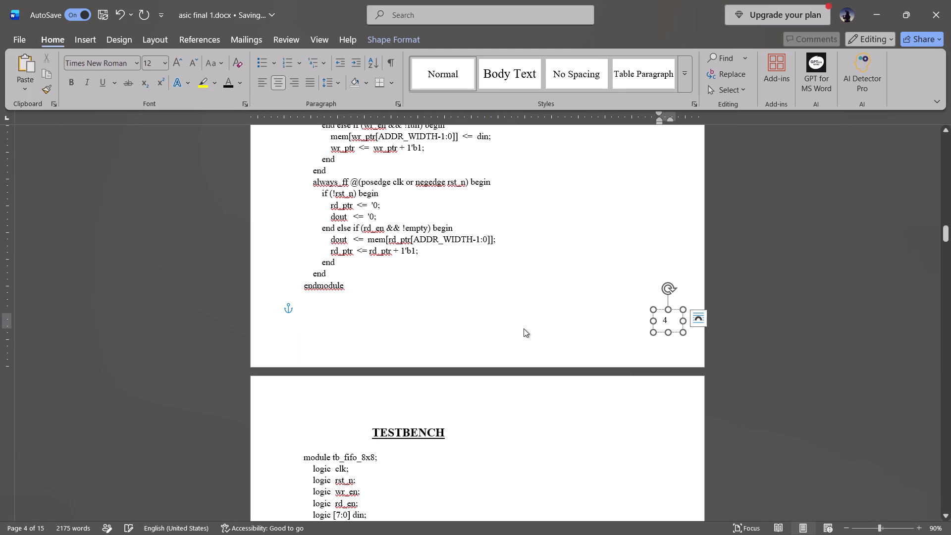
# Paste the copied page number box on the first Testbench page and move it over the existing number at the page bottom.
pyautogui.scroll(1, 524, 328)
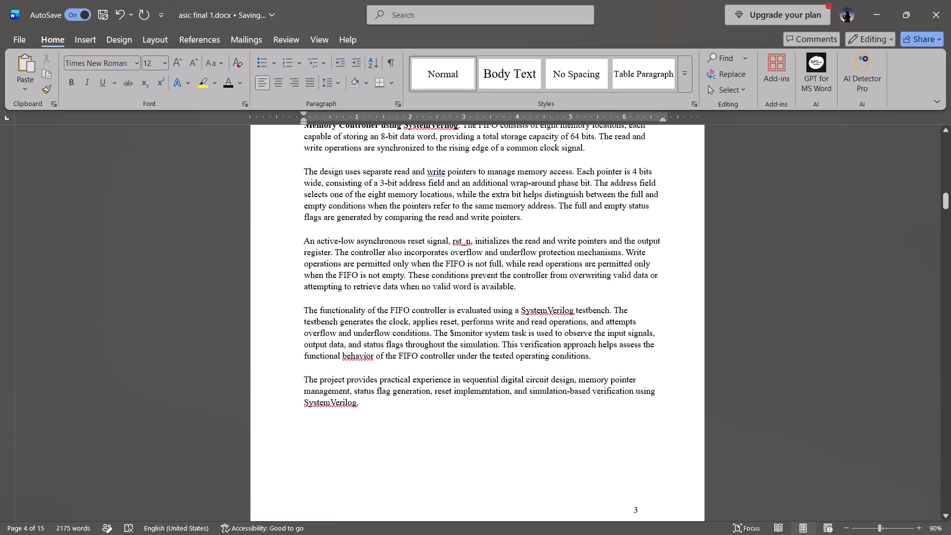
pyautogui.scroll(1, 524, 328)
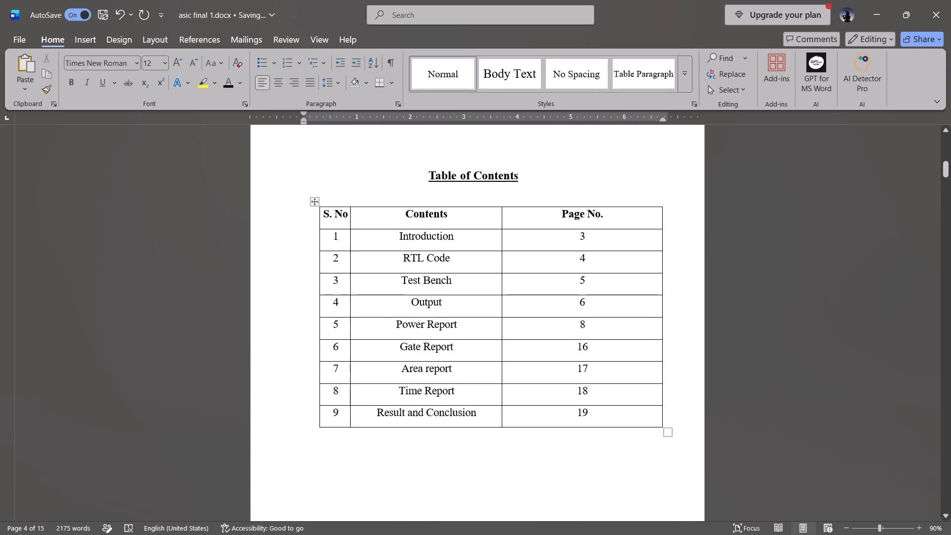
pyautogui.scroll(-1, 524, 328)
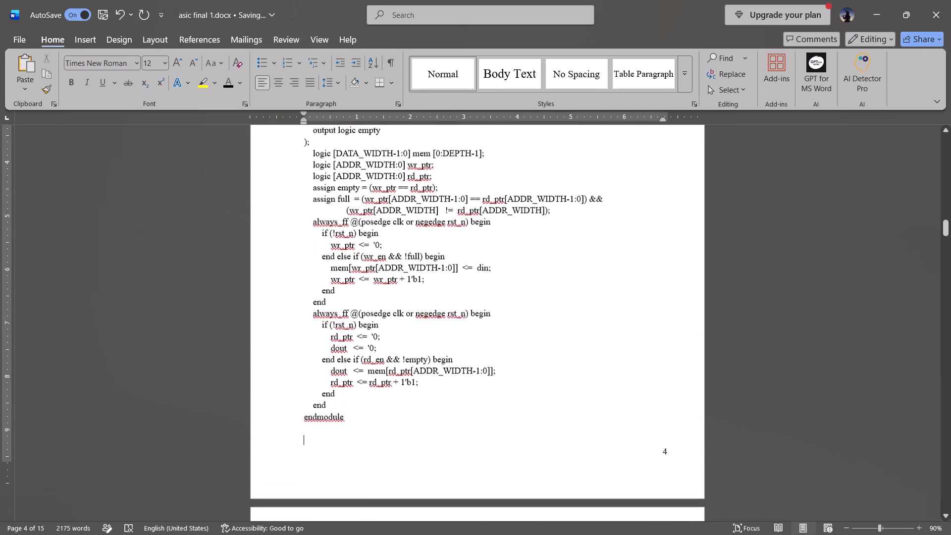
pyautogui.scroll(-1, 524, 328)
pyautogui.scroll(-1, 558, 391)
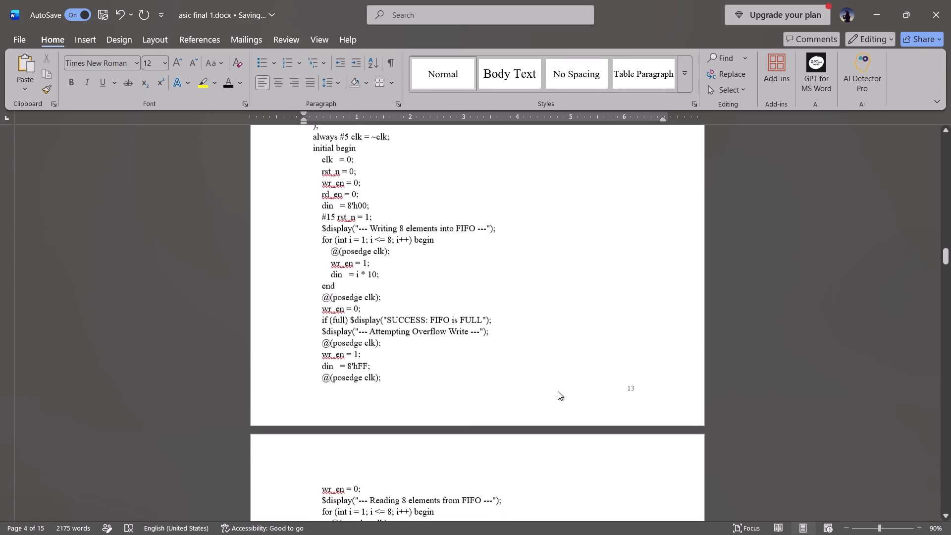
pyautogui.scroll(-1, 558, 391)
pyautogui.click(624, 378)
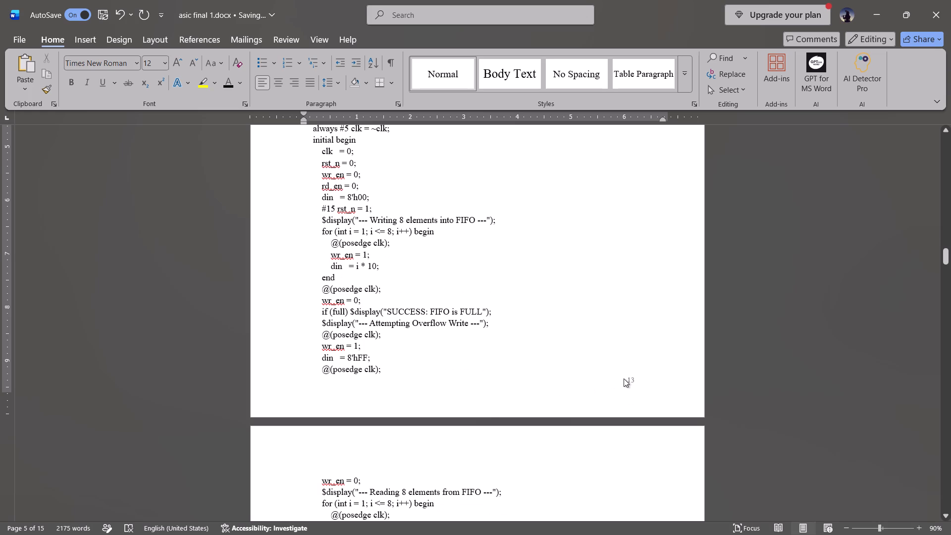
pyautogui.hotkey('ctrl', 'v')
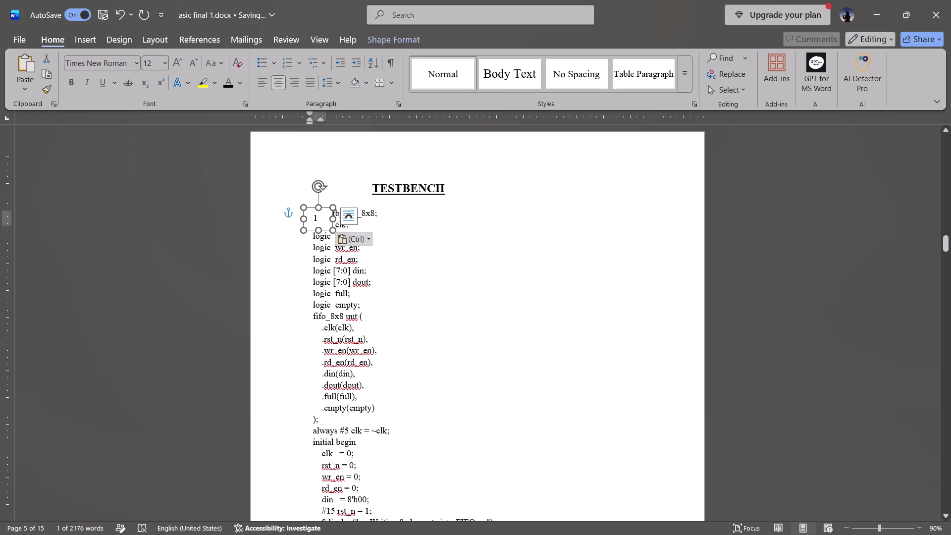
pyautogui.moveTo(313, 208); pyautogui.dragTo(590, 460)
pyautogui.click(318, 228)
pyautogui.click(305, 210)
pyautogui.moveTo(310, 209); pyautogui.dragTo(488, 381)
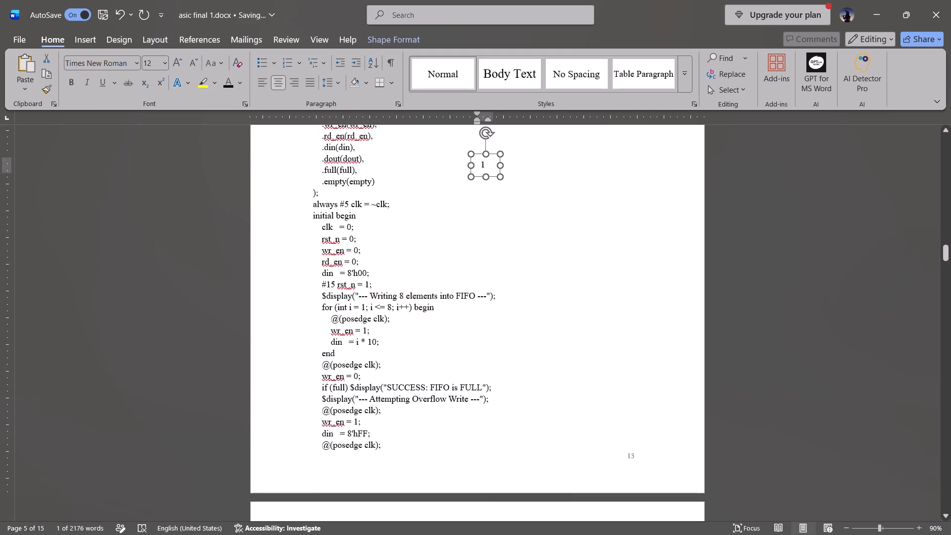
pyautogui.moveTo(473, 160); pyautogui.dragTo(591, 310)
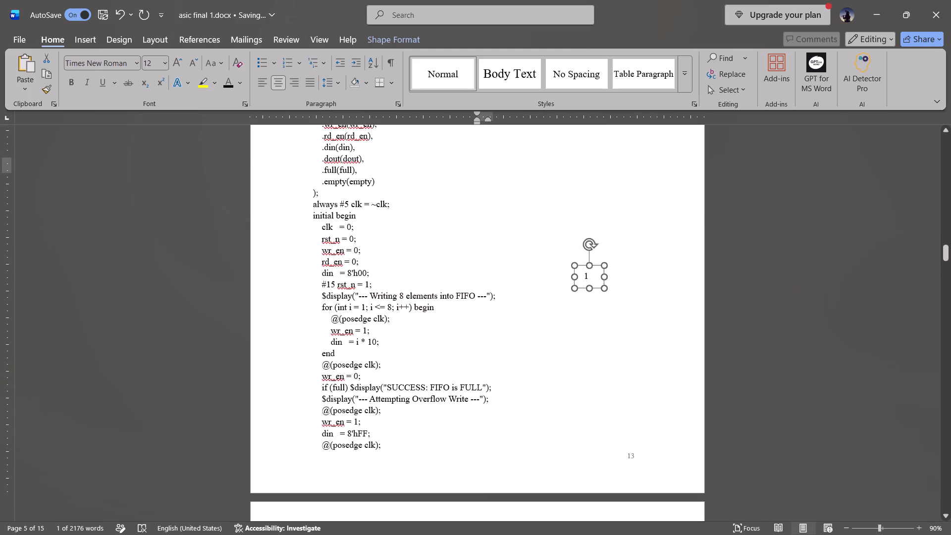
pyautogui.moveTo(591, 310); pyautogui.dragTo(624, 449)
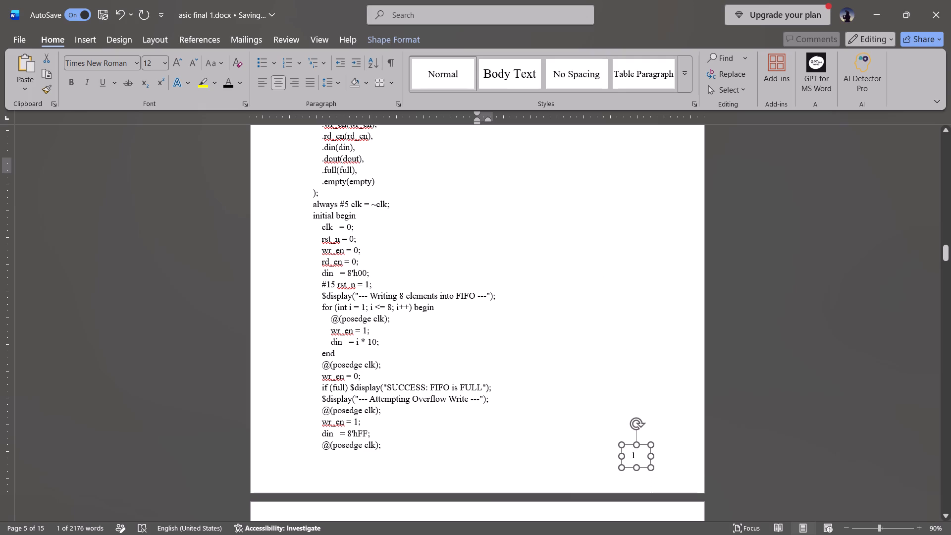
pyautogui.moveTo(624, 449); pyautogui.dragTo(623, 451)
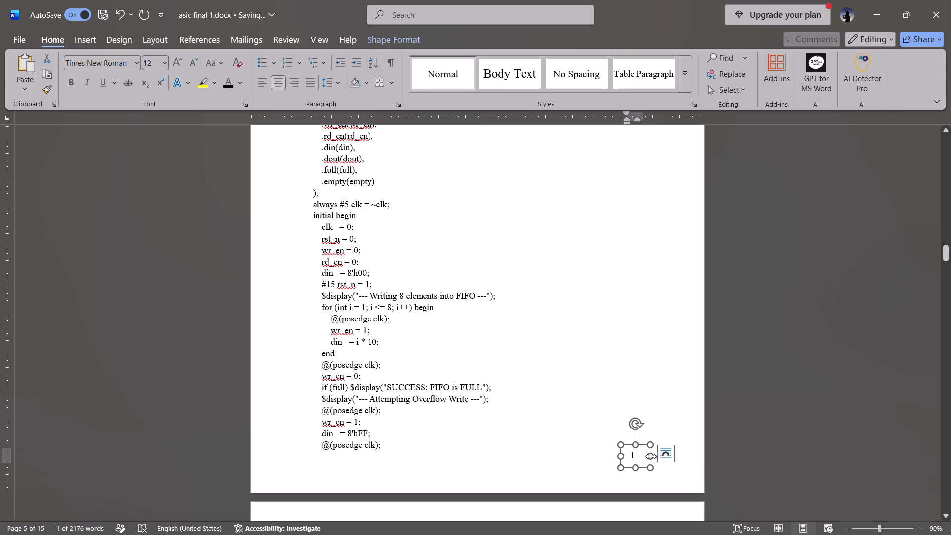
# Replace the number in the first Testbench page's page number box with 5.
pyautogui.click(651, 456)
pyautogui.click(636, 456)
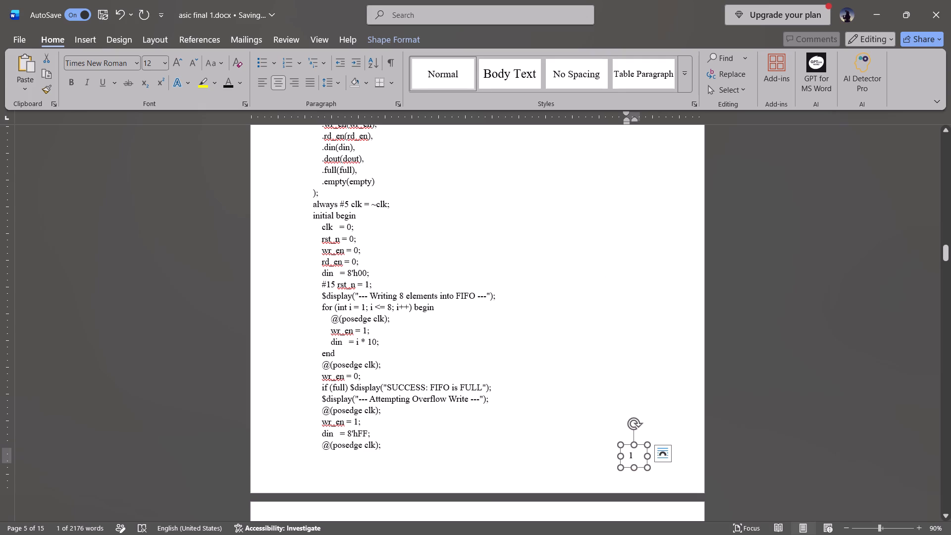
pyautogui.press('5')
pyautogui.press('BackSpace')
pyautogui.press('BackSpace')
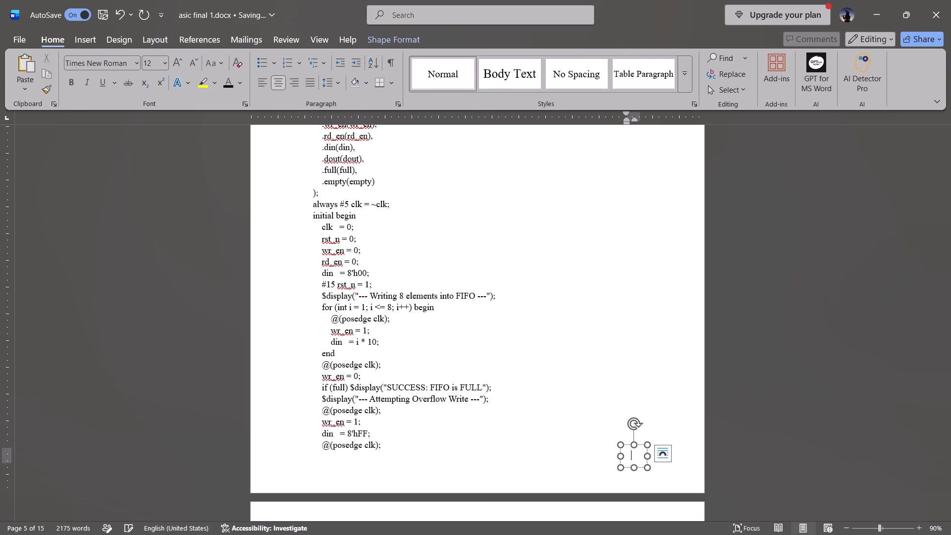
pyautogui.press('5')
pyautogui.click(601, 449)
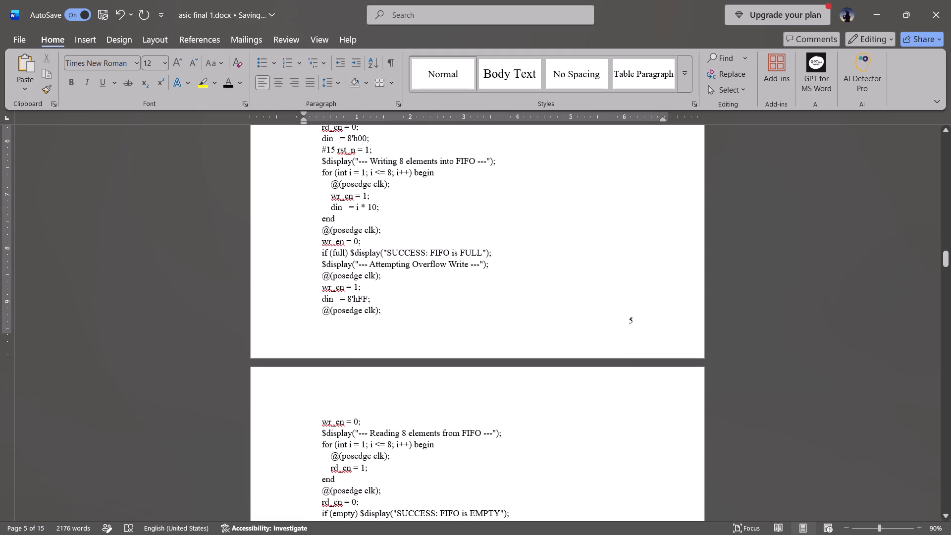
# Shift the first Testbench page's number box slightly toward the outer margin, still covering the old page number.
pyautogui.click(630, 319)
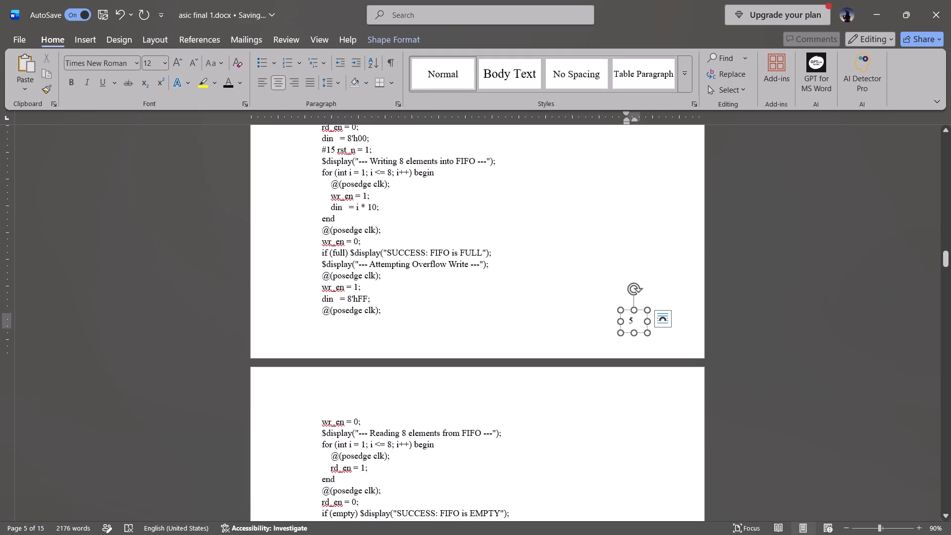
pyautogui.moveTo(629, 310); pyautogui.dragTo(636, 317)
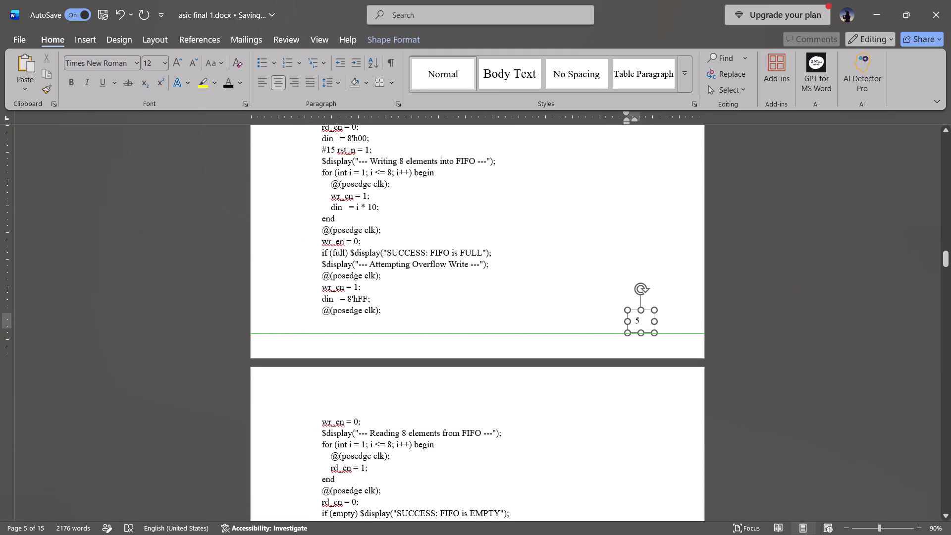
pyautogui.moveTo(636, 317); pyautogui.dragTo(644, 316)
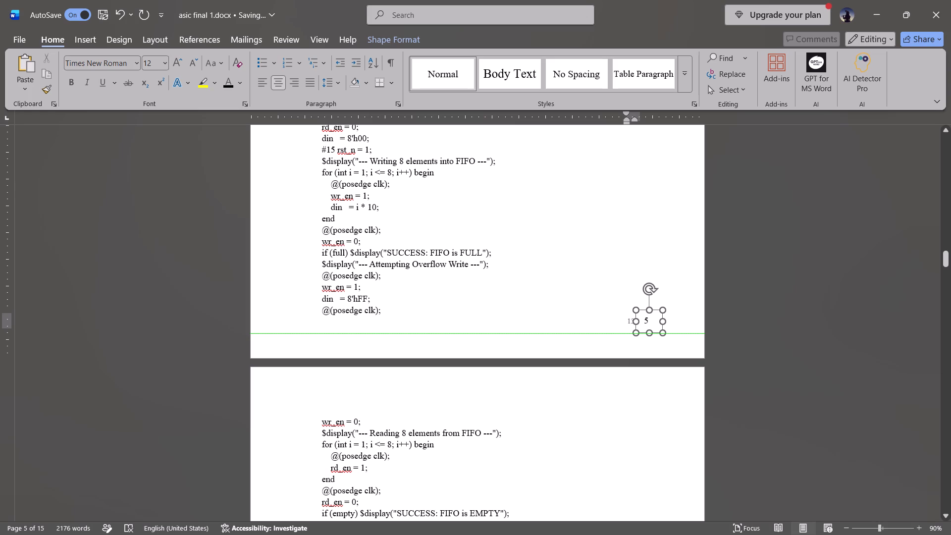
pyautogui.moveTo(644, 316); pyautogui.dragTo(635, 313)
# Paste the copied page number box for the second Testbench page and move it over the existing number at that page's bottom.
pyautogui.scroll(-1, 640, 439)
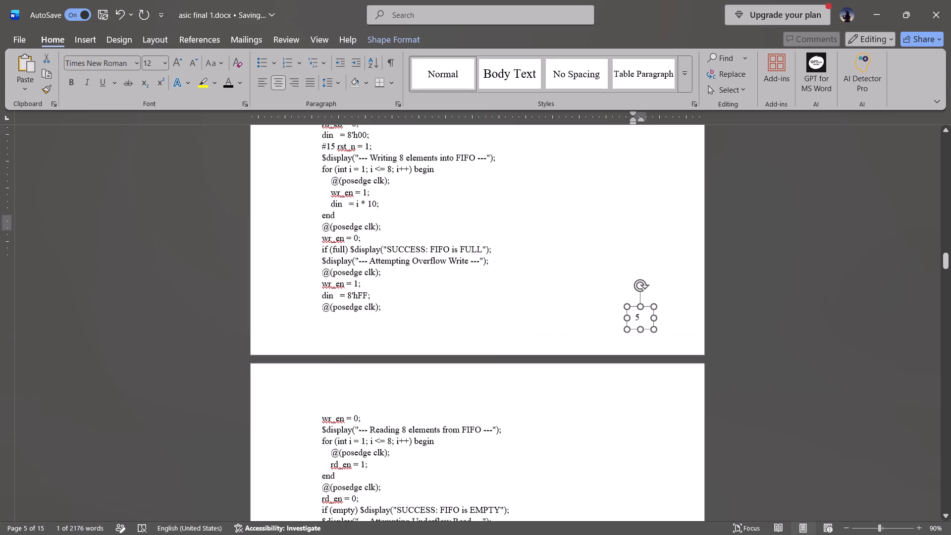
pyautogui.scroll(-1, 640, 439)
pyautogui.click(664, 452)
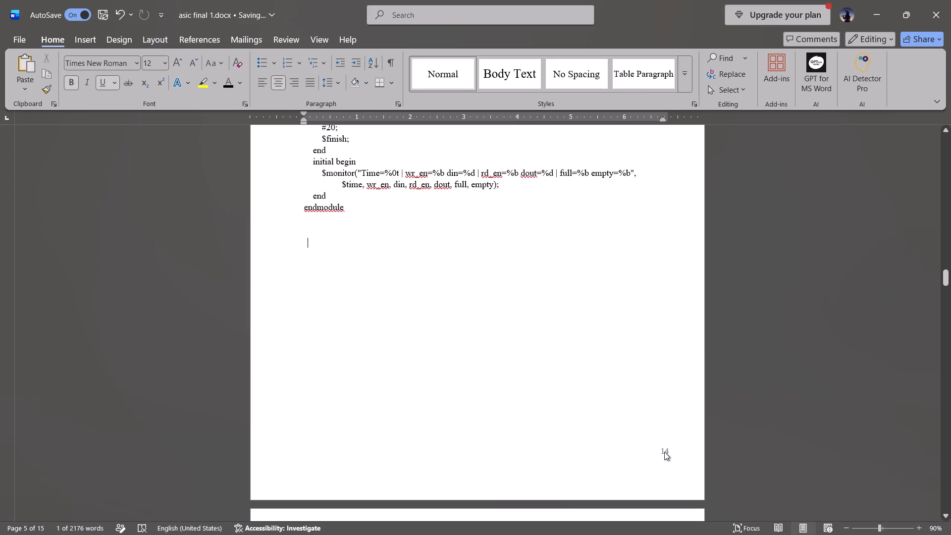
pyautogui.hotkey('ctrl', 'v')
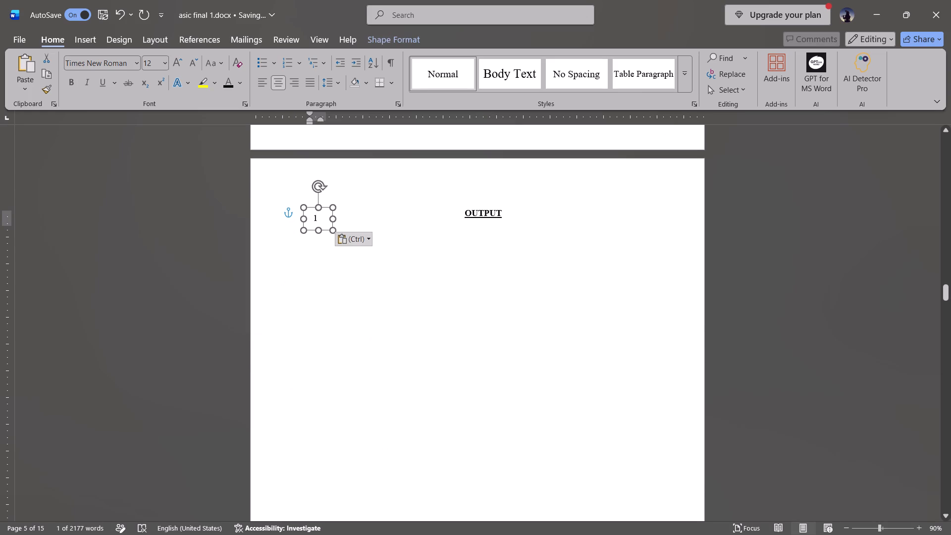
pyautogui.moveTo(323, 207); pyautogui.dragTo(652, 139)
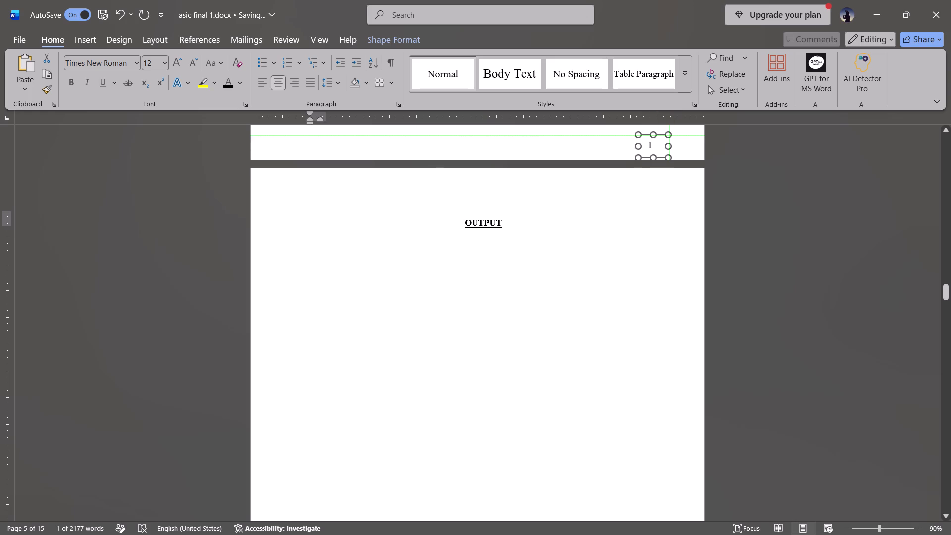
pyautogui.moveTo(652, 139); pyautogui.dragTo(655, 140)
pyautogui.scroll(1, 655, 140)
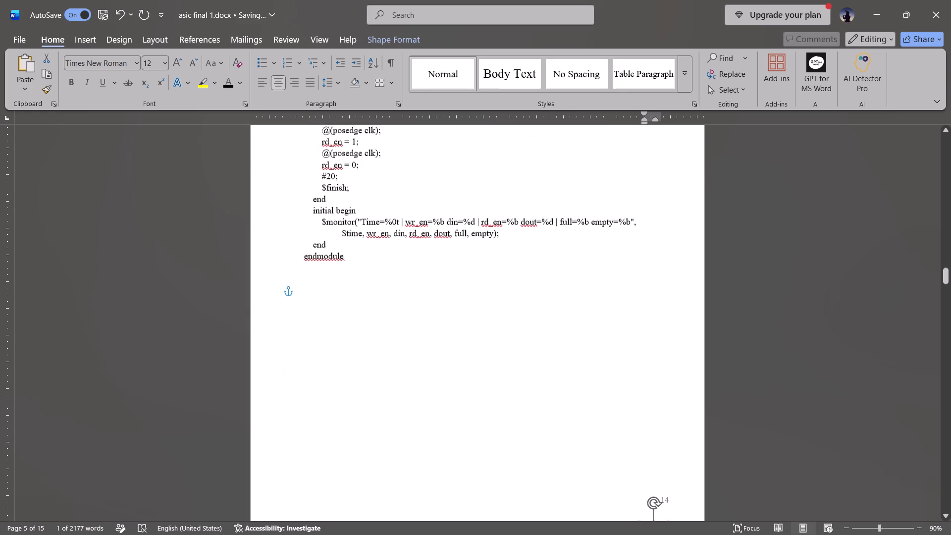
pyautogui.scroll(1, 655, 140)
pyautogui.moveTo(649, 492); pyautogui.dragTo(657, 477)
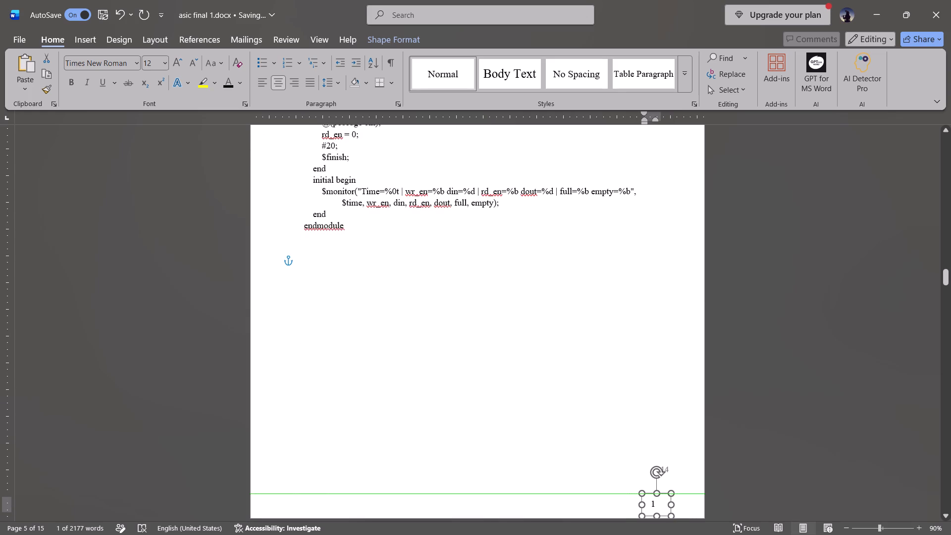
pyautogui.moveTo(657, 477); pyautogui.dragTo(660, 459)
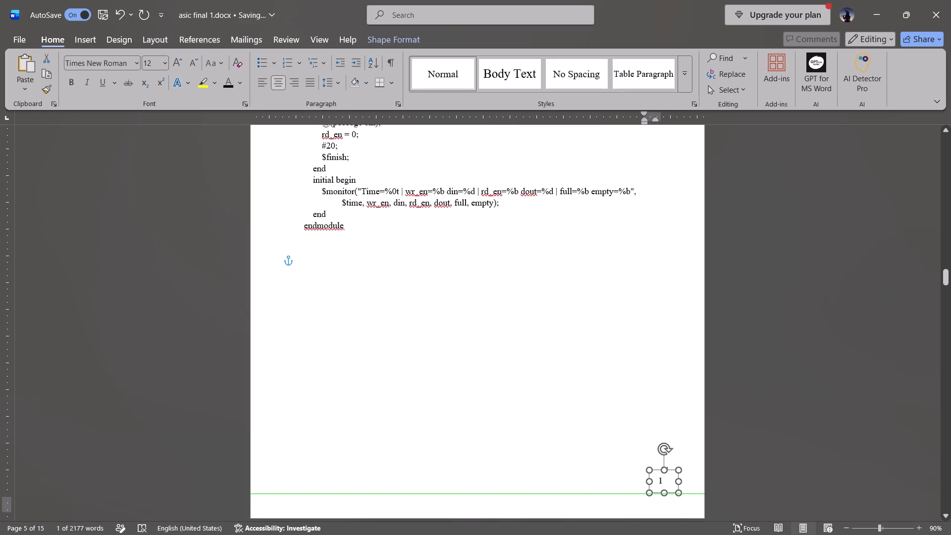
pyautogui.moveTo(660, 459); pyautogui.dragTo(662, 456)
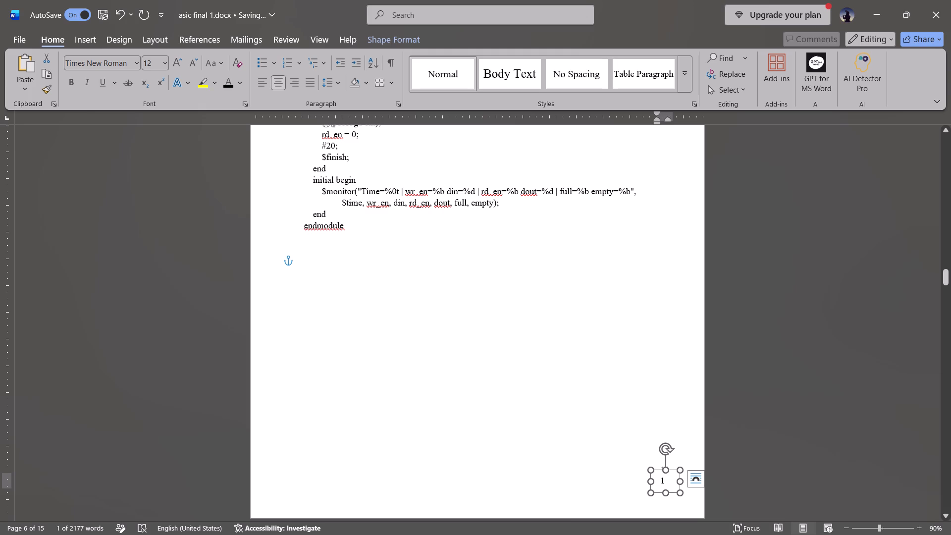
pyautogui.moveTo(675, 470); pyautogui.dragTo(676, 461)
# Replace the number in the second Testbench page's page number box with 6.
pyautogui.click(668, 472)
pyautogui.press('6')
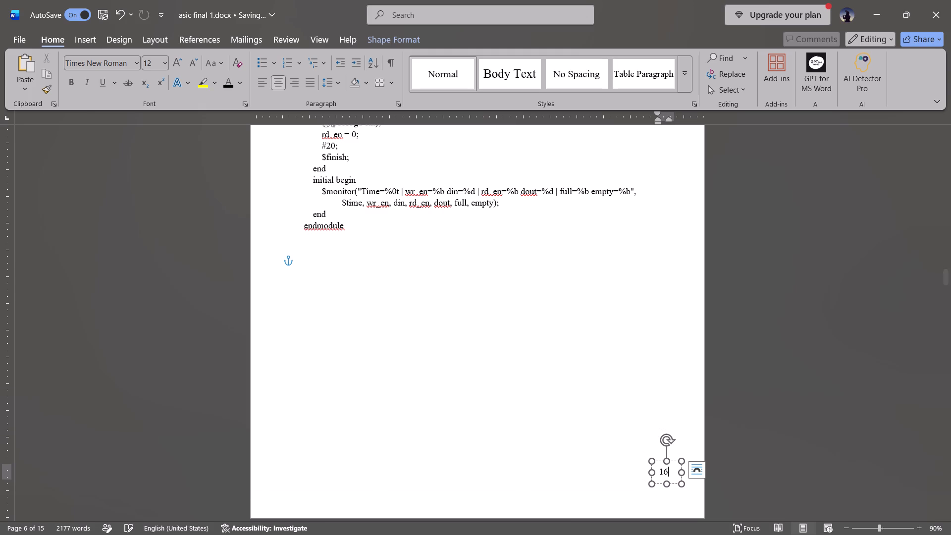
pyautogui.press('BackSpace')
pyautogui.press('BackSpace')
pyautogui.press('6')
pyautogui.click(592, 433)
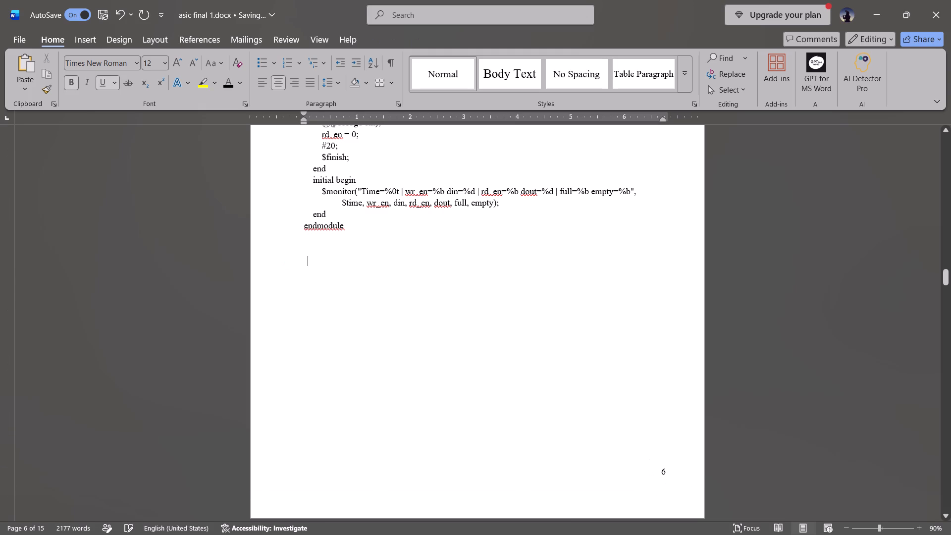
# Look over the report's pages, up close and in a multi-page overview, to check the page numbering.
pyautogui.scroll(-1, 592, 433)
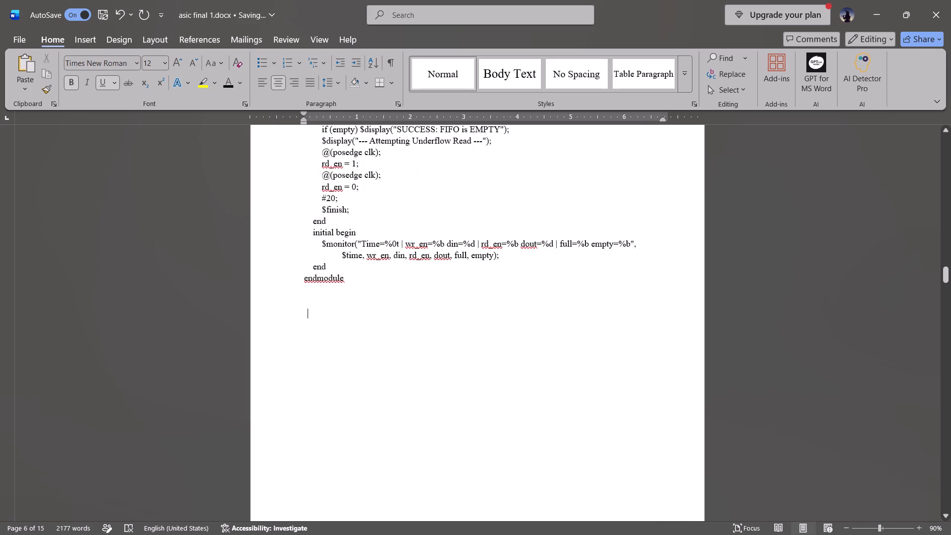
pyautogui.keyDown('ctrl'); pyautogui.scroll(-1, 592, 433); pyautogui.keyUp('ctrl')
pyautogui.scroll(2, 592, 433)
pyautogui.keyDown('ctrl'); pyautogui.scroll(-1, 592, 433); pyautogui.keyUp('ctrl')
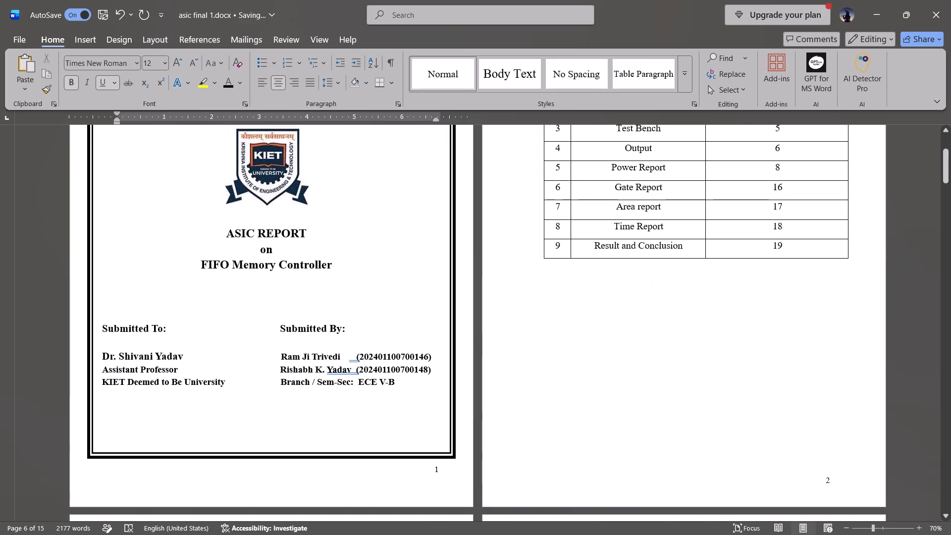
pyautogui.keyDown('ctrl'); pyautogui.scroll(-4, 592, 433); pyautogui.keyUp('ctrl')
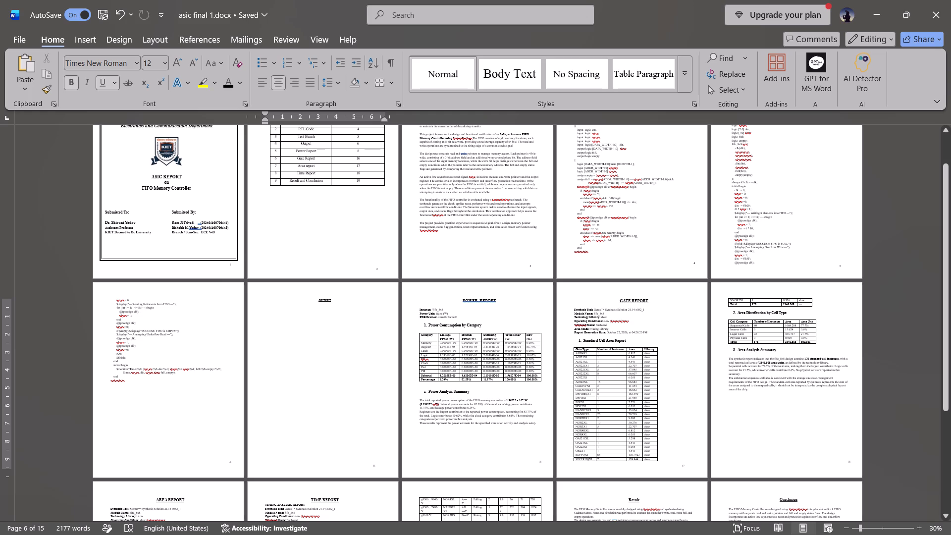
pyautogui.keyDown('ctrl'); pyautogui.scroll(3, 371, 345); pyautogui.keyUp('ctrl')
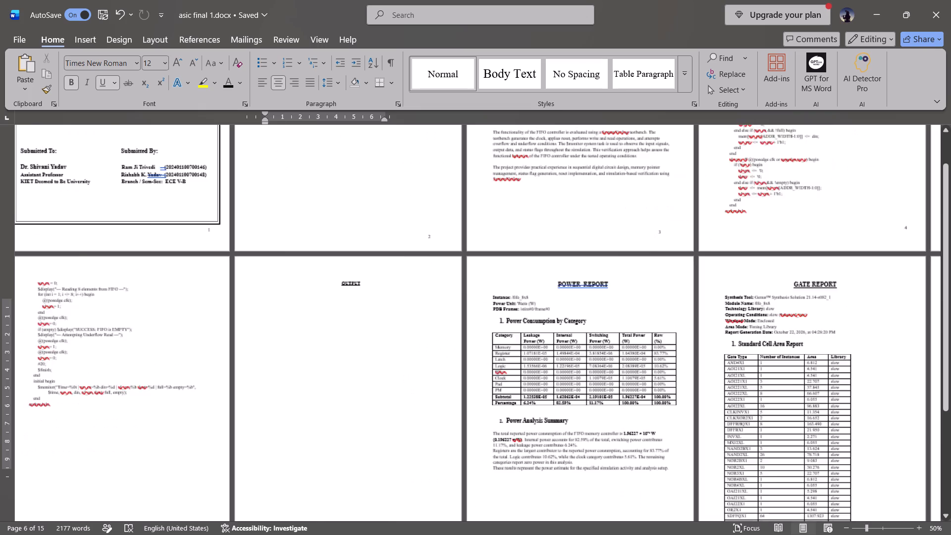
pyautogui.keyDown('ctrl'); pyautogui.scroll(3, 371, 345); pyautogui.keyUp('ctrl')
# Paste the copied page number box for the Output page and move it over the existing number at that page's bottom.
pyautogui.scroll(-1, 574, 334)
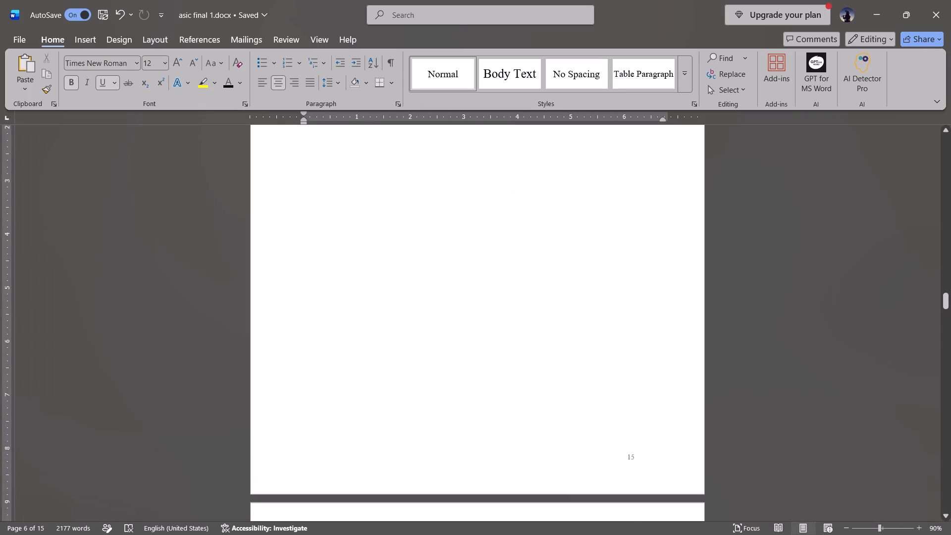
pyautogui.scroll(-1, 574, 334)
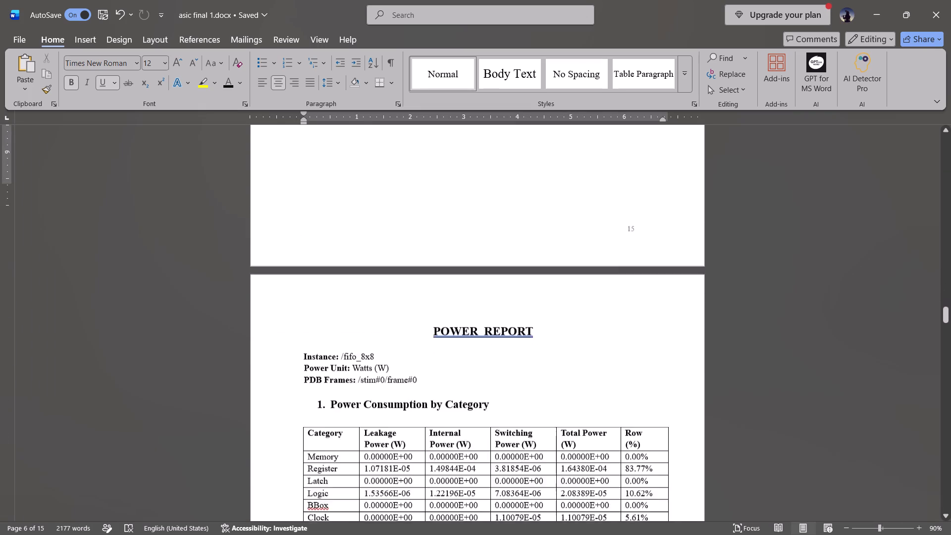
pyautogui.scroll(-1, 574, 334)
pyautogui.click(628, 240)
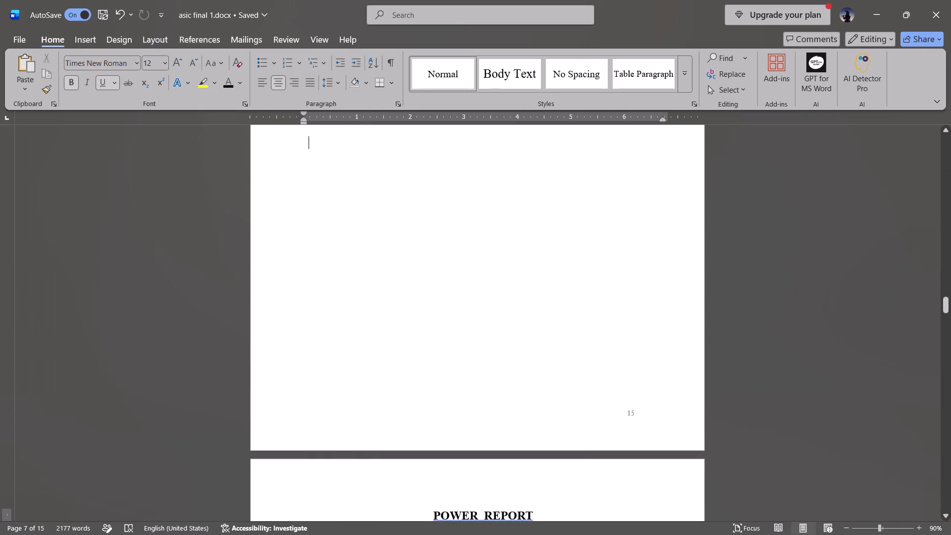
pyautogui.hotkey('ctrl', 'v')
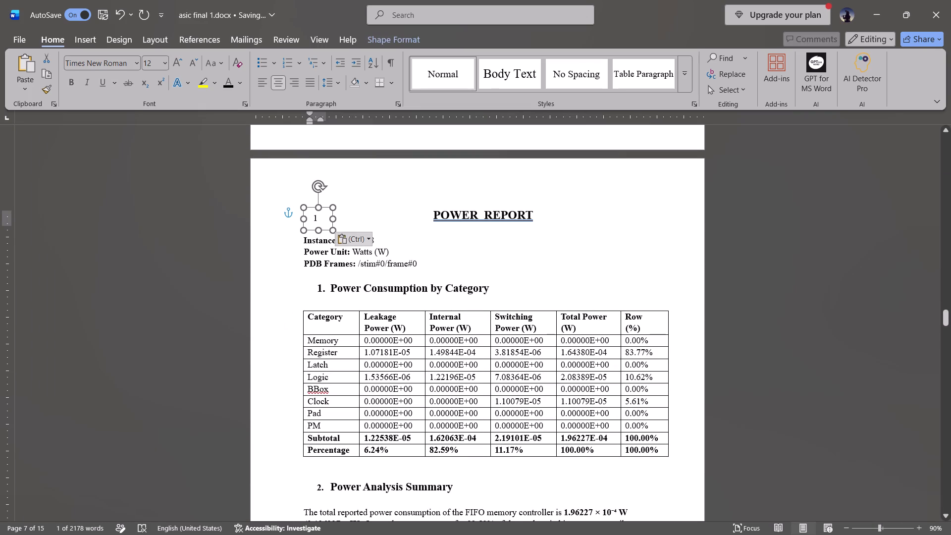
pyautogui.moveTo(310, 210); pyautogui.dragTo(632, 143)
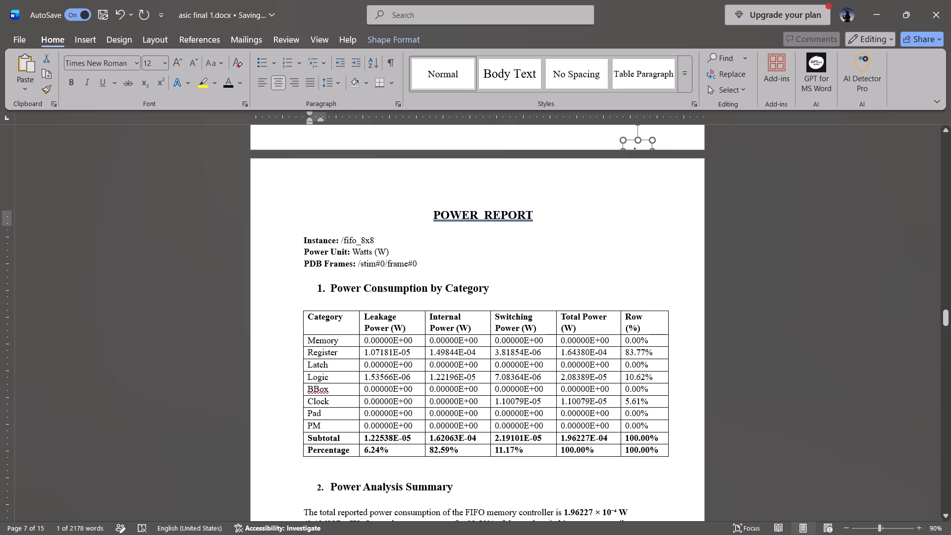
pyautogui.moveTo(632, 143); pyautogui.dragTo(638, 136)
pyautogui.scroll(1, 588, 152)
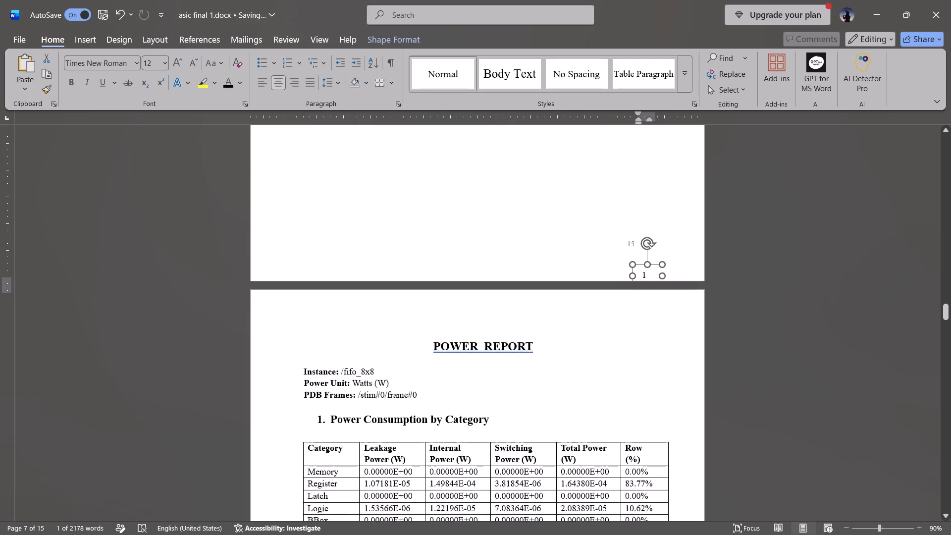
pyautogui.moveTo(638, 273); pyautogui.dragTo(625, 244)
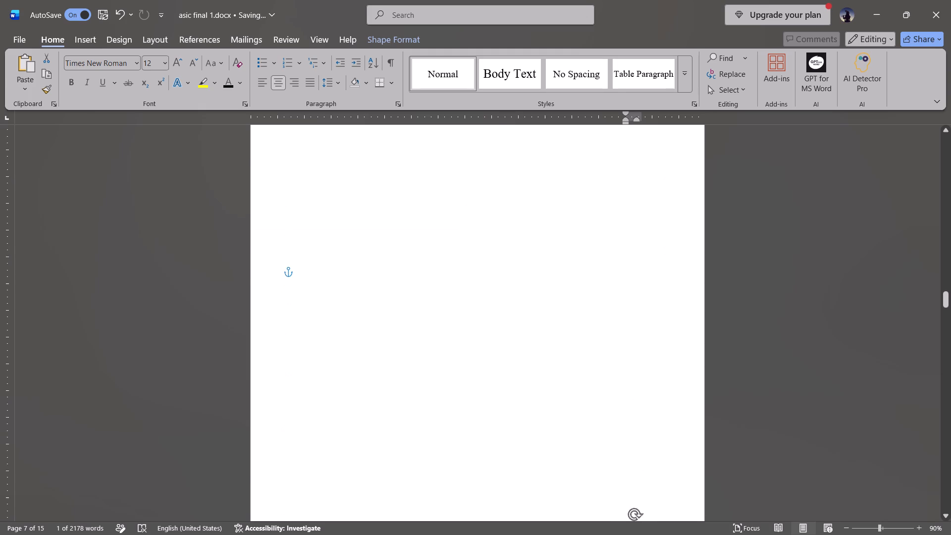
pyautogui.moveTo(629, 307); pyautogui.dragTo(631, 307)
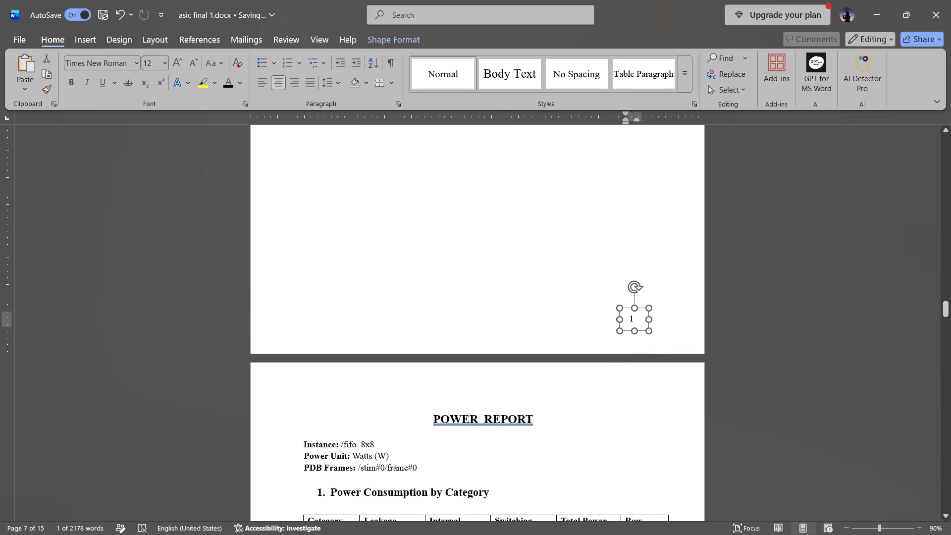
pyautogui.moveTo(631, 307); pyautogui.dragTo(635, 307)
# Replace the number in the Output page's page number box with 7.
pyautogui.click(644, 319)
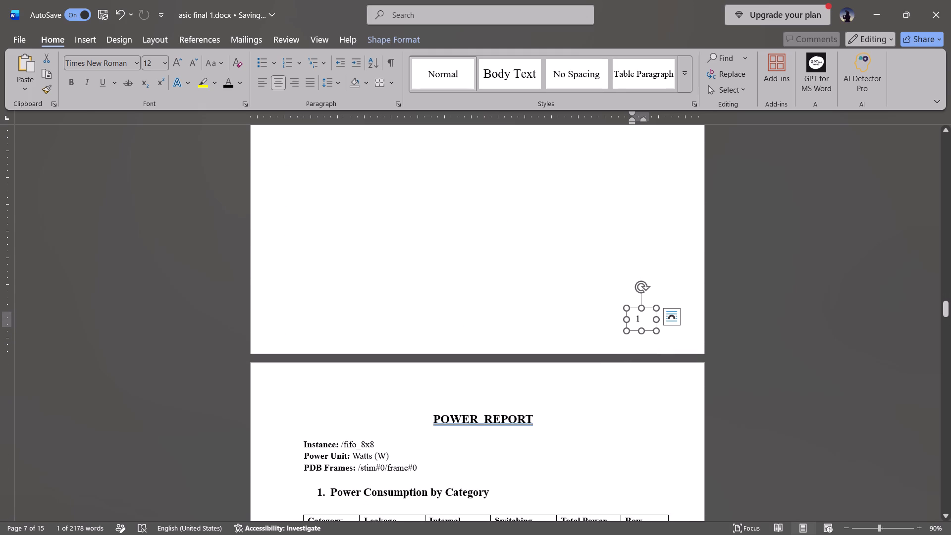
pyautogui.press('BackSpace')
pyautogui.press('7')
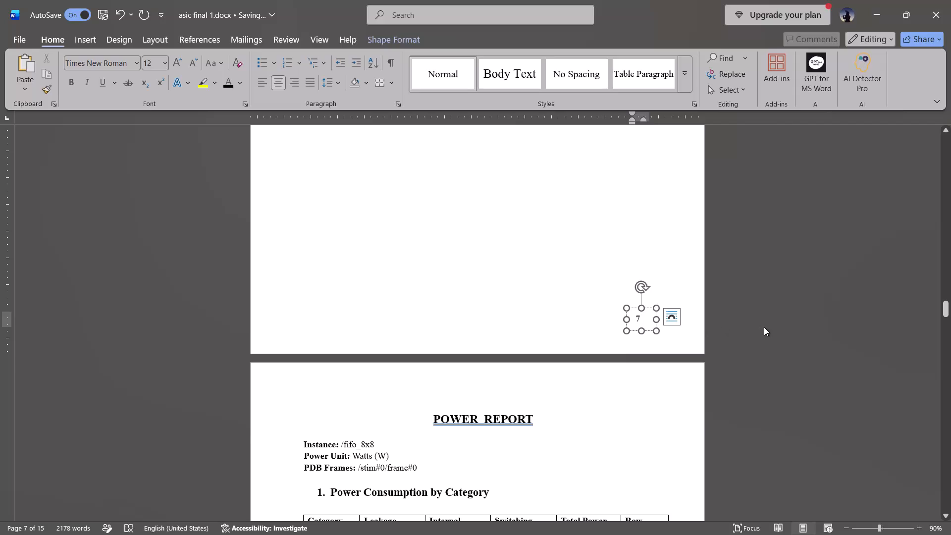
pyautogui.click(764, 327)
# Insert page numbers at the top of the pages using the Accent Bar 1 style.
pyautogui.scroll(1, 593, 341)
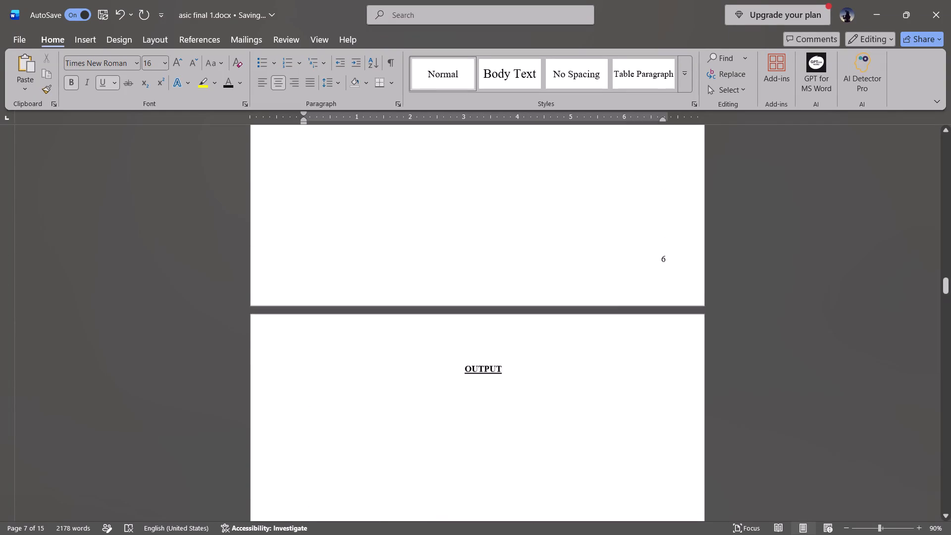
pyautogui.scroll(2, 593, 341)
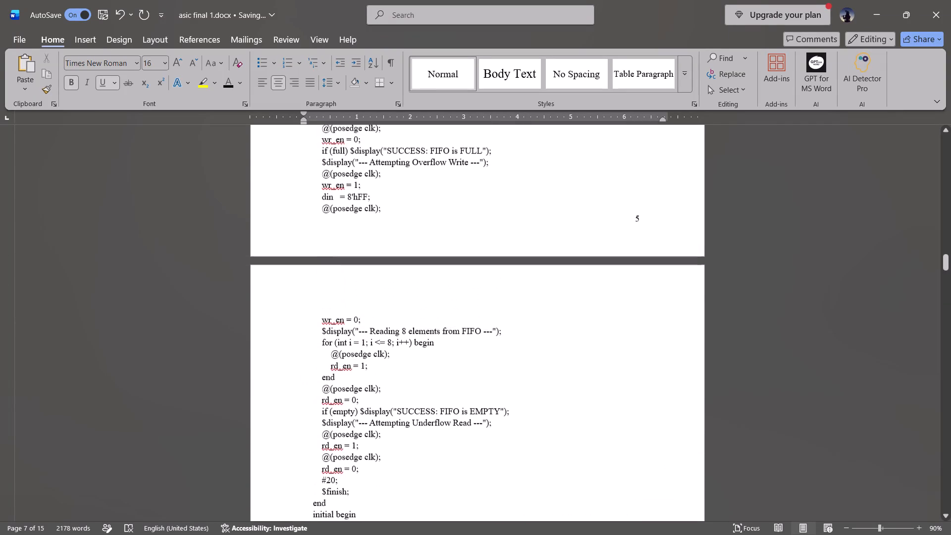
pyautogui.scroll(1, 593, 341)
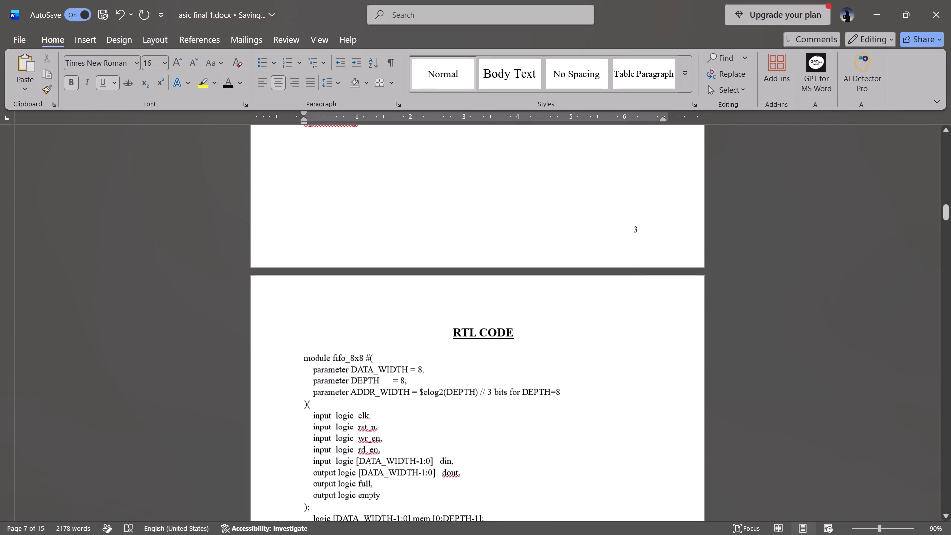
pyautogui.scroll(1, 593, 341)
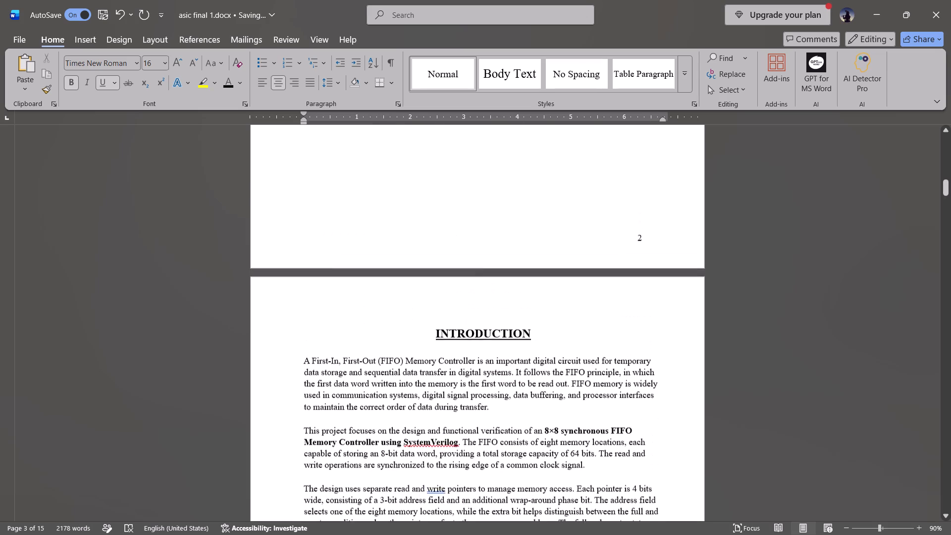
pyautogui.scroll(1, 593, 341)
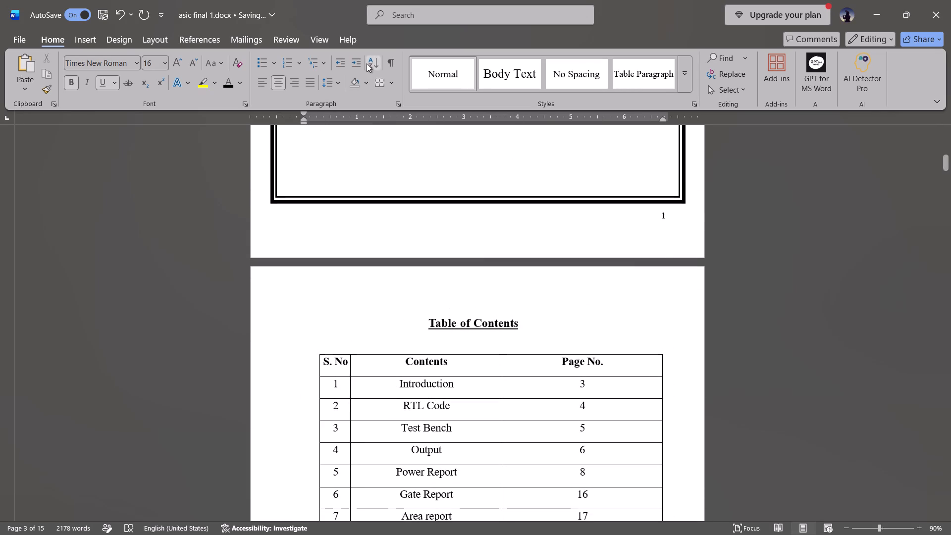
pyautogui.click(74, 42)
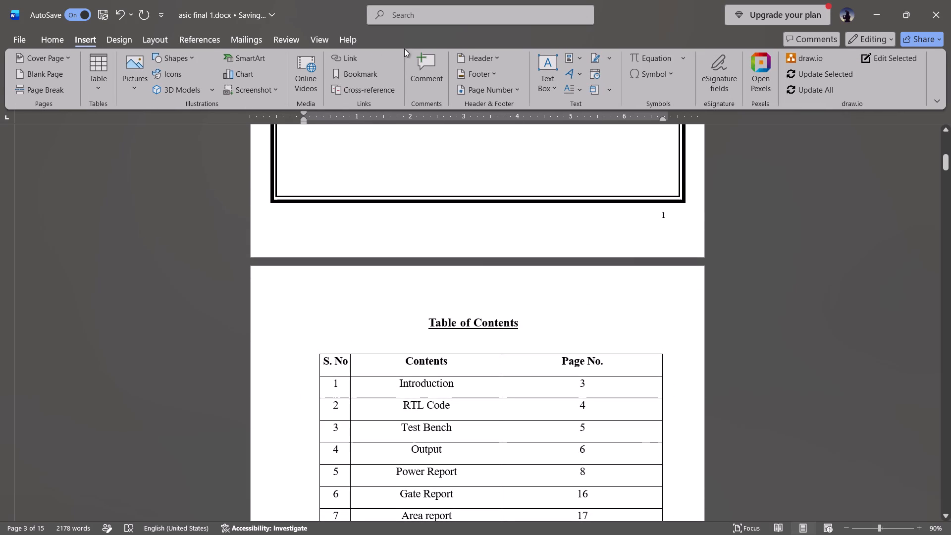
pyautogui.click(515, 85)
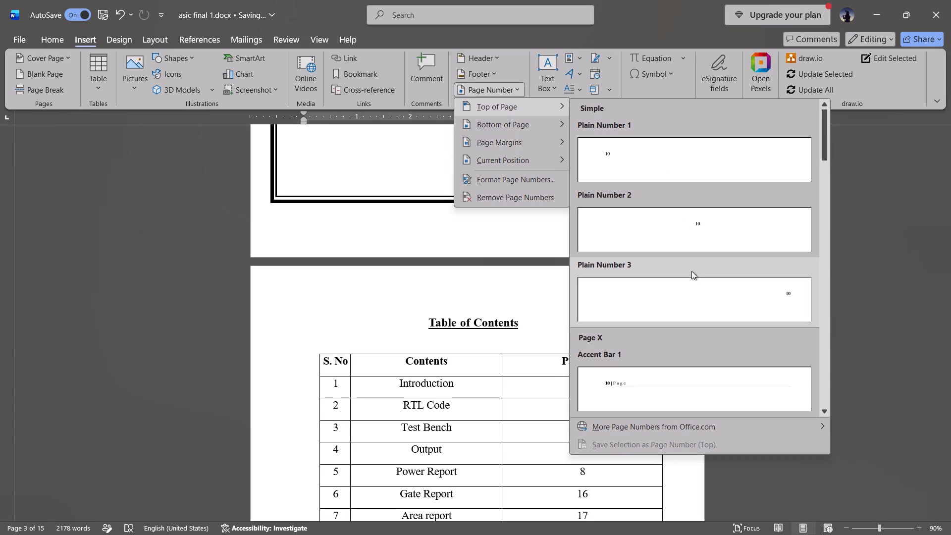
pyautogui.click(632, 372)
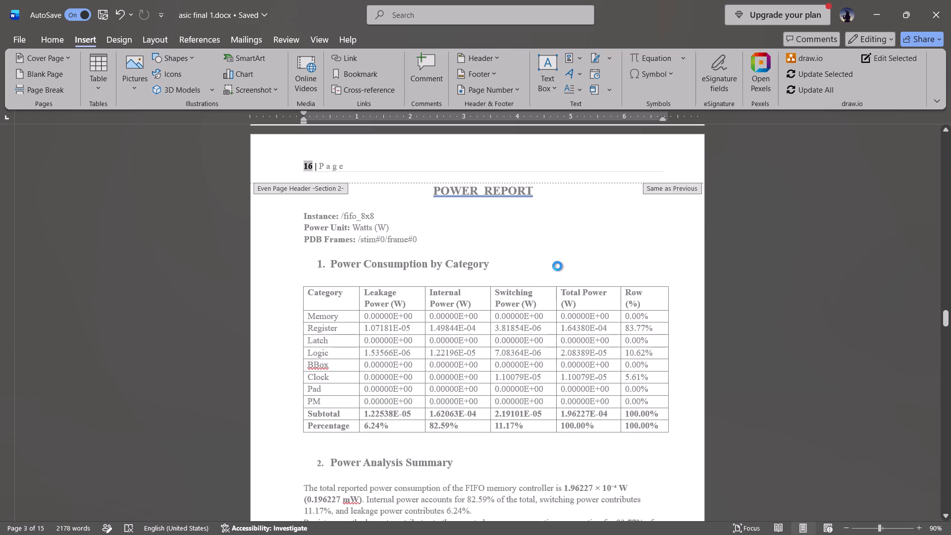
# Go back to the Table of Contents page's header and enter 1. in it.
pyautogui.scroll(1, 495, 195)
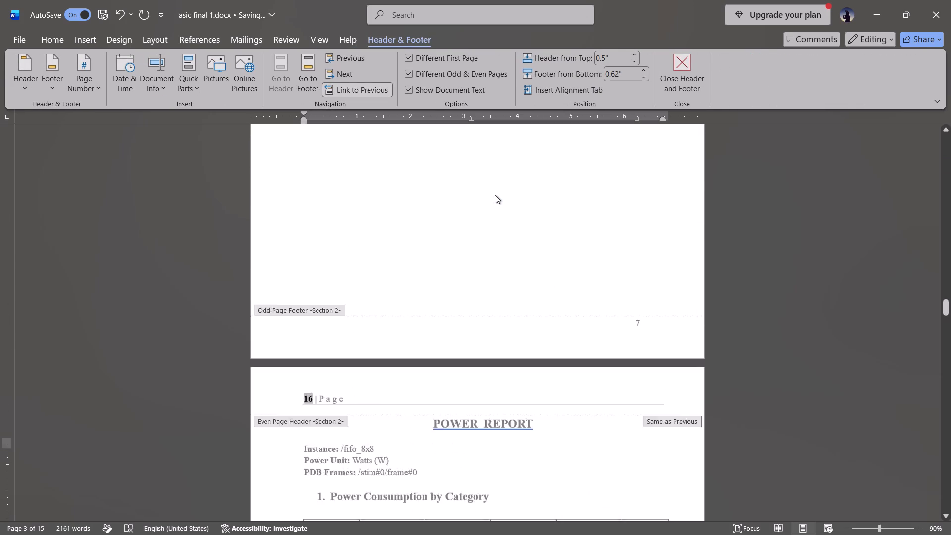
pyautogui.scroll(1, 495, 195)
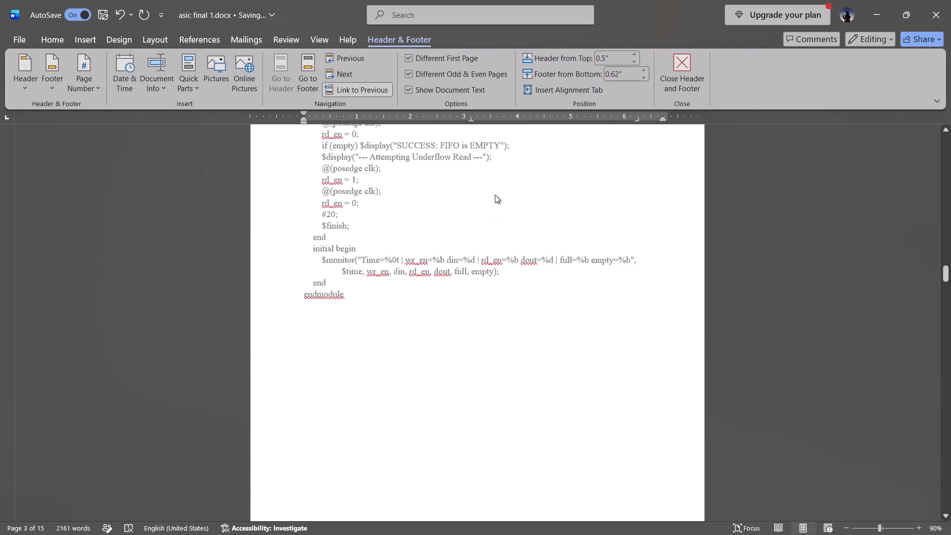
pyautogui.scroll(2, 495, 195)
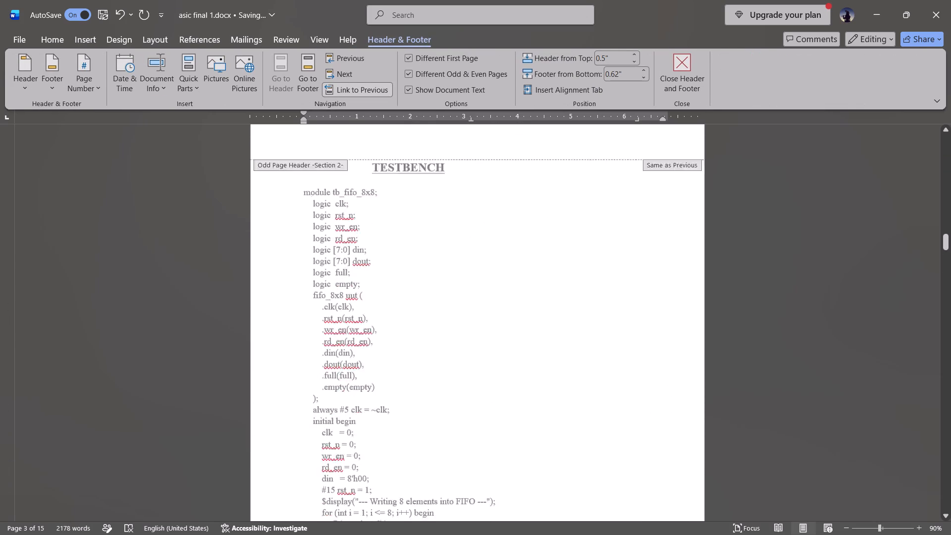
pyautogui.scroll(2, 495, 195)
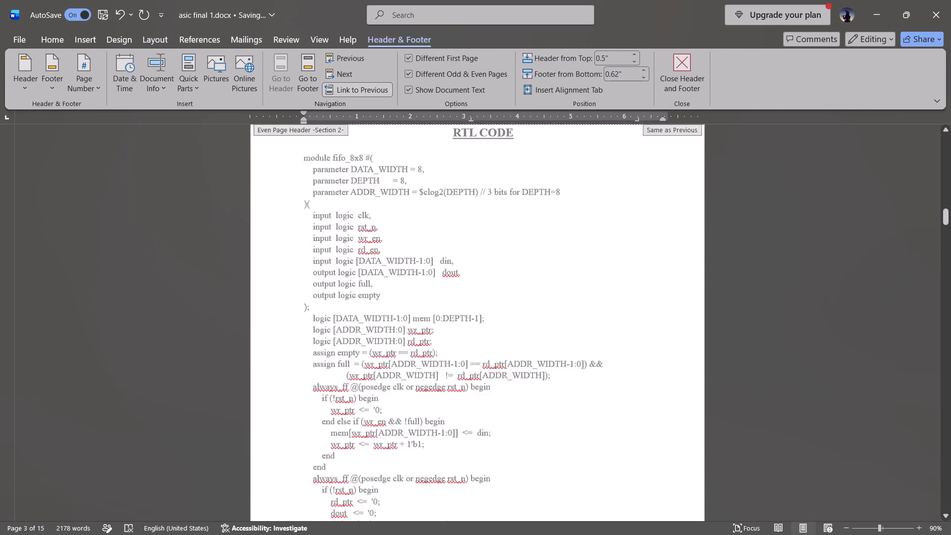
pyautogui.scroll(1, 495, 195)
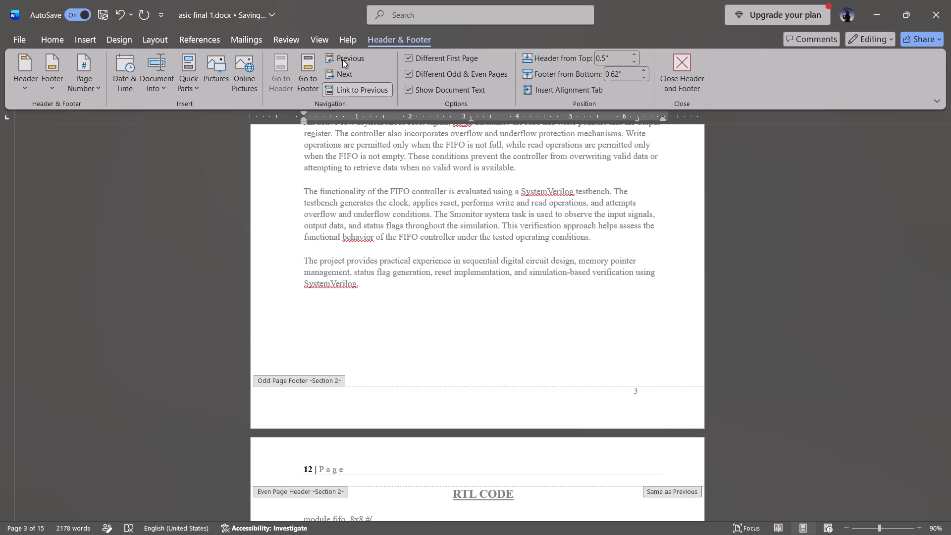
pyautogui.click(342, 59)
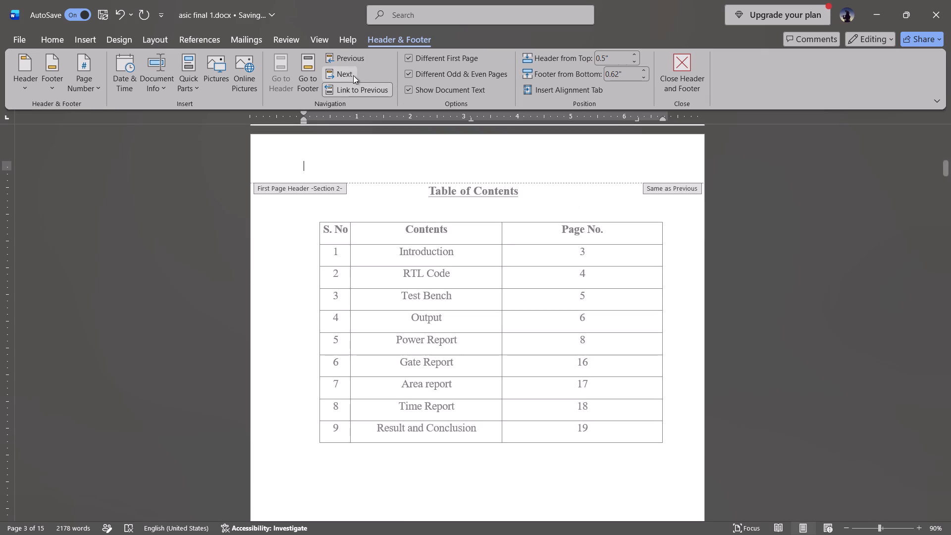
pyautogui.write('1.')
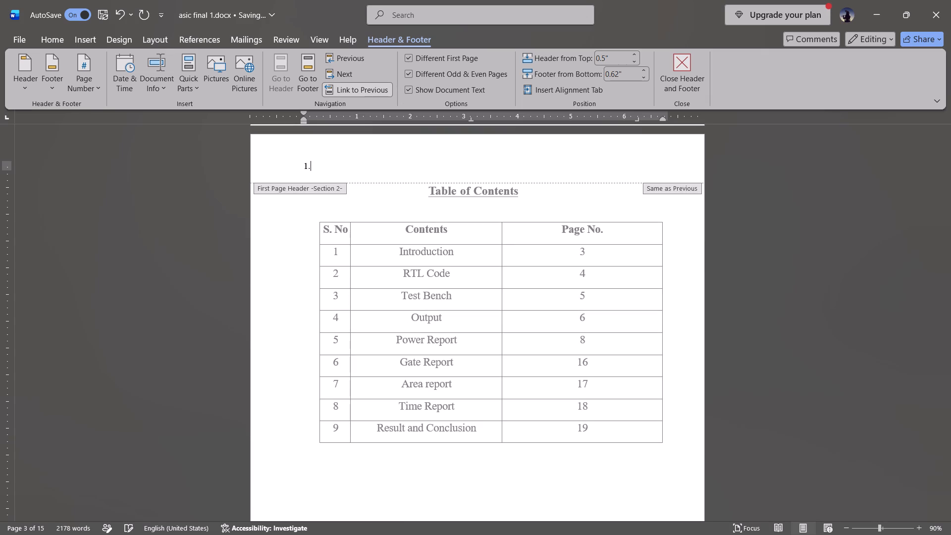
# Enter 2. in the odd page header on the Introduction page.
pyautogui.click(351, 78)
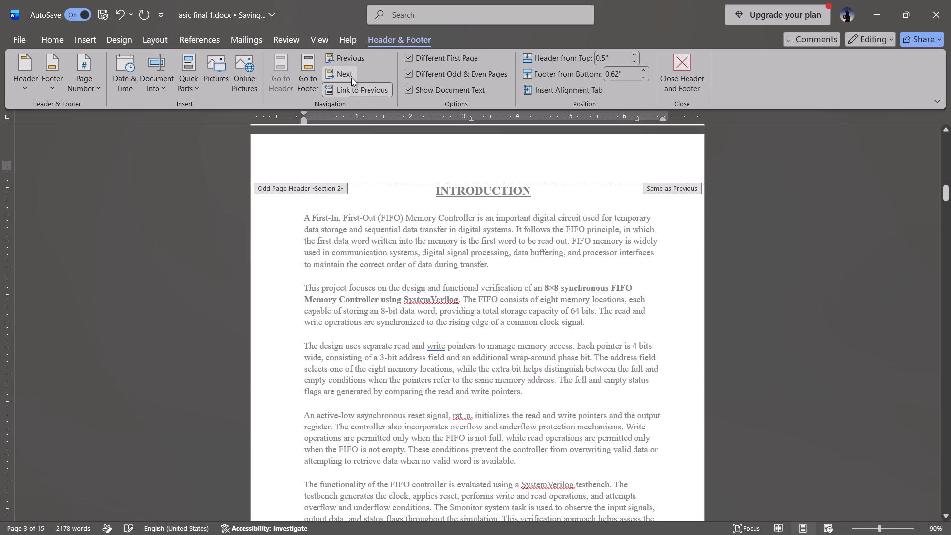
pyautogui.write('2.')
# Enter 3. before the page number in the RTL Code page's header and close header editing.
pyautogui.click(344, 75)
pyautogui.write('3.')
pyautogui.click(343, 73)
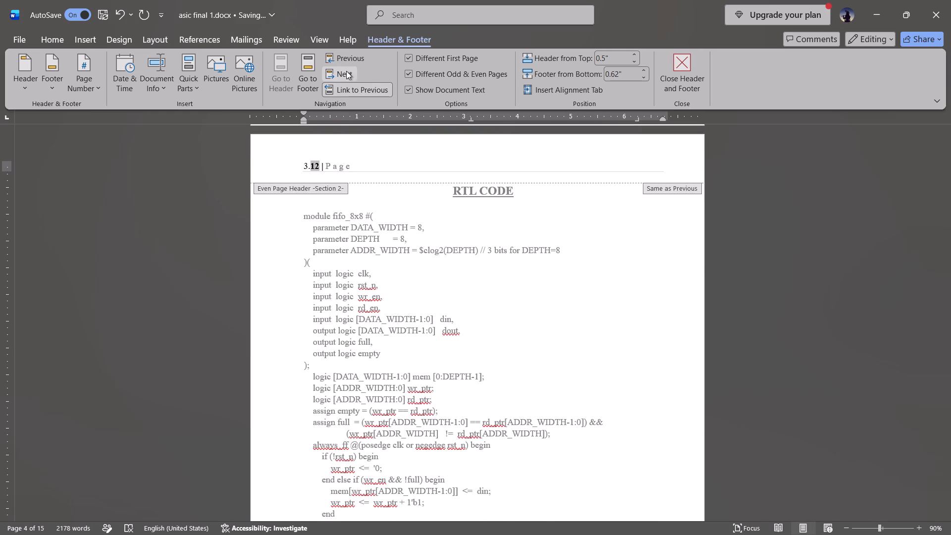
pyautogui.click(346, 71)
pyautogui.click(685, 60)
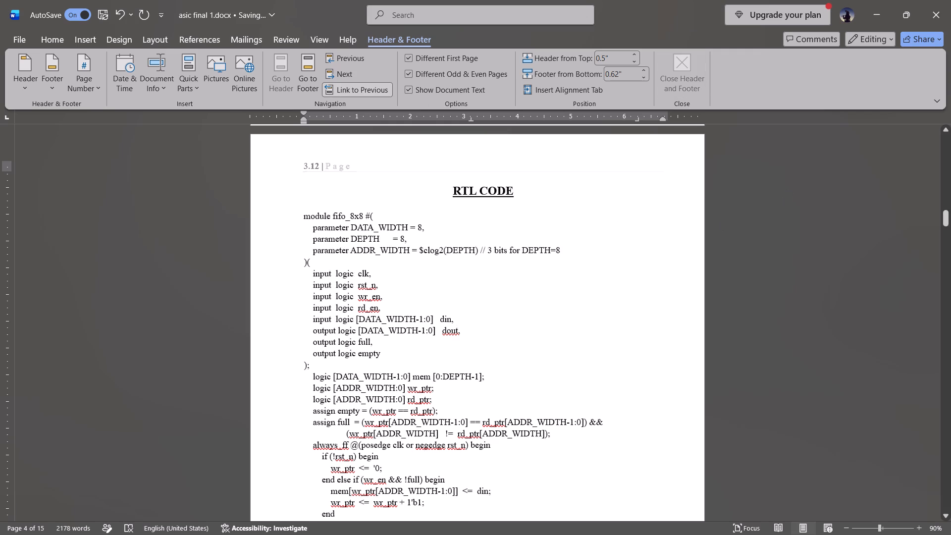
pyautogui.scroll(2, 529, 252)
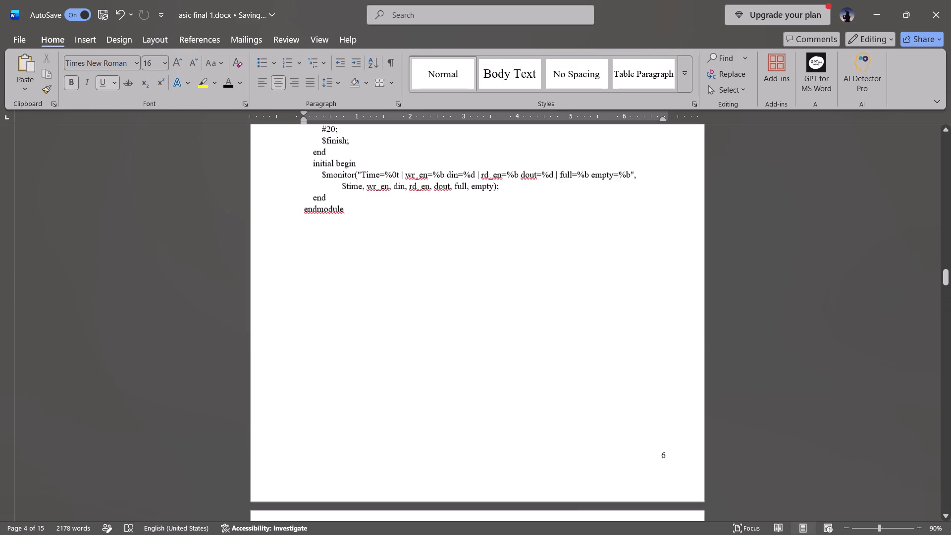
# Undo the header page numbers and the manual header entries made across the report.
pyautogui.scroll(2, 529, 252)
pyautogui.hotkey('ctrl', 'z')
pyautogui.hotkey('ctrl', 'z')
pyautogui.hotkey('ctrl', 'z')
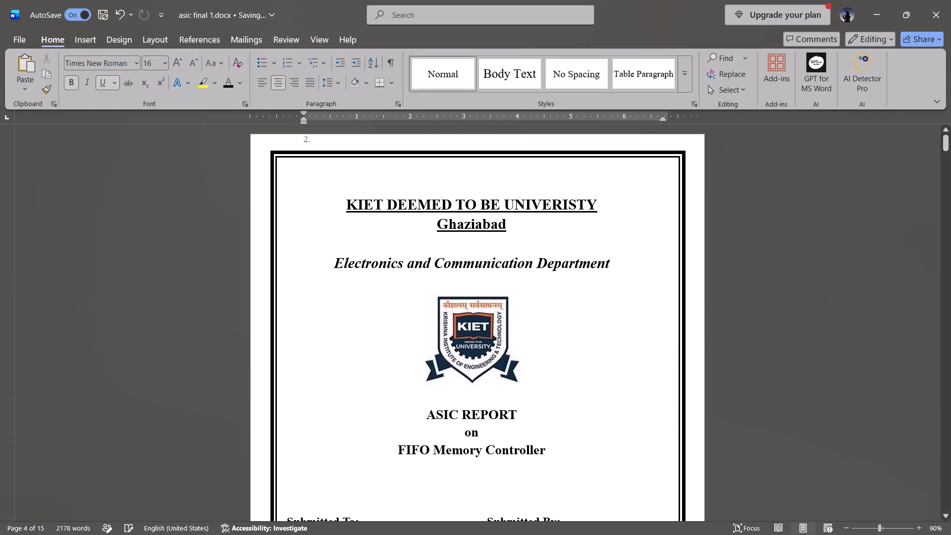
pyautogui.hotkey('ctrl', 'z')
pyautogui.hotkey('ctrl', 'z')
pyautogui.hotkey('ctrl', 'z')
pyautogui.hotkey('ctrl', 'z')
pyautogui.hotkey('ctrl', 'z')
pyautogui.hotkey('ctrl', 'z')
pyautogui.hotkey('ctrl', 'z')
pyautogui.hotkey('ctrl', 'z')
pyautogui.hotkey('ctrl', 'z')
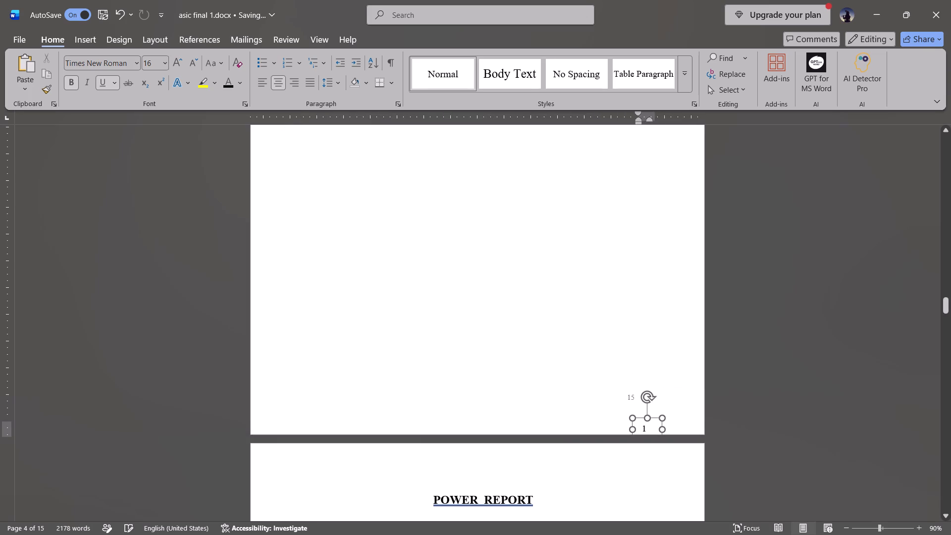
# Keep undoing the manually numbered text boxes from the Output page back to the Introduction page.
pyautogui.hotkey('ctrl', 'z')
pyautogui.hotkey('ctrl', 'z')
pyautogui.hotkey('ctrl', 'z')
pyautogui.hotkey('ctrl', 'z')
pyautogui.hotkey('ctrl', 'z')
pyautogui.hotkey('ctrl', 'z')
pyautogui.hotkey('ctrl', 'z')
pyautogui.hotkey('ctrl', 'z')
pyautogui.hotkey('ctrl', 'z')
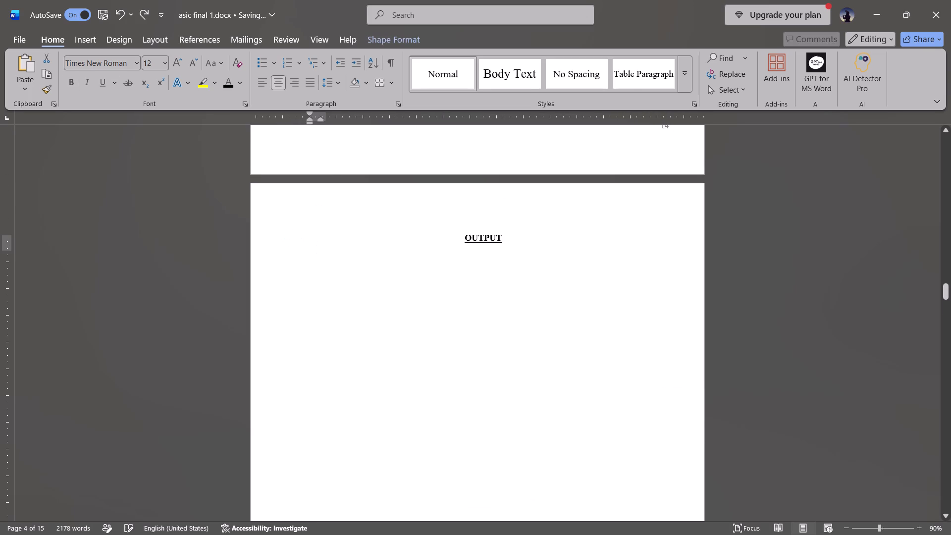
pyautogui.hotkey('ctrl', 'z')
pyautogui.hotkey('ctrl', 'z')
pyautogui.hotkey('ctrl', 'z')
pyautogui.hotkey('ctrl', 'z')
pyautogui.hotkey('ctrl', 'z')
pyautogui.hotkey('ctrl', 'z')
pyautogui.hotkey('ctrl', 'z')
pyautogui.hotkey('ctrl', 'z')
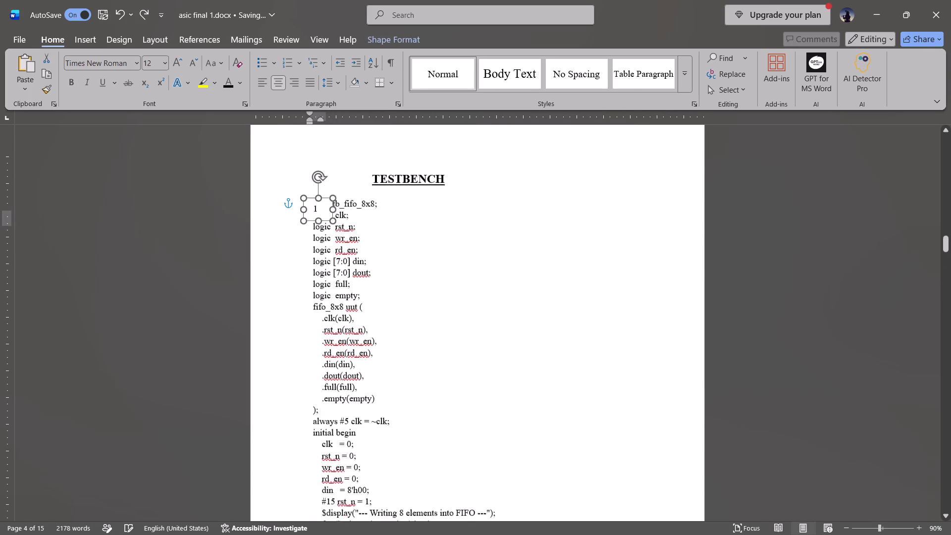
pyautogui.hotkey('ctrl', 'z')
pyautogui.hotkey('ctrl', 'z')
pyautogui.hotkey('ctrl', 'z')
pyautogui.hotkey('ctrl', 'z')
pyautogui.hotkey('ctrl', 'z')
pyautogui.hotkey('ctrl', 'z')
pyautogui.hotkey('ctrl', 'z')
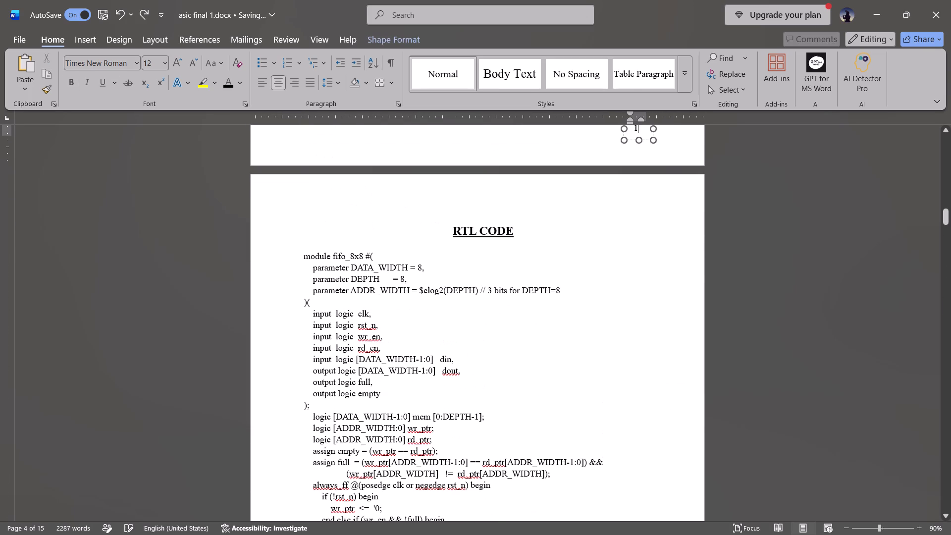
# Undo the remaining numbered text boxes on the Introduction and Table of Contents pages and the edits made before them.
pyautogui.hotkey('ctrl', 'z')
pyautogui.hotkey('ctrl', 'z')
pyautogui.hotkey('ctrl', 'z')
pyautogui.hotkey('ctrl', 'z')
pyautogui.hotkey('ctrl', 'z')
pyautogui.hotkey('ctrl', 'z')
pyautogui.hotkey('ctrl', 'z')
pyautogui.hotkey('ctrl', 'z')
pyautogui.hotkey('ctrl', 'z')
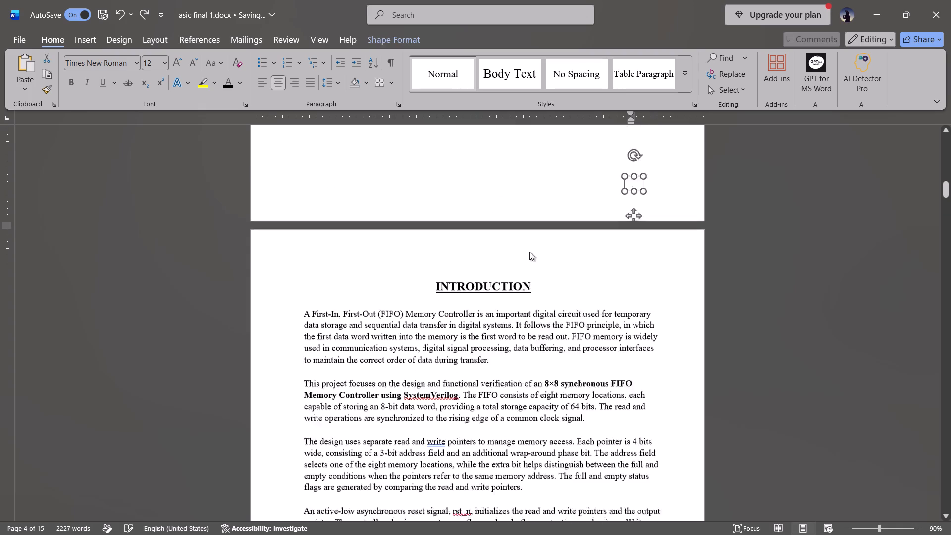
pyautogui.hotkey('ctrl', 'z')
pyautogui.hotkey('ctrl', 'z')
pyautogui.hotkey('ctrl', 'z')
pyautogui.hotkey('ctrl', 'z')
pyautogui.hotkey('ctrl', 'z')
pyautogui.hotkey('ctrl', 'z')
pyautogui.hotkey('ctrl', 'z')
pyautogui.hotkey('ctrl', 'z')
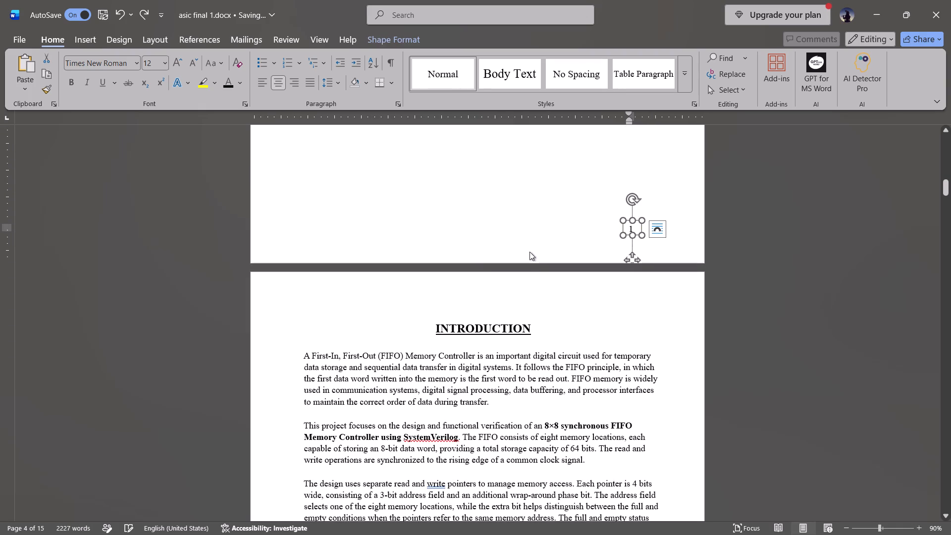
pyautogui.hotkey('ctrl', 'z')
pyautogui.hotkey('ctrl', 'z')
pyautogui.hotkey('ctrl', 'z')
pyautogui.hotkey('ctrl', 'z')
pyautogui.hotkey('ctrl', 'z')
pyautogui.hotkey('ctrl', 'z')
pyautogui.hotkey('ctrl', 'z')
pyautogui.hotkey('ctrl', 'z')
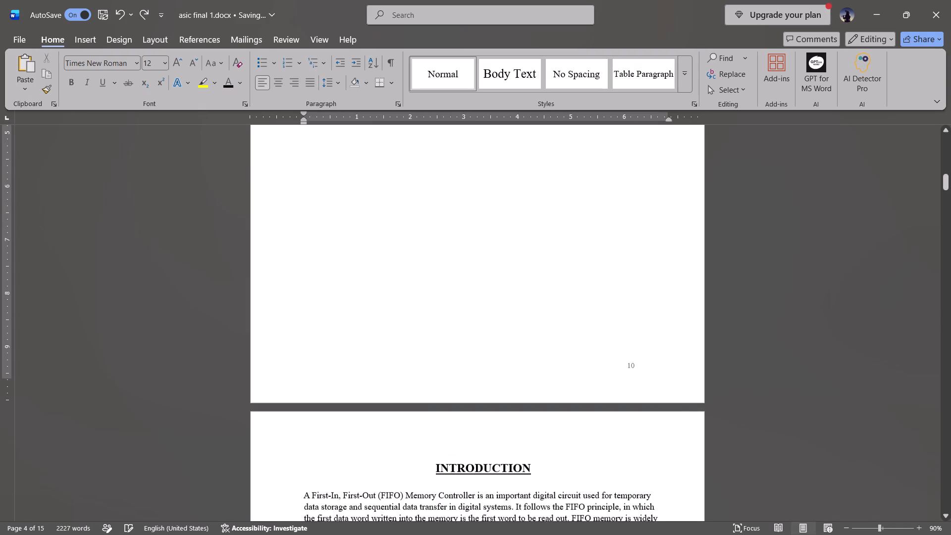
pyautogui.hotkey('ctrl', 'z')
pyautogui.hotkey('ctrl', 'z')
pyautogui.hotkey('ctrl', 'z')
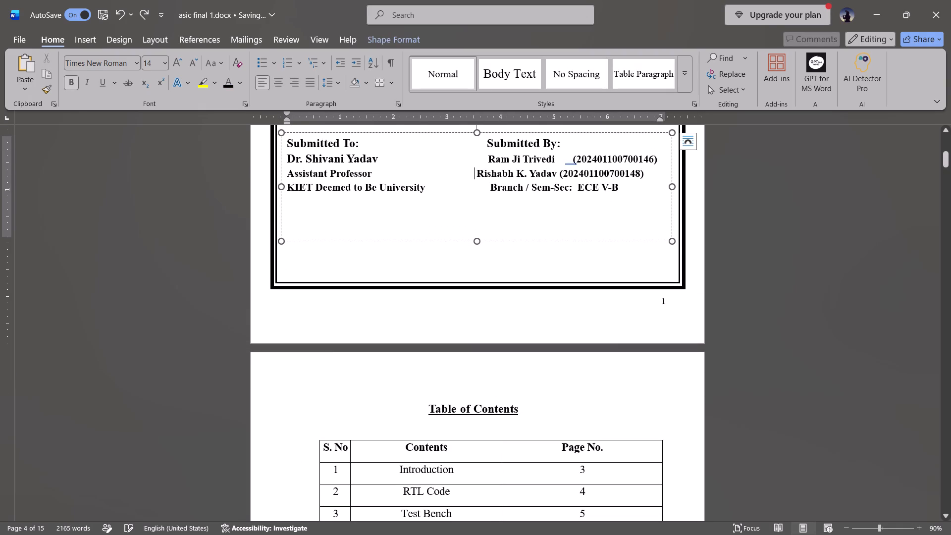
# Align the second student's line and the Branch / Sem-Sec line beneath the Submitted By heading by adjusting their leading spaces.
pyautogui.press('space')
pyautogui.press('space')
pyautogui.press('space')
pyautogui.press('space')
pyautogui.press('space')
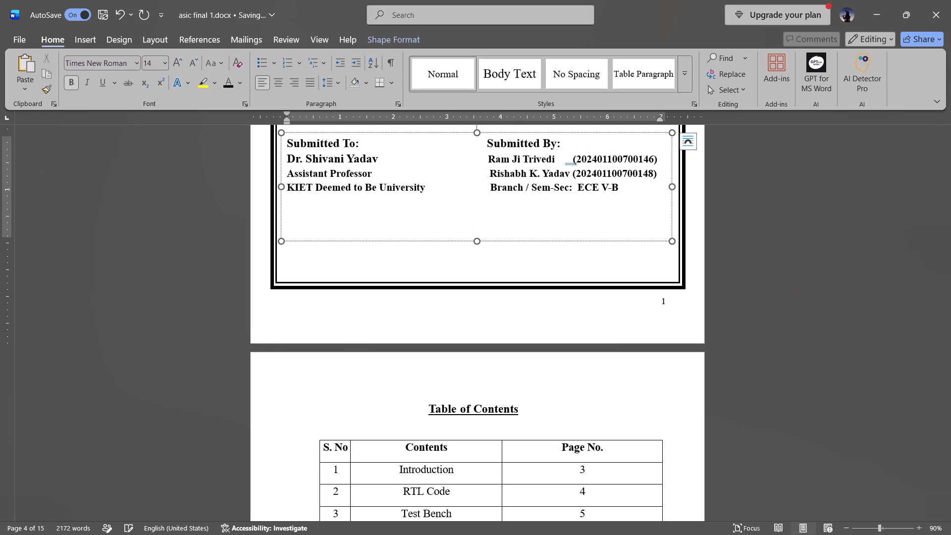
pyautogui.press('BackSpace')
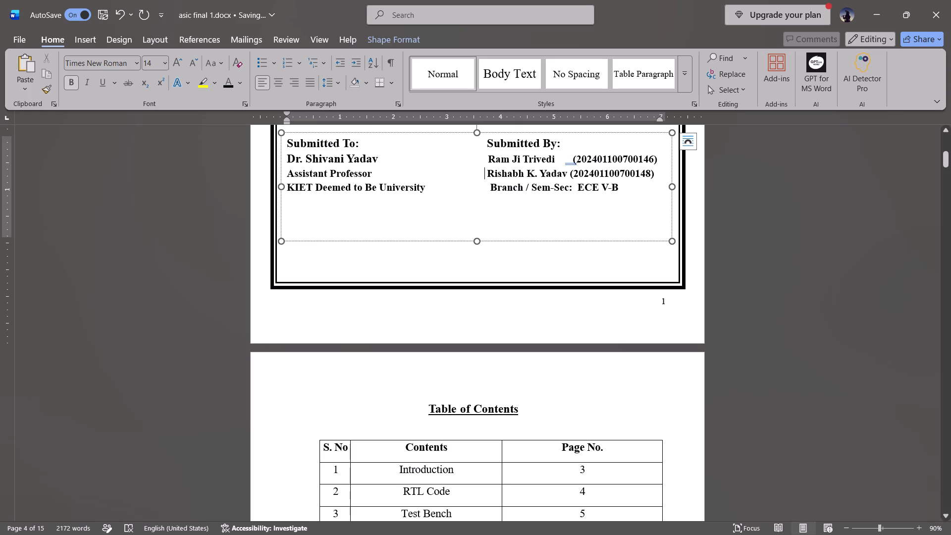
pyautogui.click(493, 186)
pyautogui.press('BackSpace')
# Insert a blank line between the Submitted To / Submitted By headings and the names on the cover page.
pyautogui.click(568, 139)
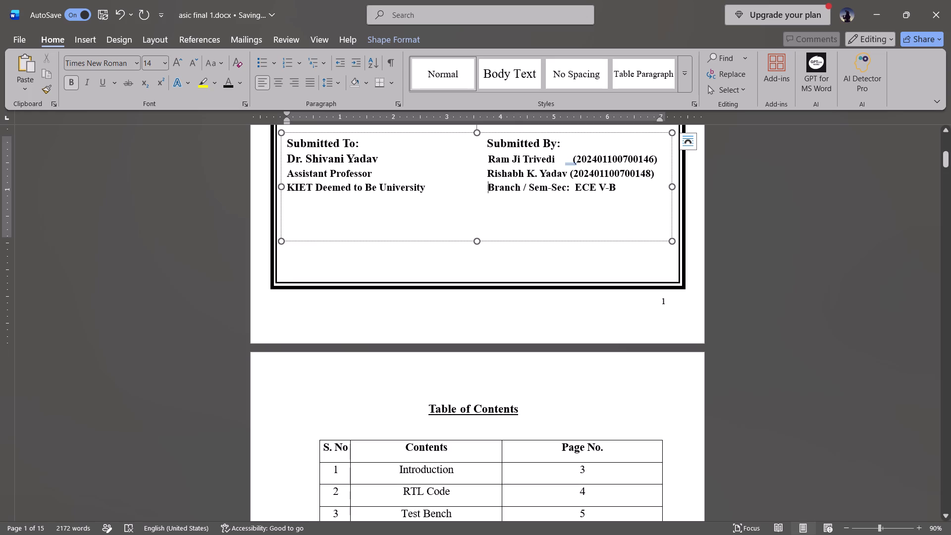
pyautogui.press('Return')
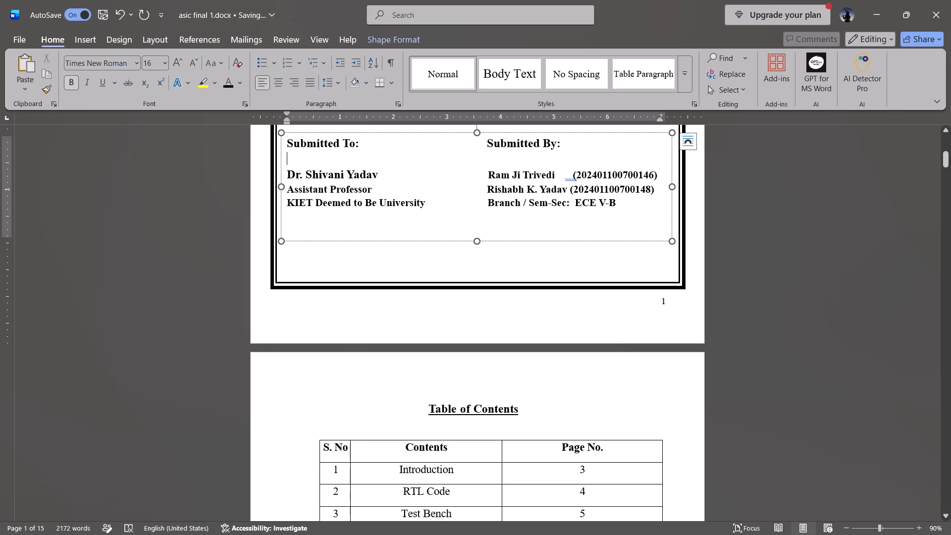
# Set the font size of the professor's name under Submitted To to 14.
pyautogui.click(332, 175)
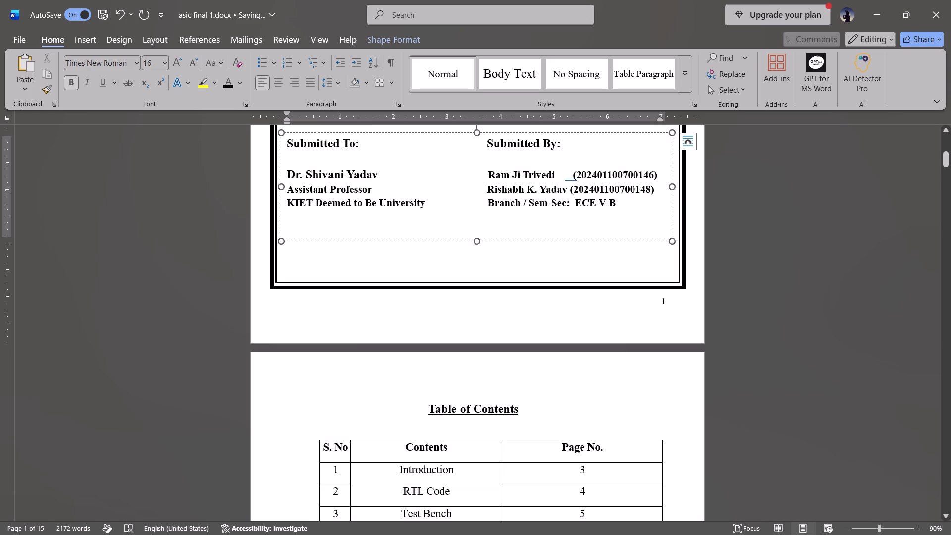
pyautogui.click(497, 176)
pyautogui.moveTo(379, 174); pyautogui.dragTo(290, 176)
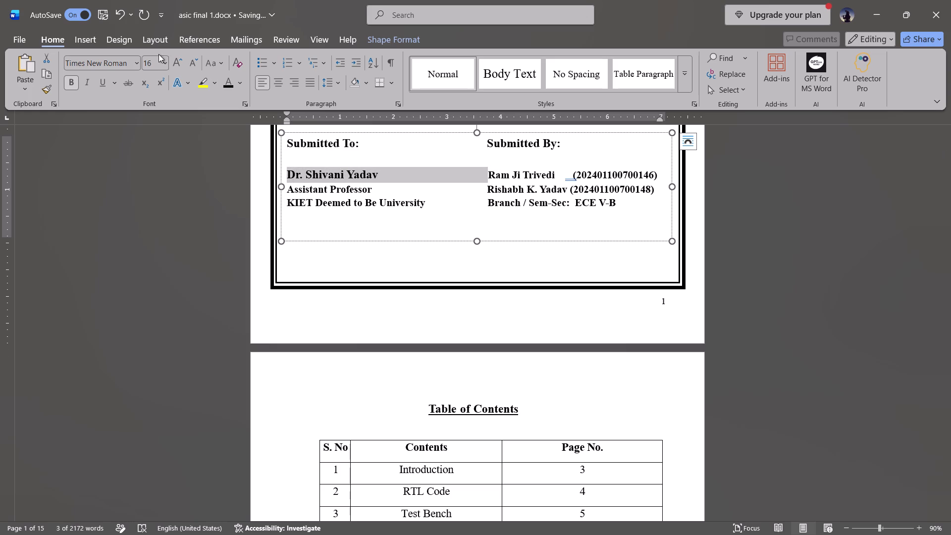
pyautogui.click(156, 60)
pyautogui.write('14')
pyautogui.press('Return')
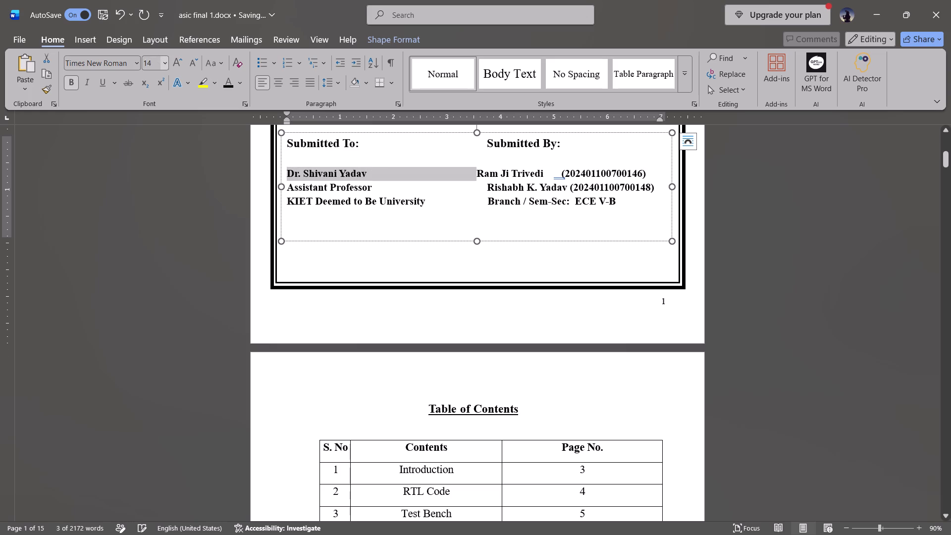
pyautogui.click(330, 189)
pyautogui.click(345, 201)
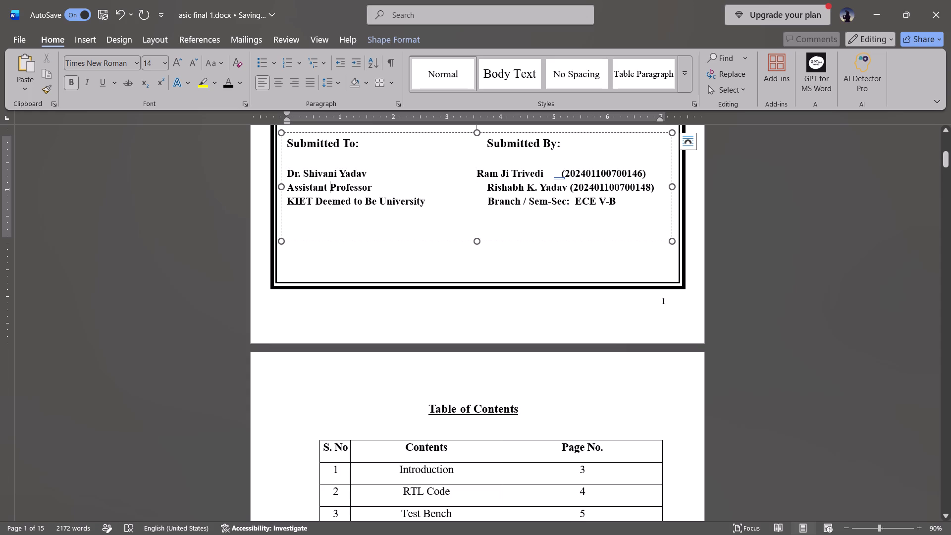
# Realign the first student's line beneath the Submitted By heading with extra leading spaces and save the report.
pyautogui.click(475, 173)
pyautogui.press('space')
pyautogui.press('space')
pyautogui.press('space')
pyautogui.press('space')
pyautogui.press('BackSpace')
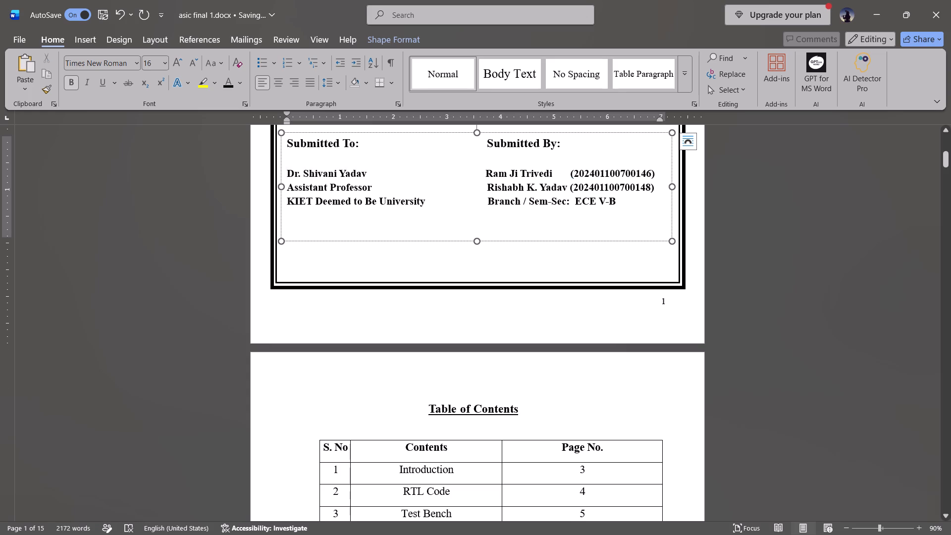
pyautogui.click(528, 209)
pyautogui.hotkey('ctrl', 's')
# Open the bottom-of-page number designs for the report's page numbering.
pyautogui.click(92, 40)
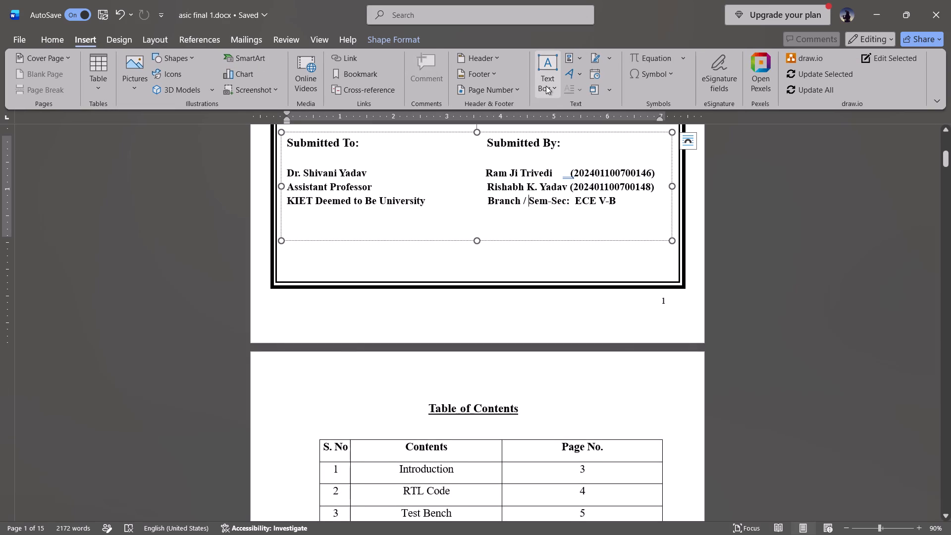
pyautogui.click(516, 87)
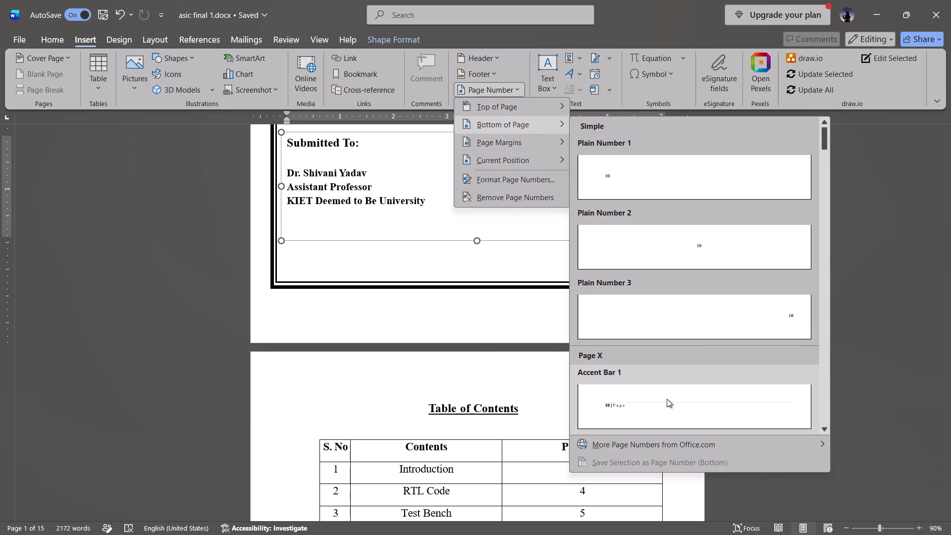
# Insert page numbers at the bottom of the pages using the Plain Number 3 style.
pyautogui.click(692, 321)
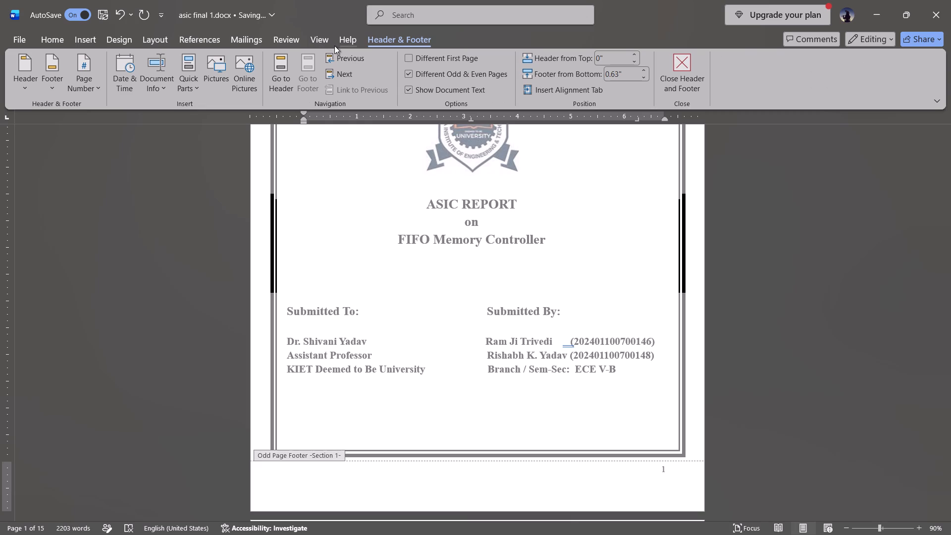
# Turn off Different Odd & Even Pages and Show Document Text for the cover page footer, leaving Different First Page off.
pyautogui.click(409, 70)
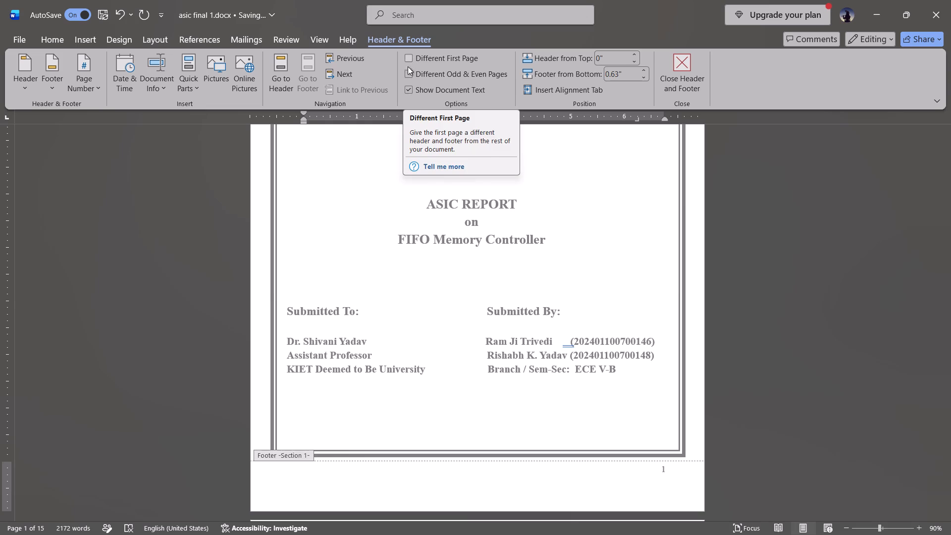
pyautogui.click(408, 87)
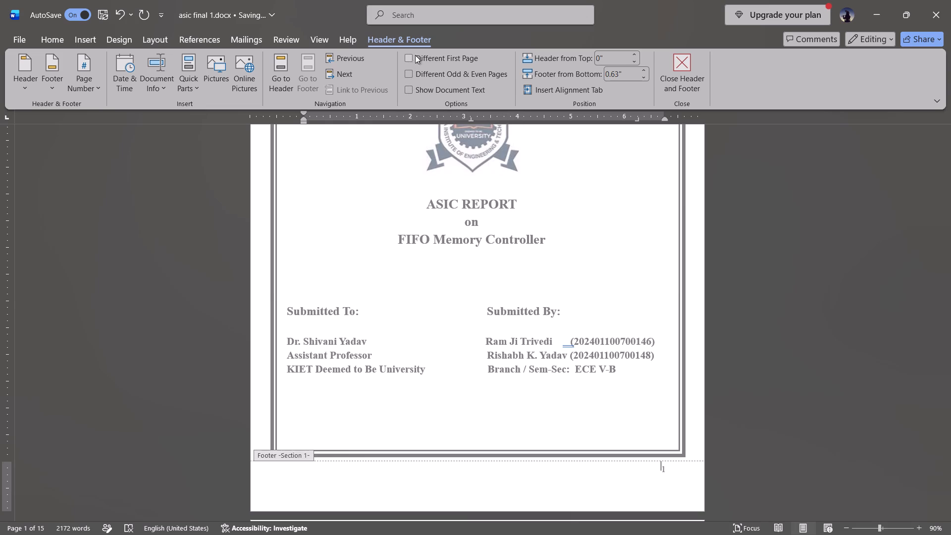
pyautogui.click(408, 55)
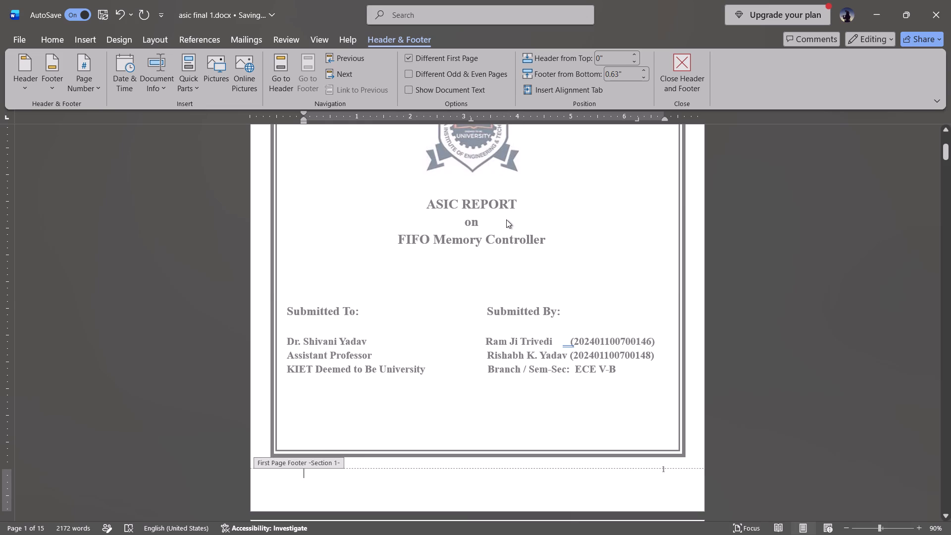
pyautogui.click(410, 56)
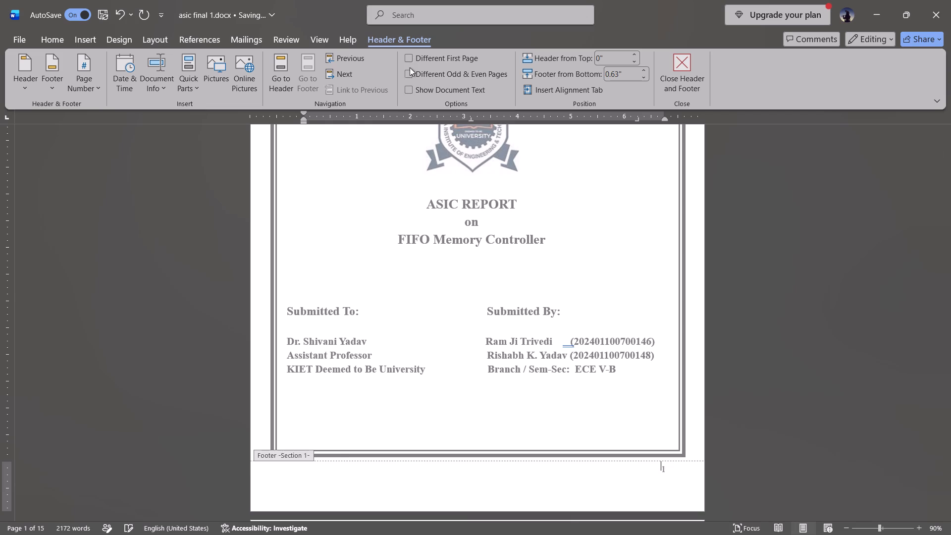
pyautogui.click(409, 75)
pyautogui.click(409, 75)
# Enter 1. before the page number in the cover page's footer.
pyautogui.write('1.')
pyautogui.write('1.')
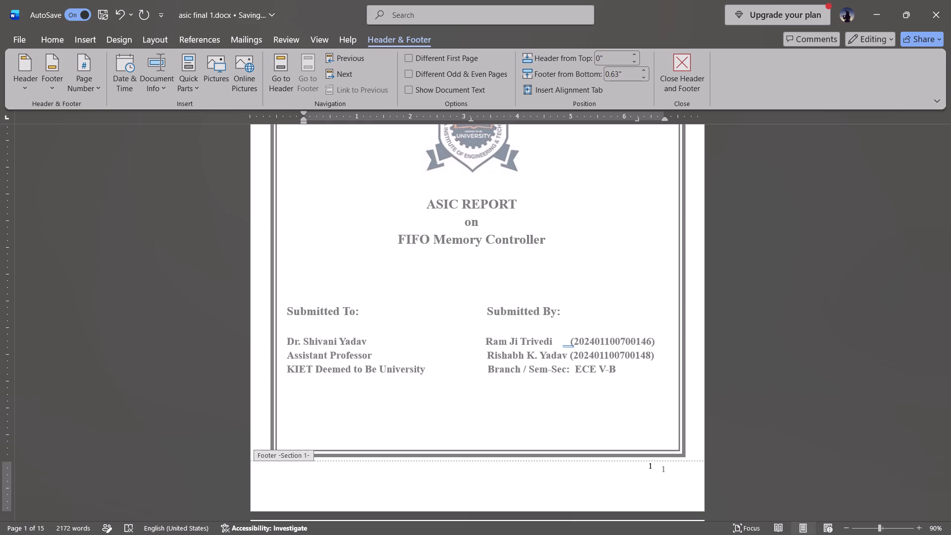
pyautogui.press('BackSpace')
pyautogui.press('BackSpace')
pyautogui.press('1')
pyautogui.press('1')
pyautogui.scroll(1, 700, 488)
pyautogui.scroll(-1, 700, 488)
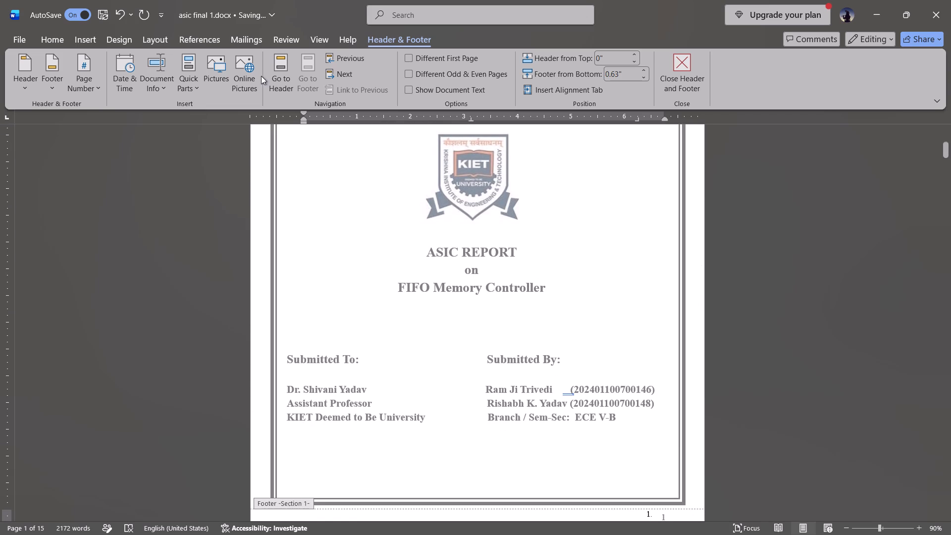
# Link the Table of Contents page's first page footer to the previous section and enter 2. in it.
pyautogui.click(341, 53)
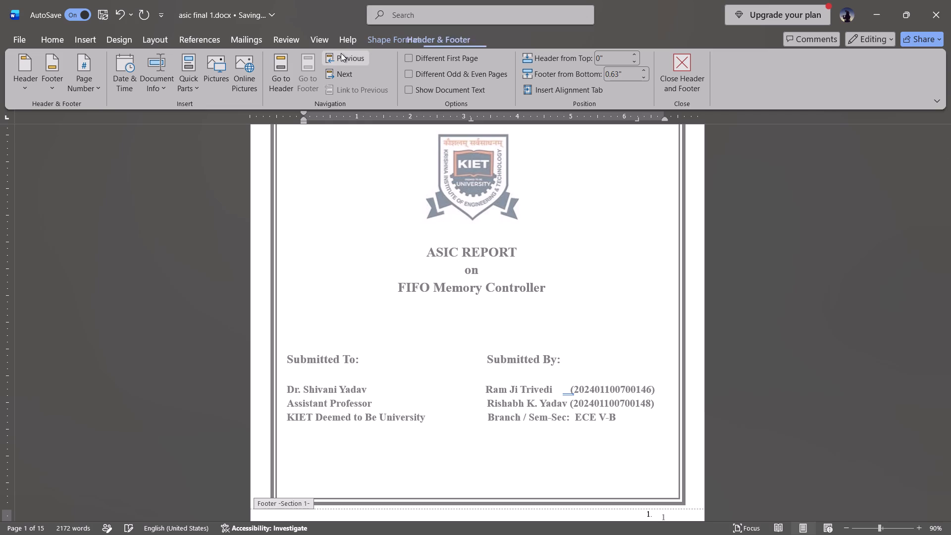
pyautogui.click(339, 71)
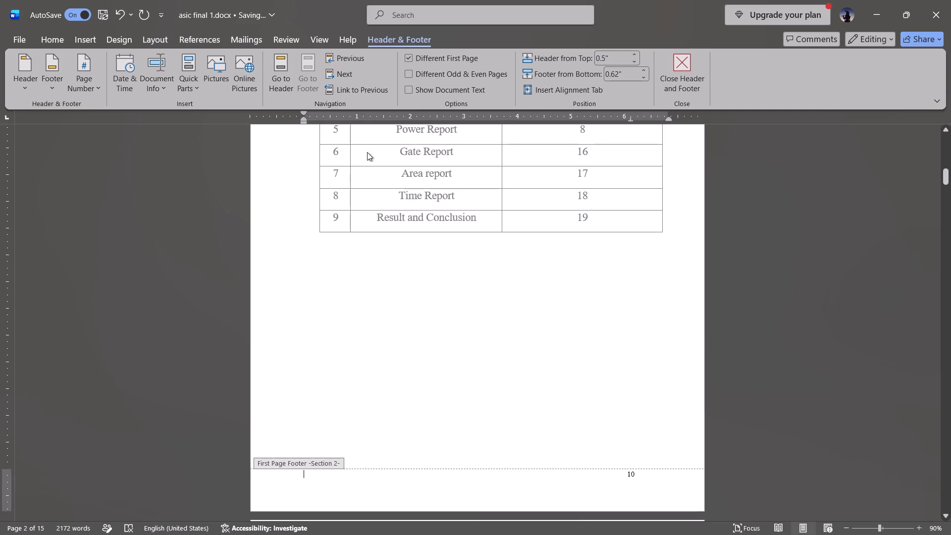
pyautogui.click(345, 62)
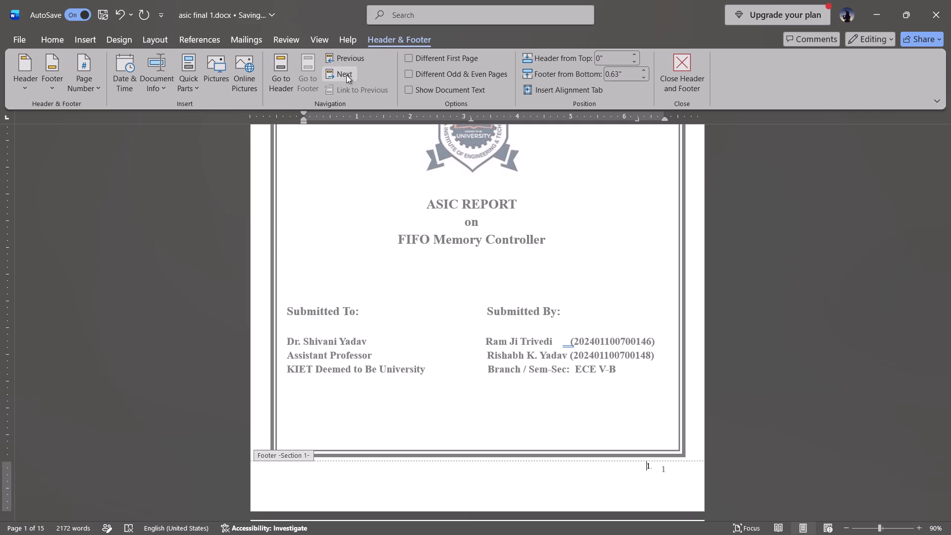
pyautogui.click(346, 75)
pyautogui.click(357, 86)
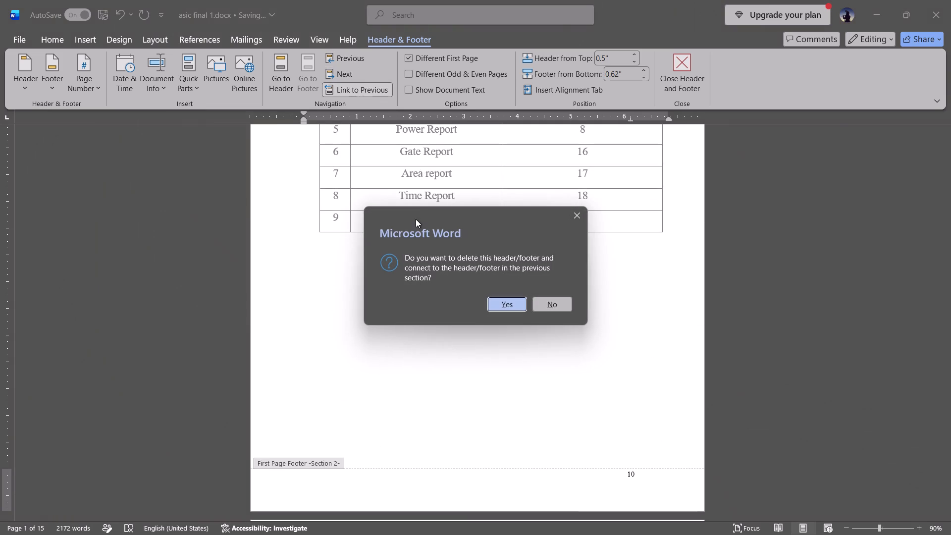
pyautogui.click(499, 302)
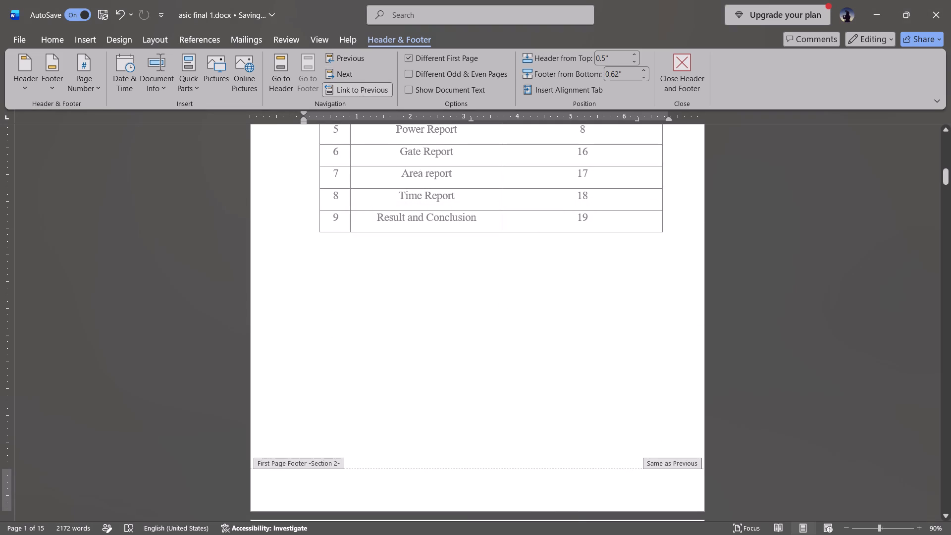
pyautogui.write('2.')
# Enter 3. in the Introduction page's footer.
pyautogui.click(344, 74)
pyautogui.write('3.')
# Replace the Introduction page's Section 2 footer by linking it to the previous section's footer.
pyautogui.click(356, 78)
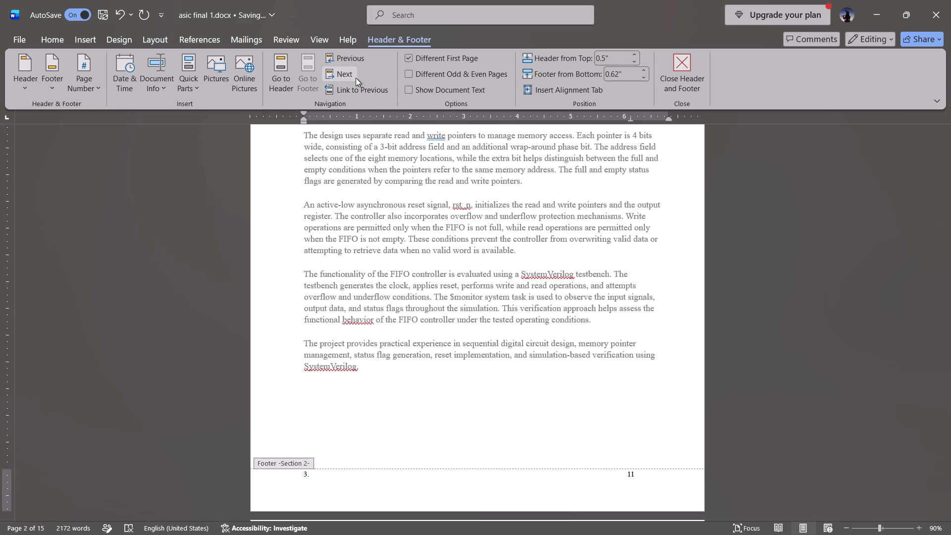
pyautogui.click(356, 78)
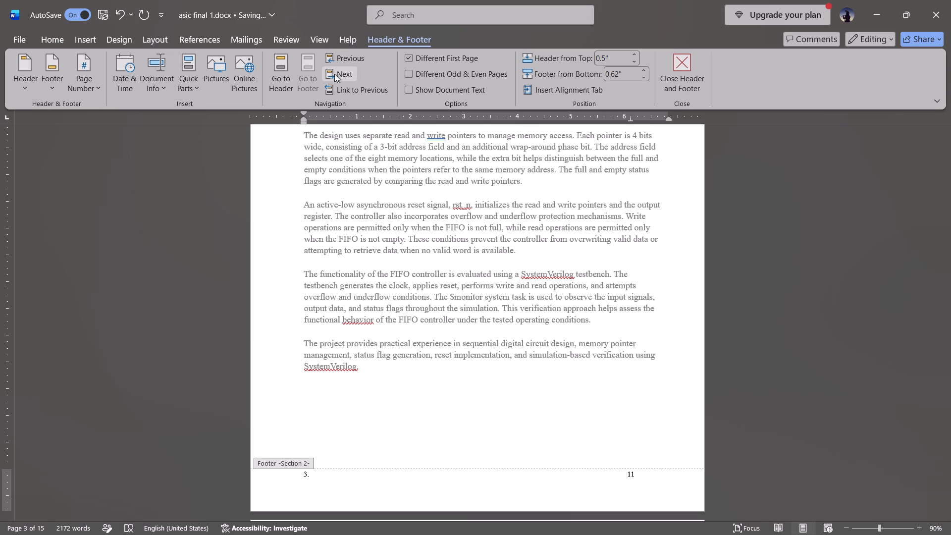
pyautogui.click(334, 73)
pyautogui.click(343, 89)
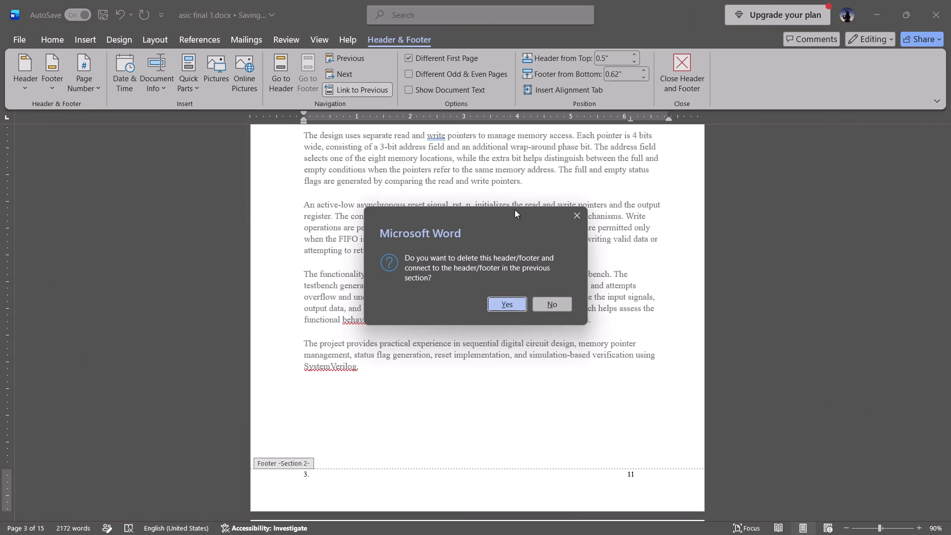
pyautogui.click(504, 297)
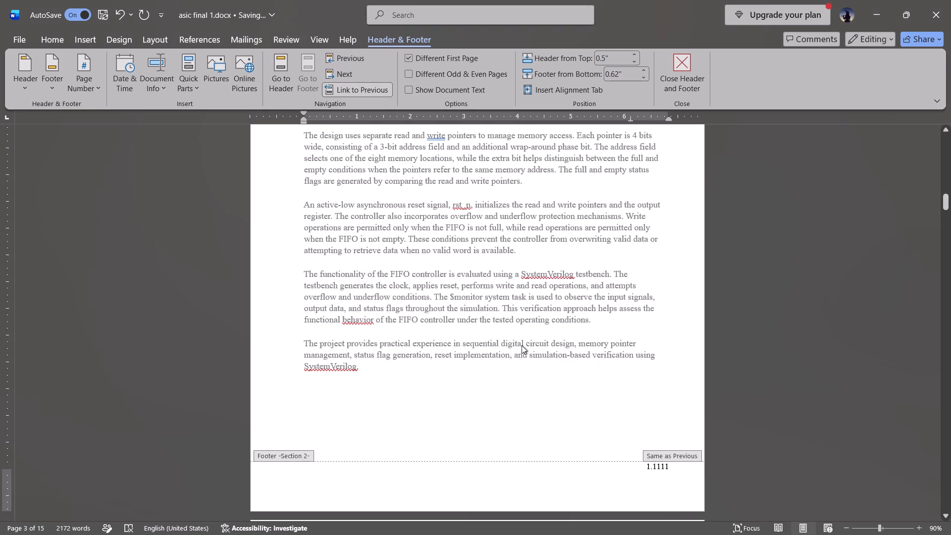
# Turn on Different Odd & Even Pages and close header and footer editing.
pyautogui.scroll(1, 535, 341)
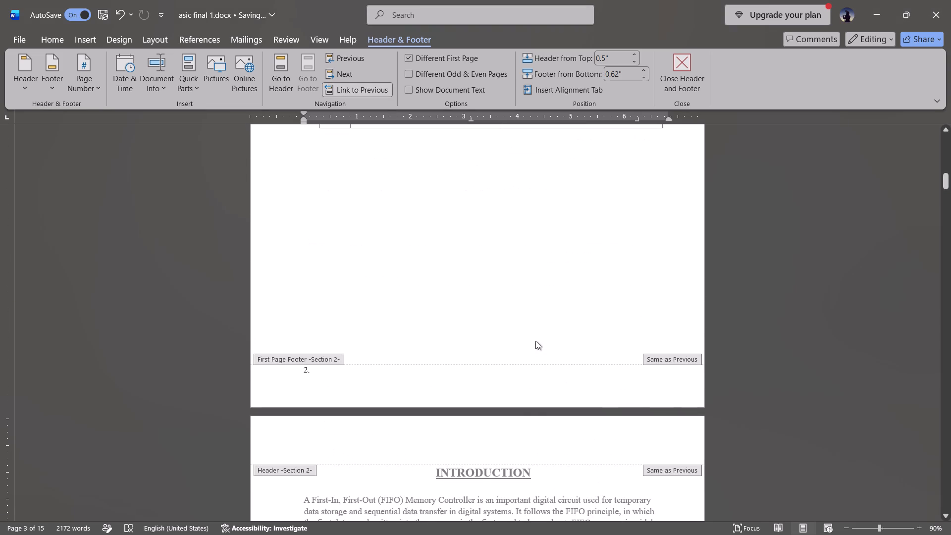
pyautogui.scroll(1, 535, 341)
pyautogui.click(413, 71)
pyautogui.click(675, 71)
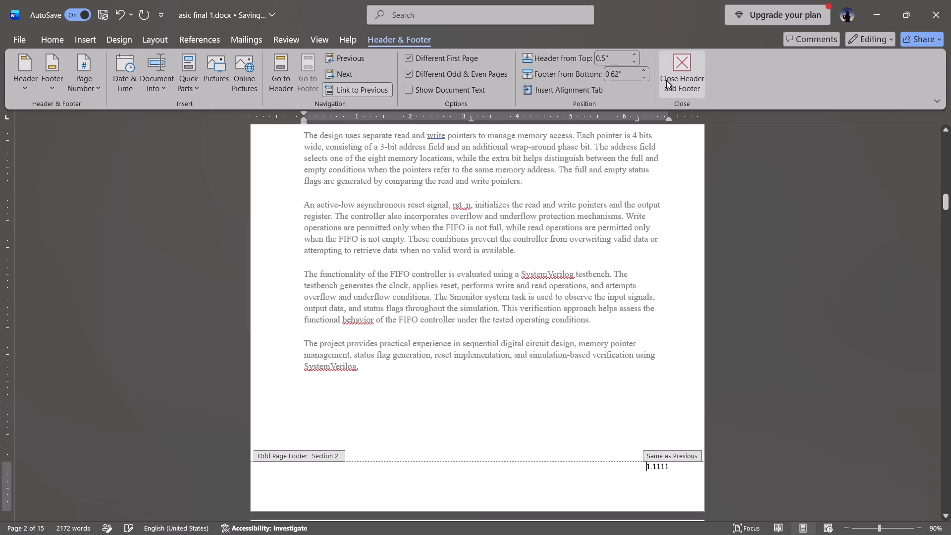
pyautogui.scroll(-1, 769, 328)
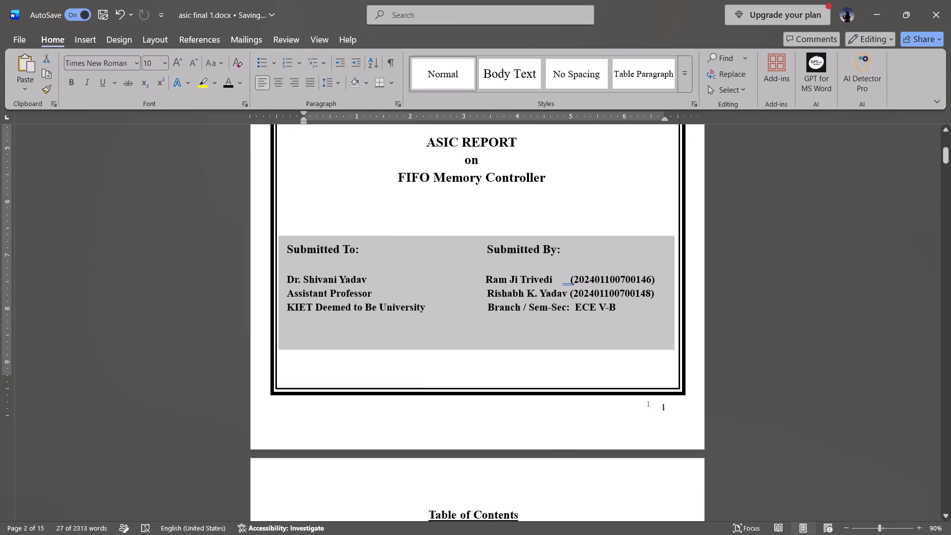
# Undo the recent footer numbering edits one after another, including the 1. entered in the cover page's footer.
pyautogui.scroll(-1, 769, 328)
pyautogui.click(769, 328)
pyautogui.hotkey('ctrl', 'z')
pyautogui.hotkey('ctrl', 'z')
pyautogui.hotkey('ctrl', 'z')
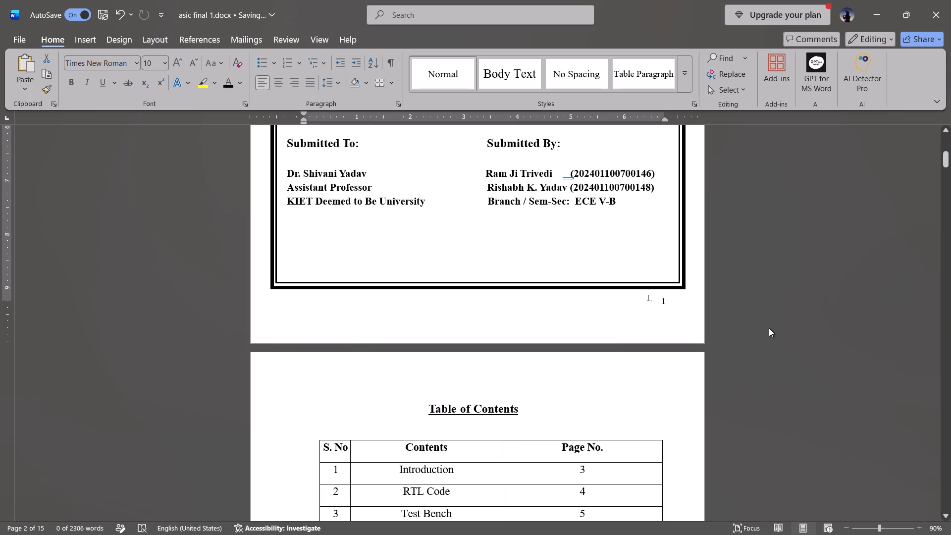
pyautogui.hotkey('ctrl', 'z')
pyautogui.hotkey('ctrl', 'z')
pyautogui.hotkey('ctrl', 'z')
pyautogui.hotkey('ctrl', 'z')
pyautogui.hotkey('ctrl', 'z')
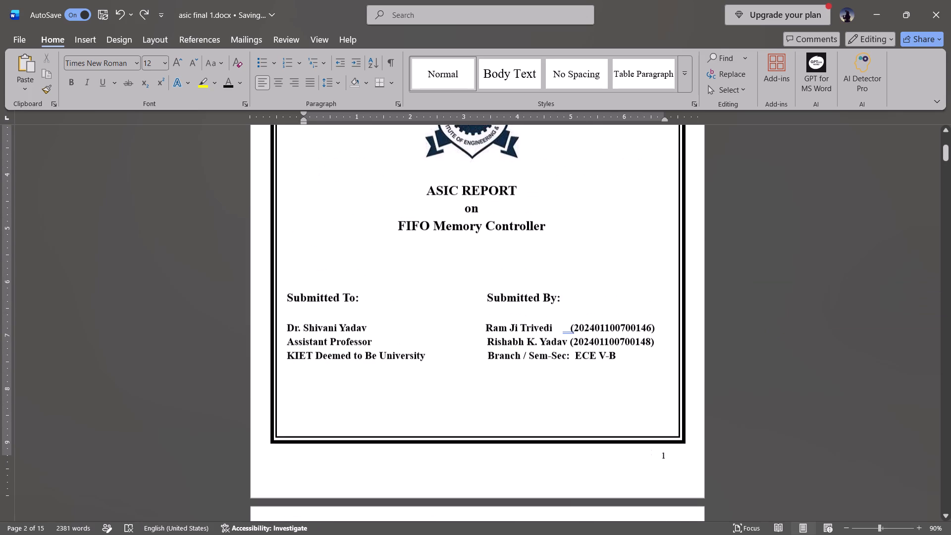
# Remove the page numbers from the report with the Remove Page Numbers command.
pyautogui.click(801, 334)
pyautogui.scroll(-1, 607, 353)
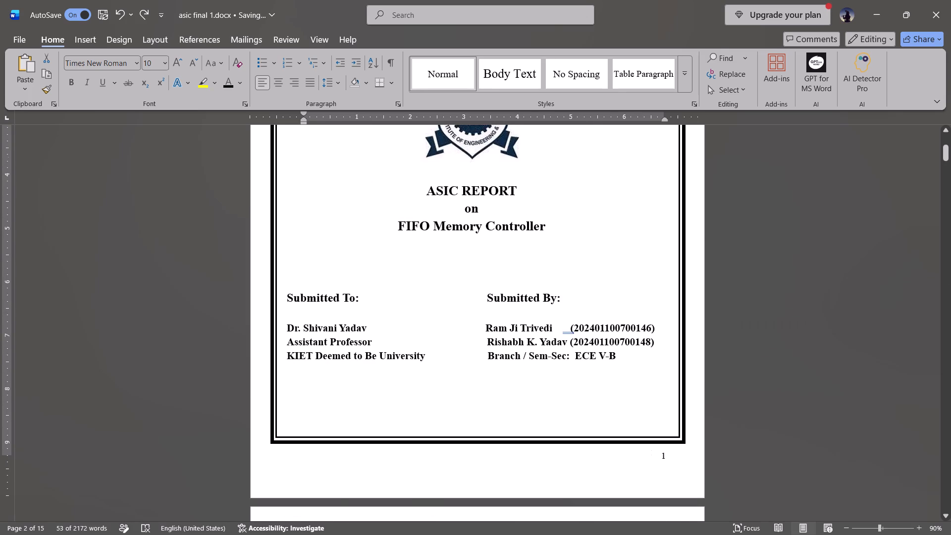
pyautogui.scroll(-1, 607, 353)
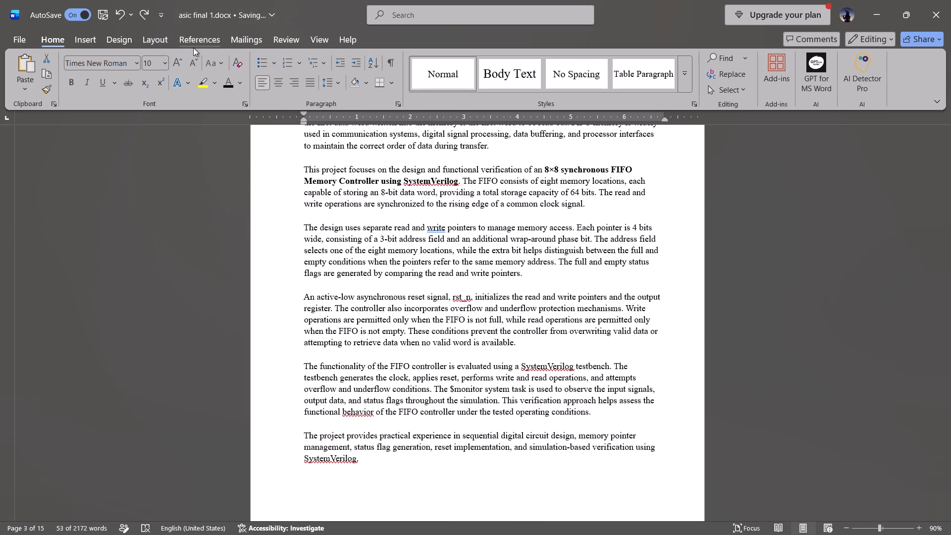
pyautogui.click(88, 43)
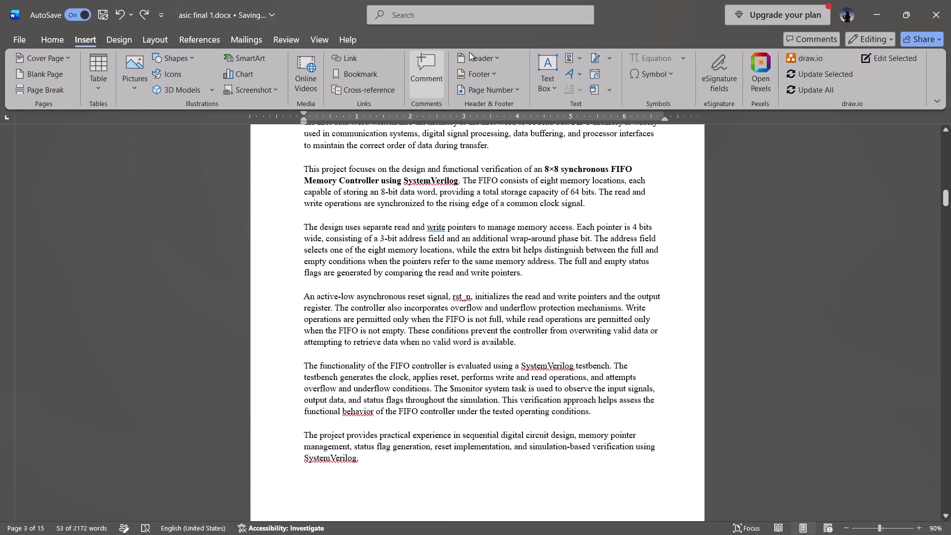
pyautogui.click(490, 77)
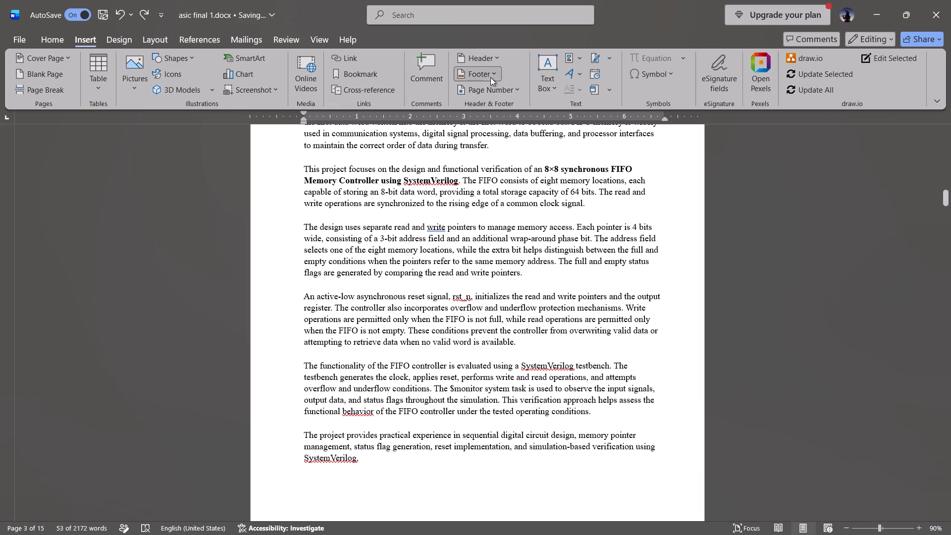
pyautogui.click(487, 82)
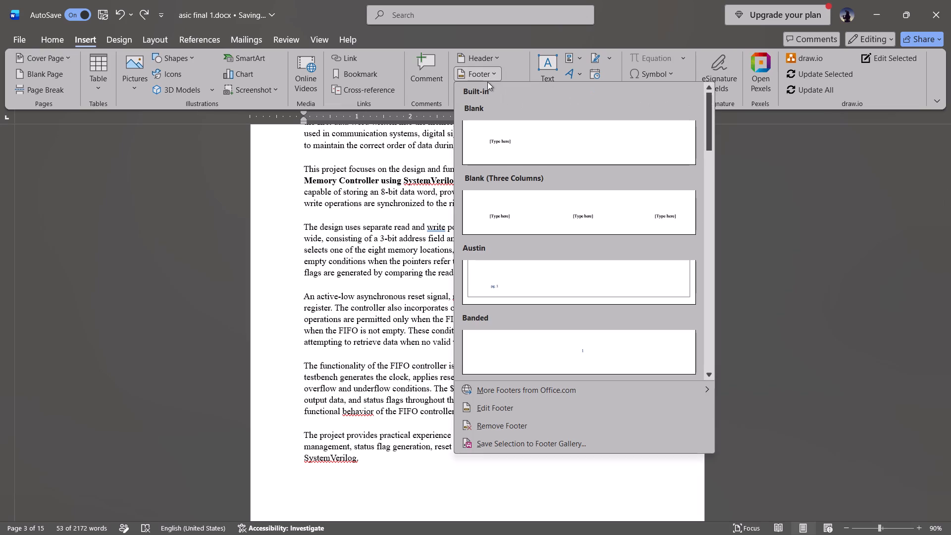
pyautogui.click(512, 68)
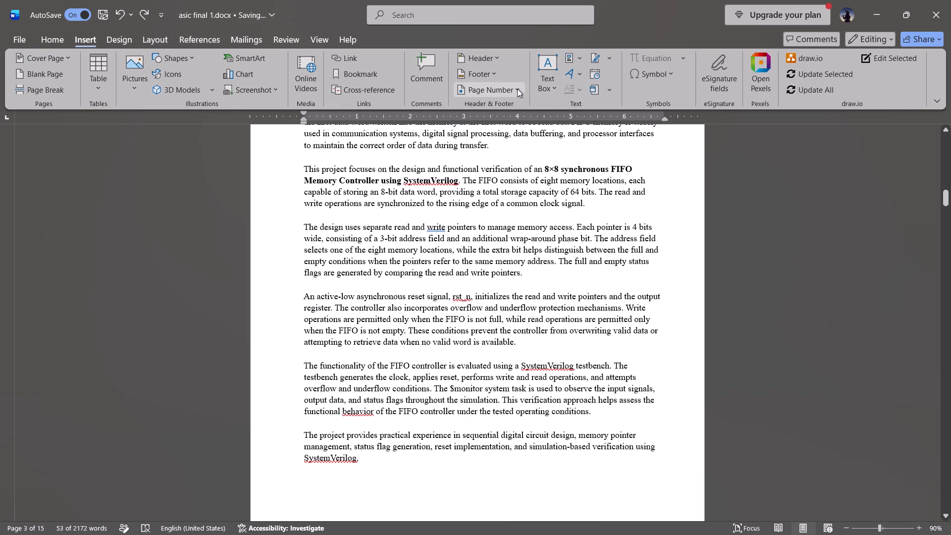
pyautogui.click(517, 89)
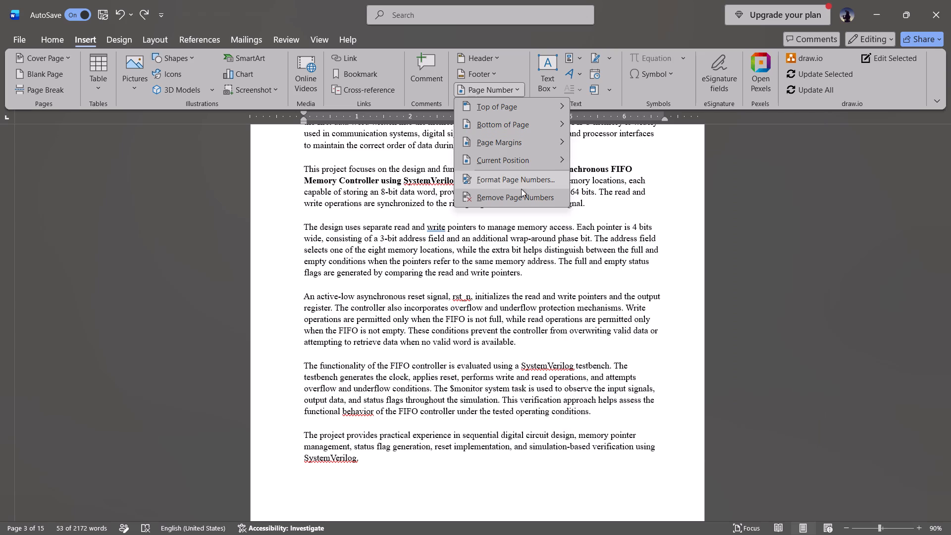
pyautogui.click(520, 194)
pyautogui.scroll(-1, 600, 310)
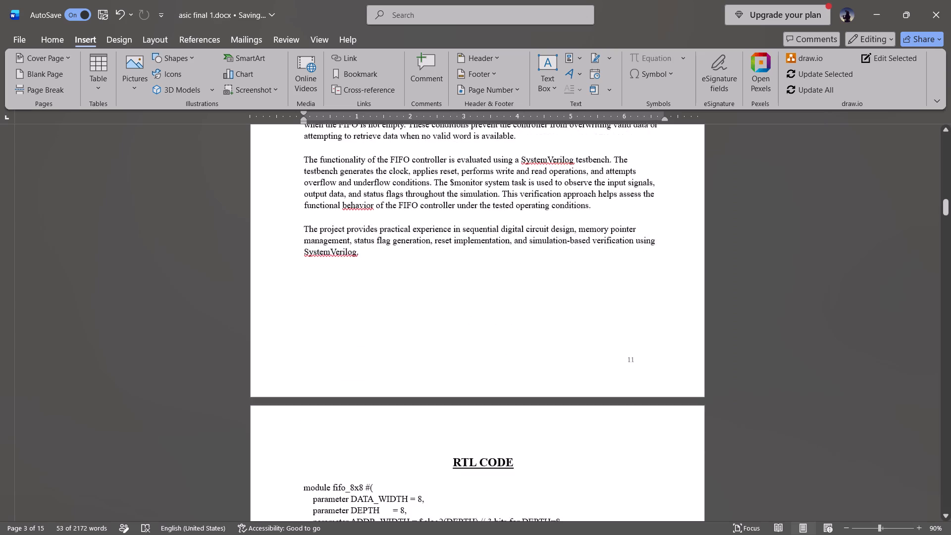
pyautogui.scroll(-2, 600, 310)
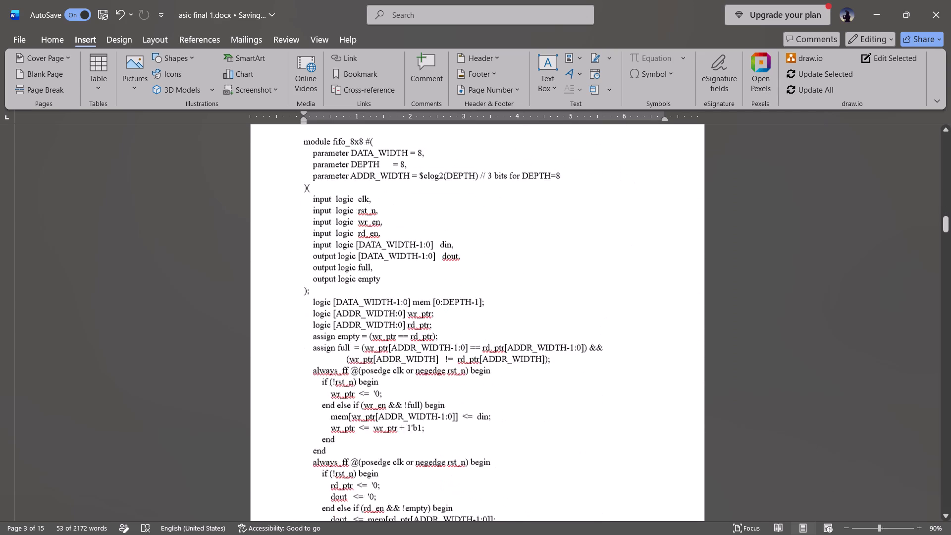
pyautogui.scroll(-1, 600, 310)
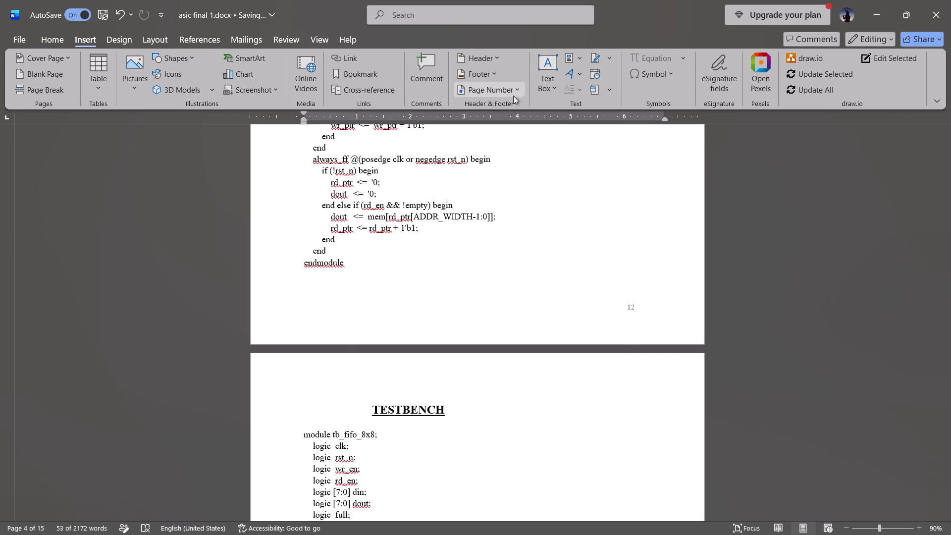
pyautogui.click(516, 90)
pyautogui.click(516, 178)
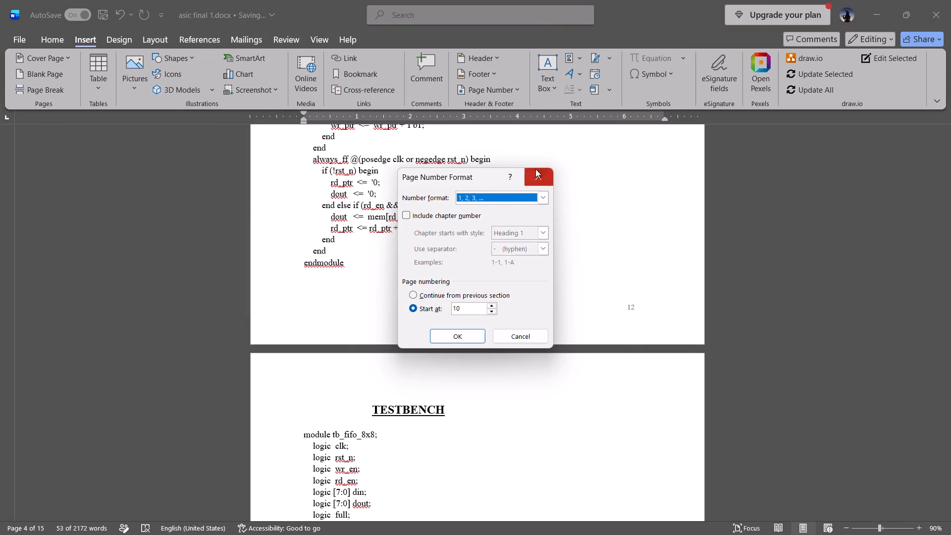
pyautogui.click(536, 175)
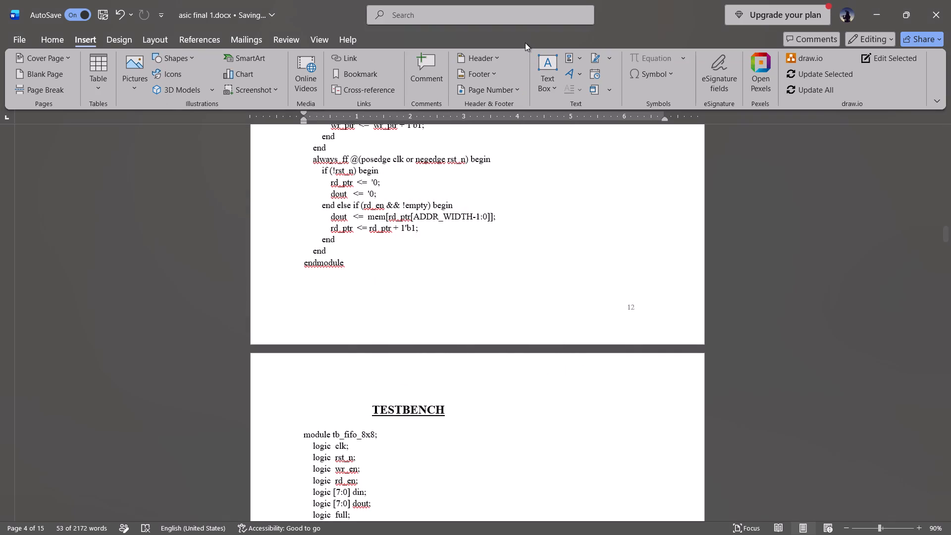
# Apply Remove Page Numbers to the report once more.
pyautogui.click(511, 91)
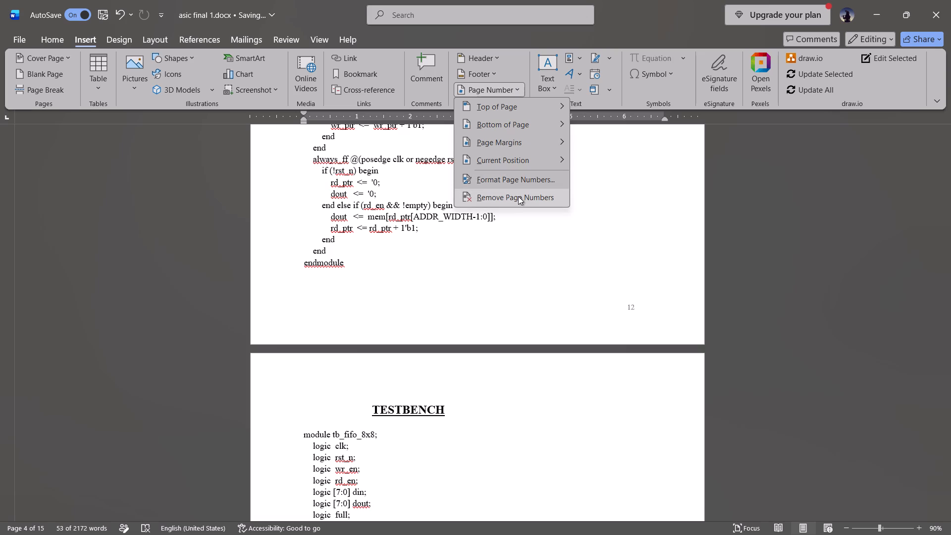
pyautogui.click(518, 197)
# Insert a Plain Number 3 page number at the bottom of the cover page.
pyautogui.scroll(1, 610, 290)
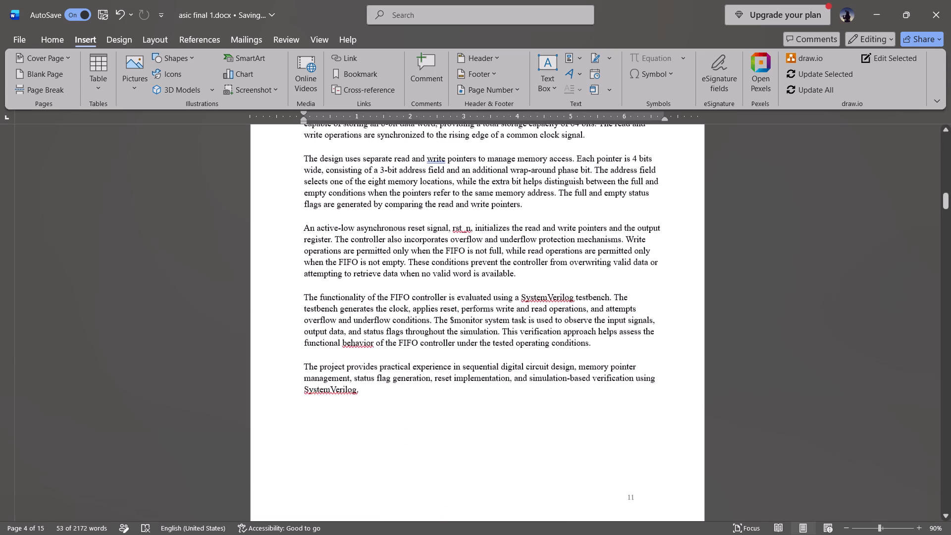
pyautogui.scroll(1, 610, 290)
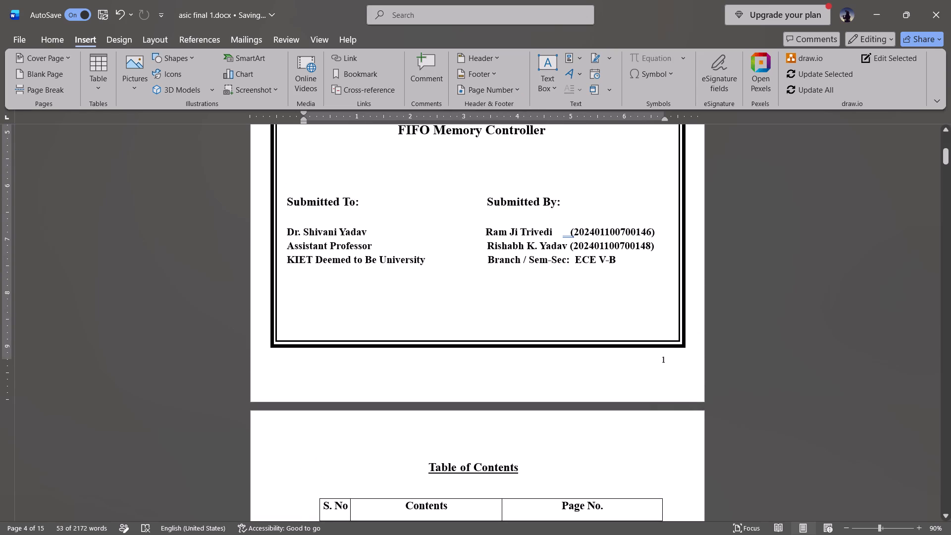
pyautogui.click(517, 88)
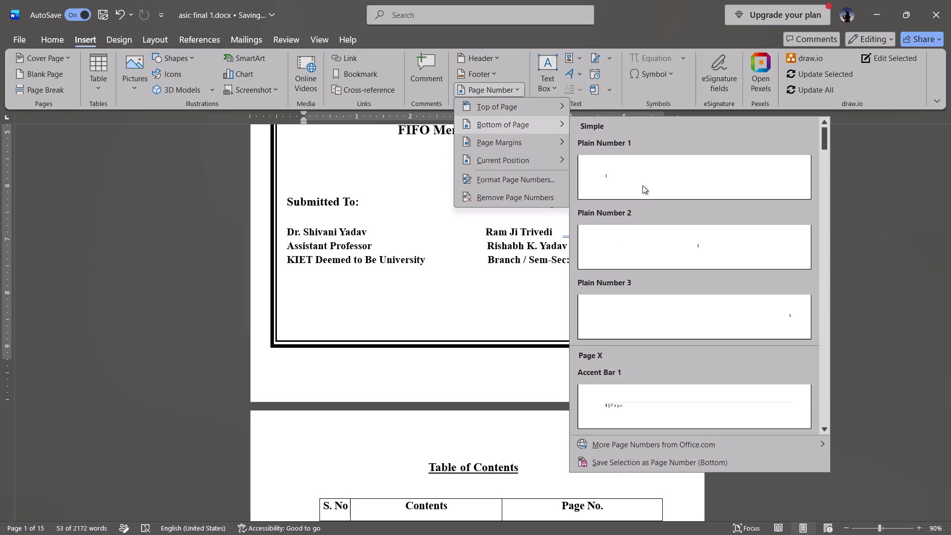
pyautogui.click(680, 324)
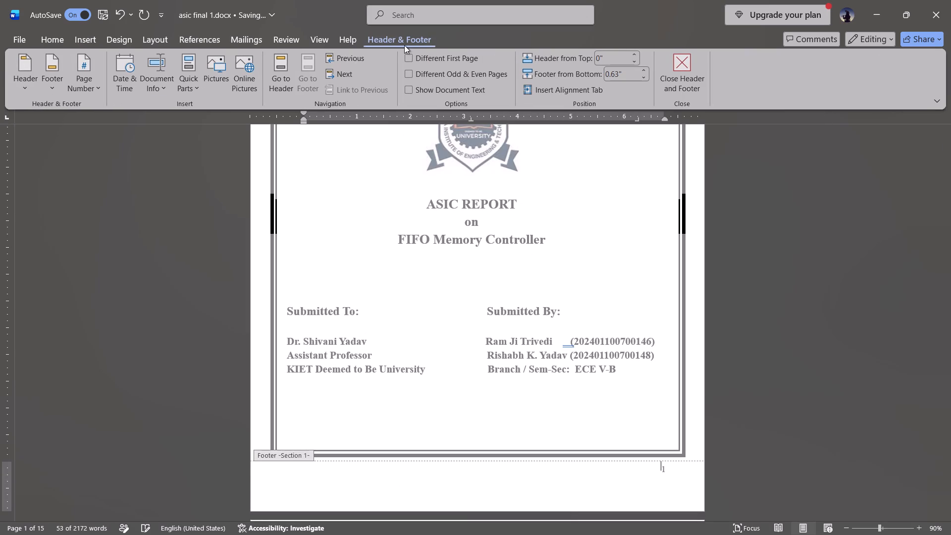
# Turn on Different First Page, Different Odd & Even Pages and Show Document Text for the Section 1 footer.
pyautogui.click(410, 55)
pyautogui.click(410, 70)
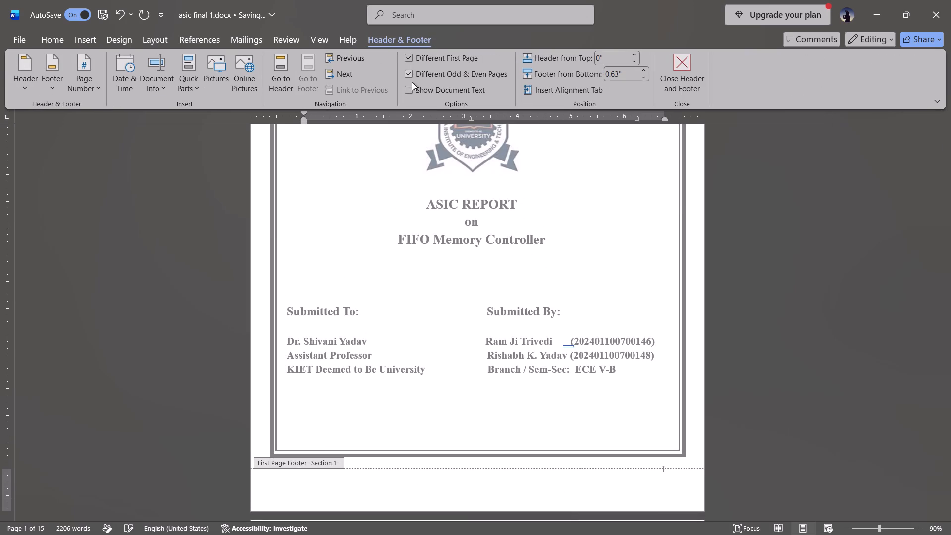
pyautogui.click(411, 91)
# Insert a center alignment tab relative to the margin, without a leader, in the cover page's first page footer.
pyautogui.click(550, 89)
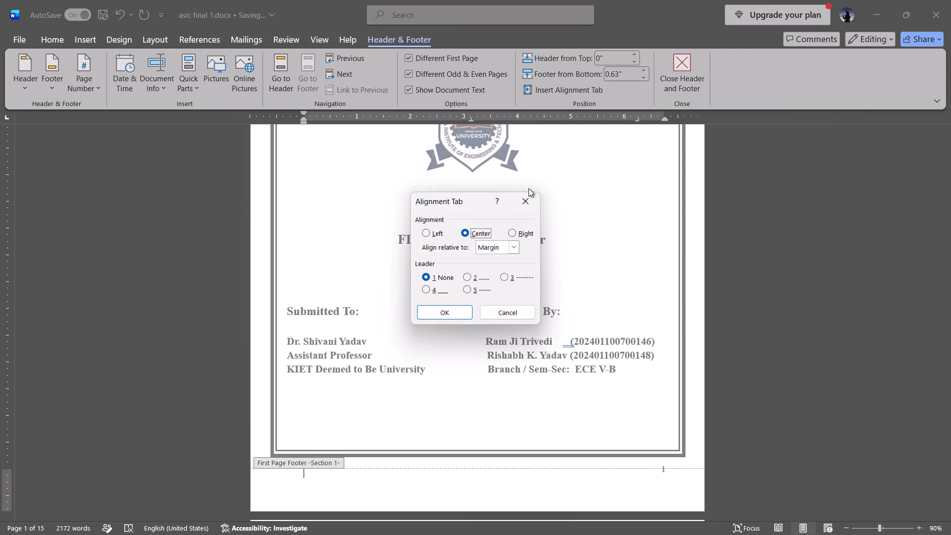
pyautogui.click(424, 232)
pyautogui.click(511, 230)
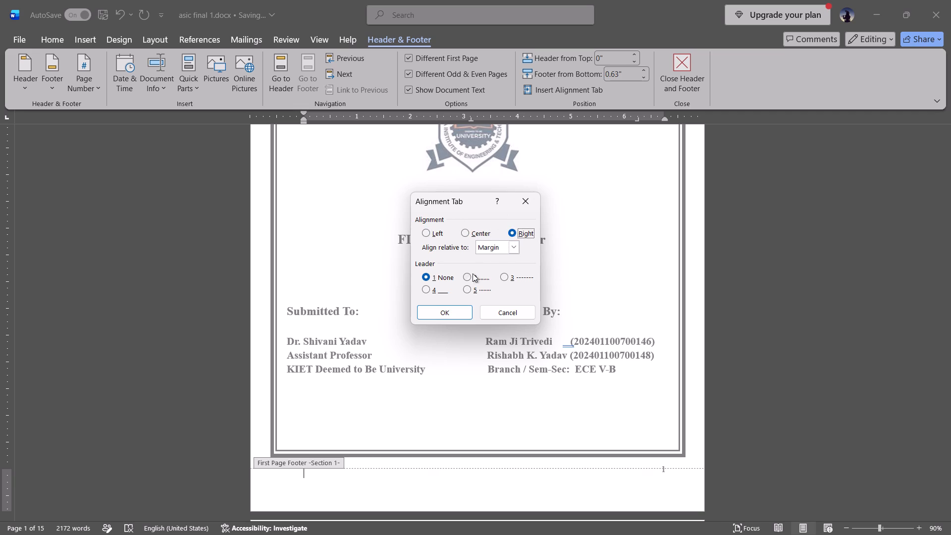
pyautogui.click(467, 277)
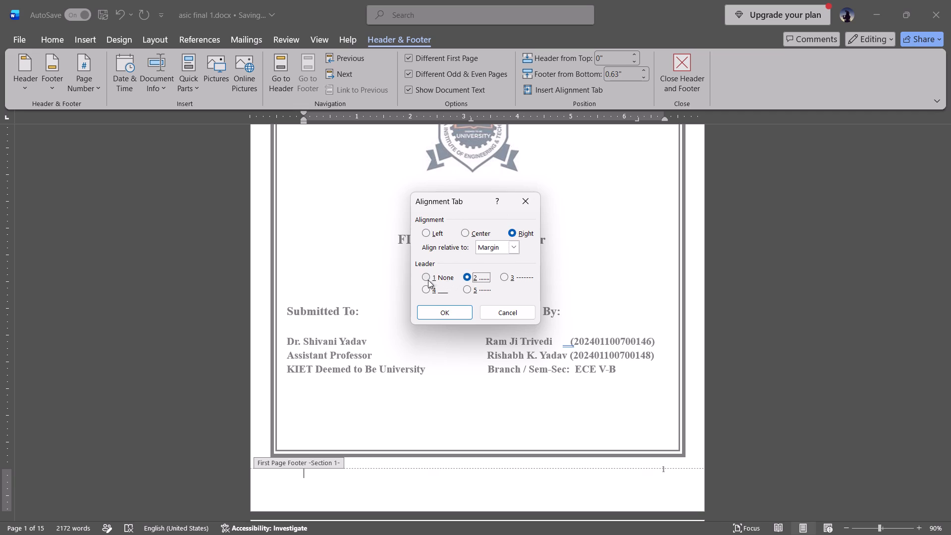
pyautogui.click(423, 278)
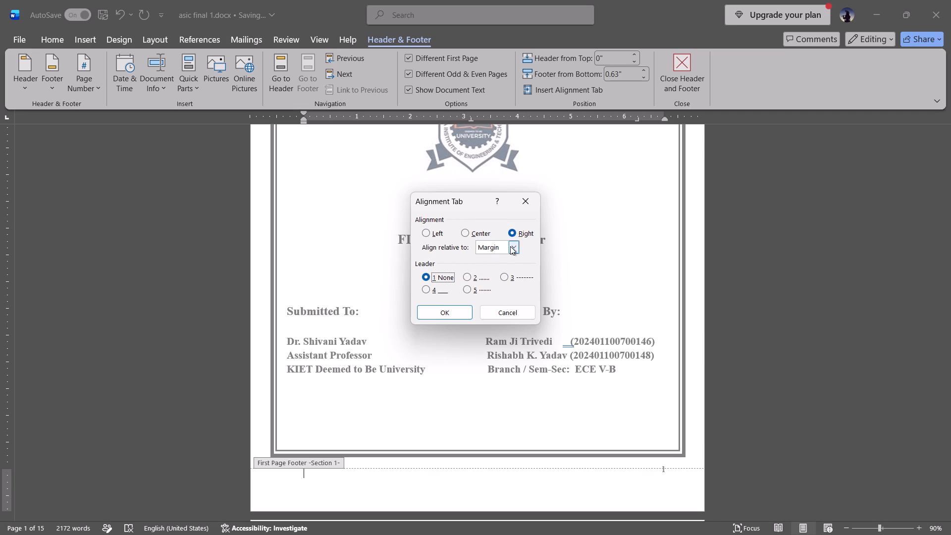
pyautogui.click(510, 246)
pyautogui.click(501, 267)
pyautogui.moveTo(509, 250); pyautogui.dragTo(489, 259)
pyautogui.click(489, 259)
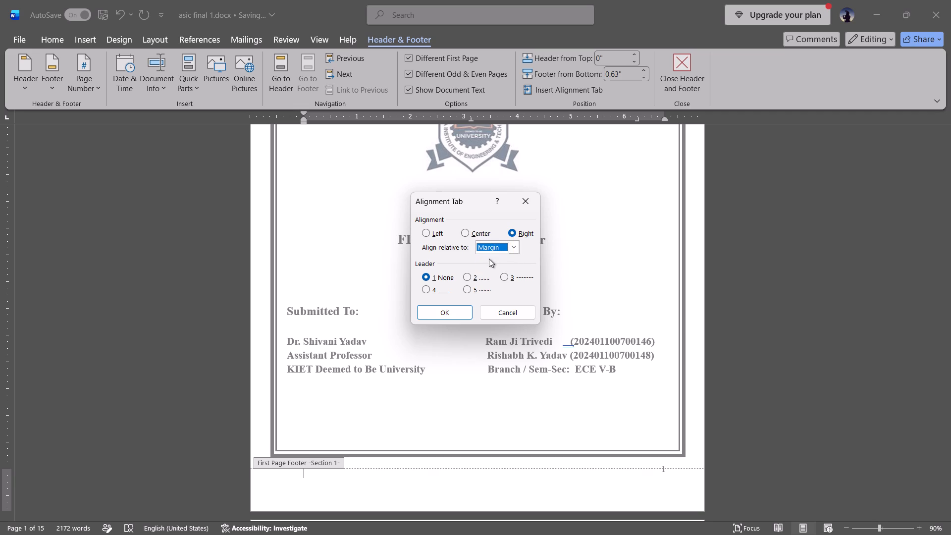
pyautogui.click(515, 246)
pyautogui.click(468, 231)
pyautogui.click(458, 317)
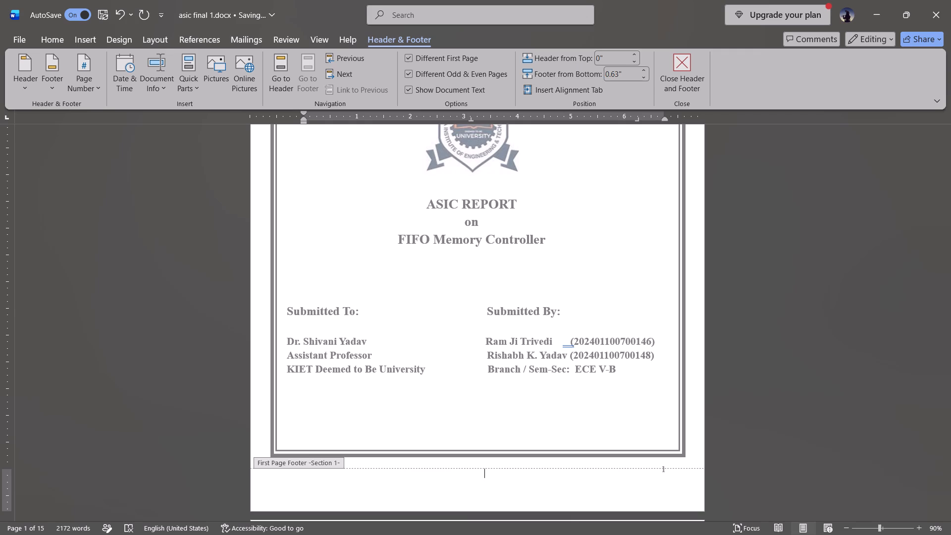
# Link the Table of Contents page's Section 2 first page footer to the previous section, deleting its own footer content.
pyautogui.click(334, 63)
pyautogui.click(339, 71)
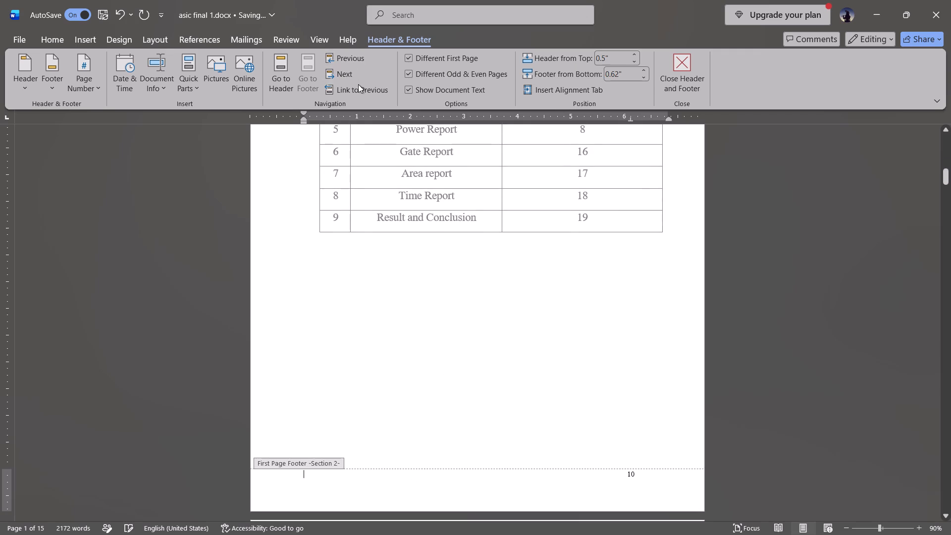
pyautogui.click(358, 89)
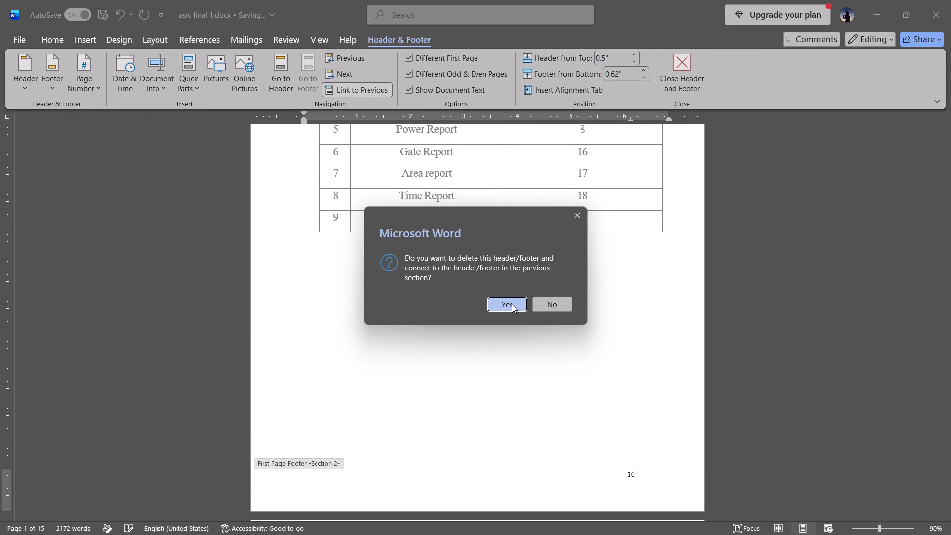
pyautogui.click(512, 304)
pyautogui.click(338, 88)
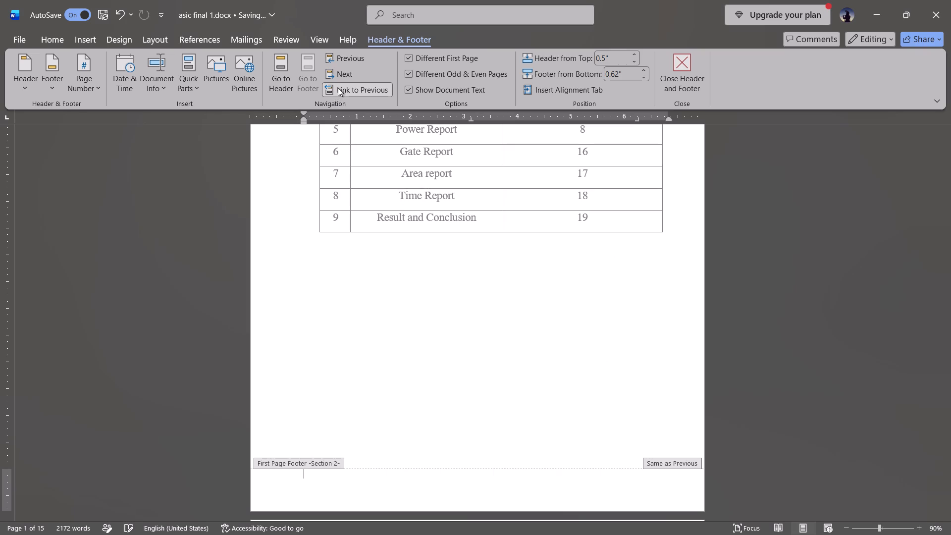
pyautogui.click(340, 89)
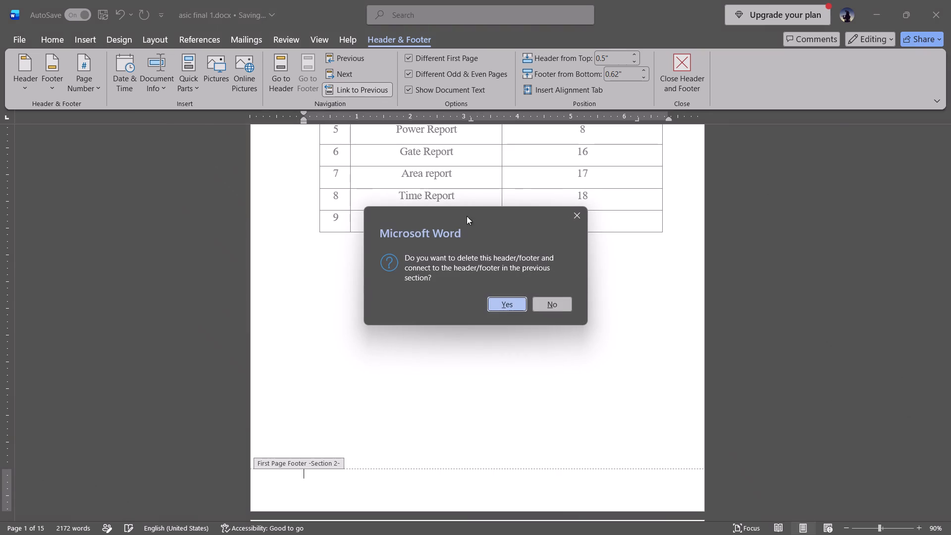
pyautogui.click(501, 303)
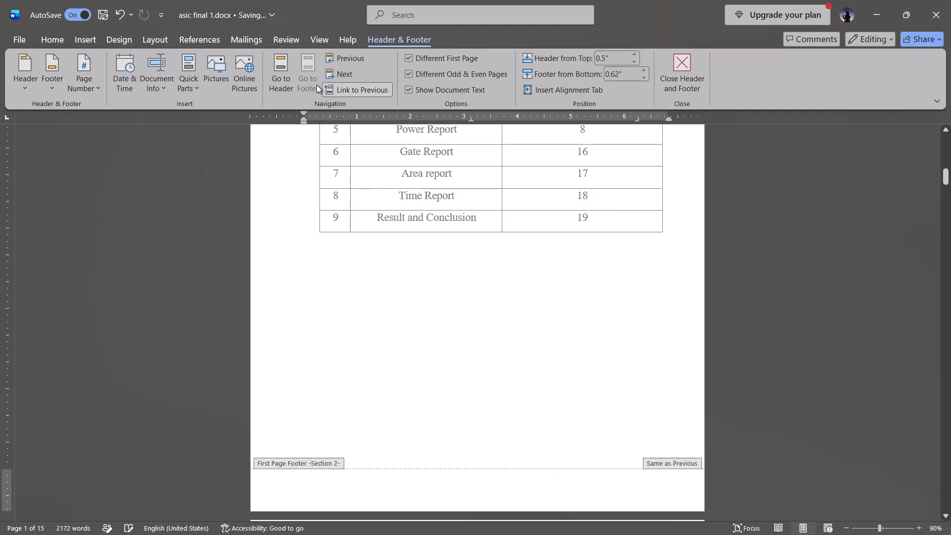
# Link the Section 2 odd page and even page footers to the previous section, deleting their own content, and close footer editing.
pyautogui.click(336, 72)
pyautogui.click(353, 89)
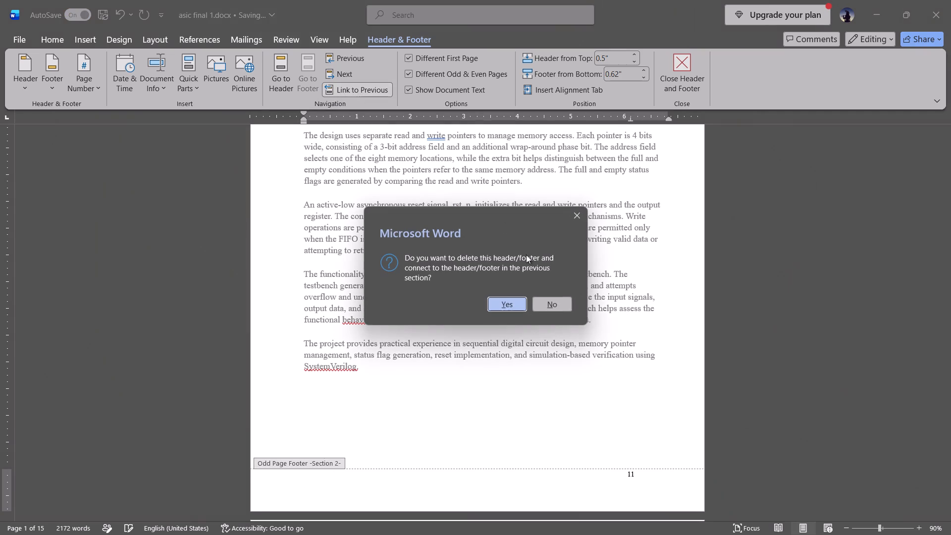
pyautogui.click(503, 305)
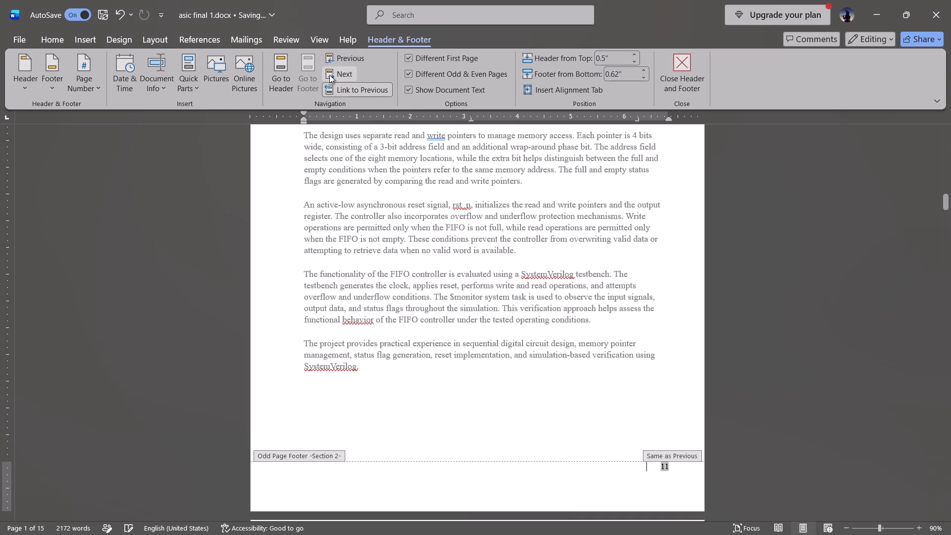
pyautogui.click(332, 72)
pyautogui.click(347, 87)
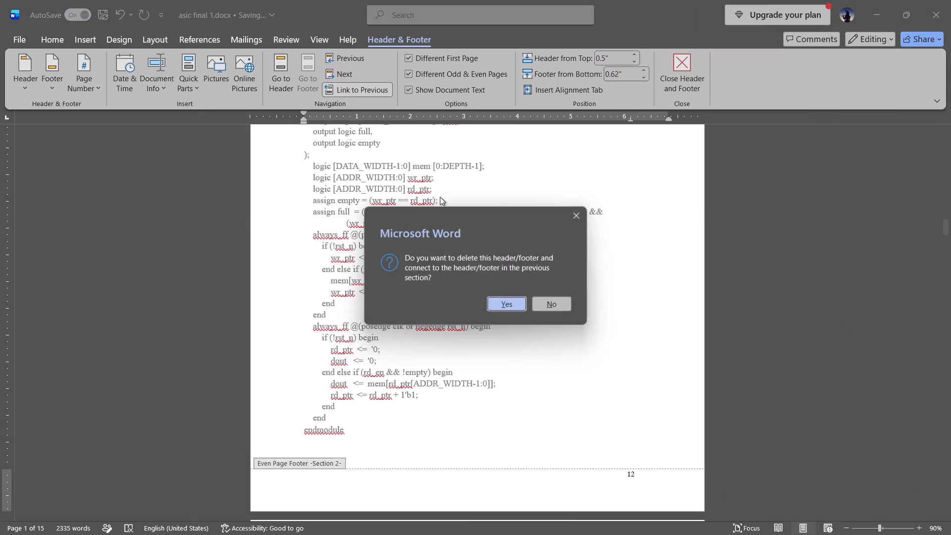
pyautogui.click(512, 307)
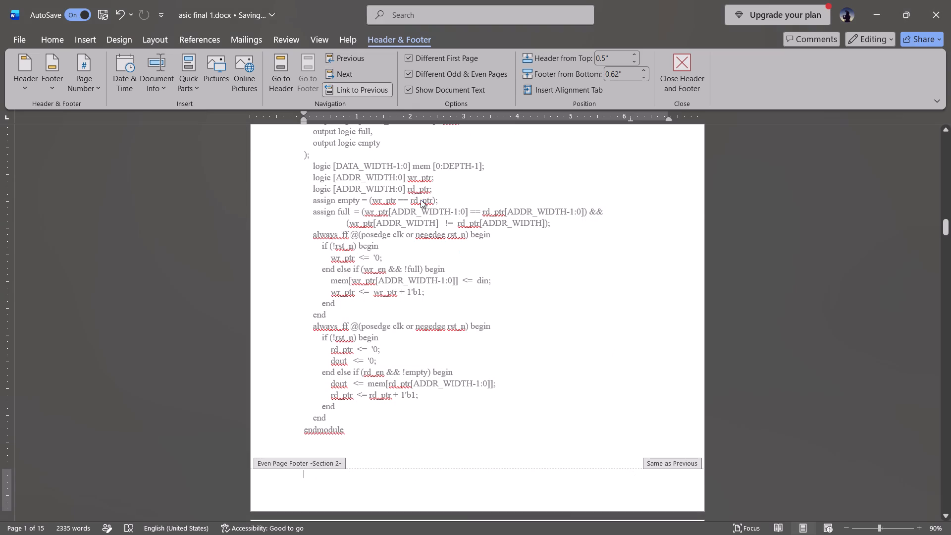
pyautogui.click(345, 74)
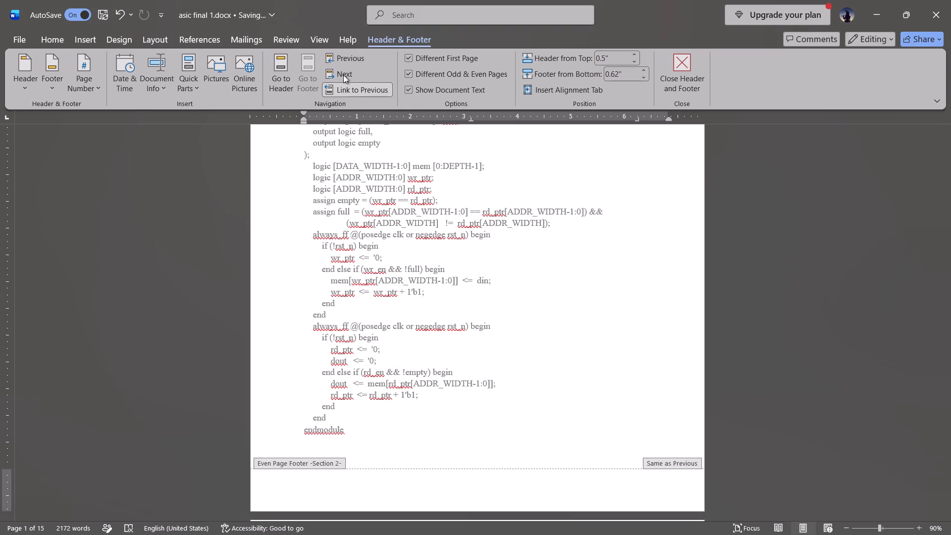
pyautogui.click(342, 74)
pyautogui.click(695, 74)
# Check the page numbers through to the Result page and undo the last footer change.
pyautogui.scroll(1, 691, 189)
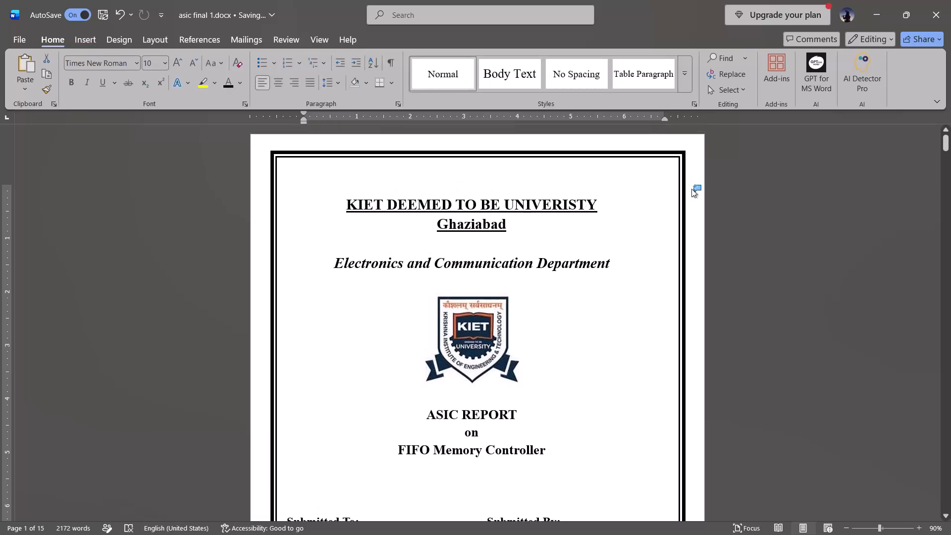
pyautogui.scroll(2, 691, 189)
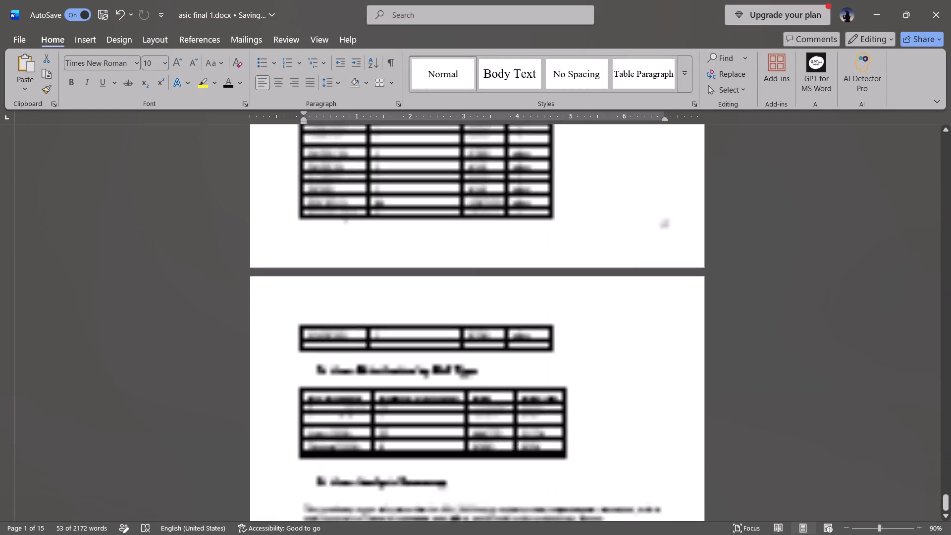
pyautogui.scroll(1, 691, 189)
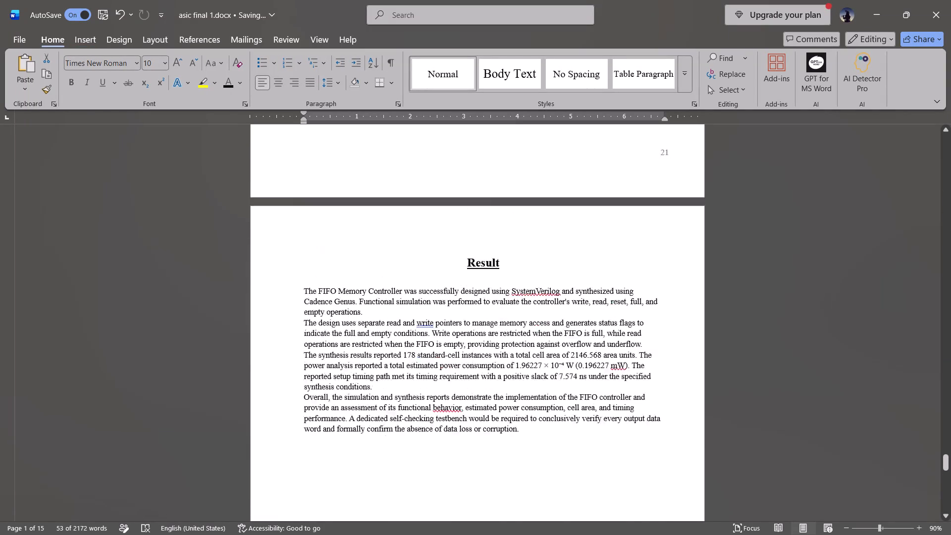
pyautogui.scroll(1, 691, 189)
pyautogui.hotkey('ctrl', 'z')
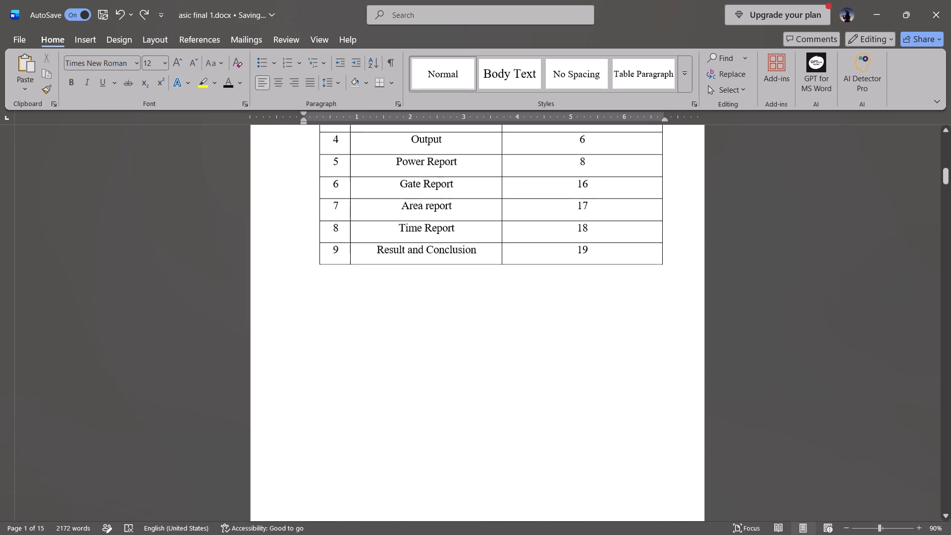
pyautogui.scroll(-1, 691, 189)
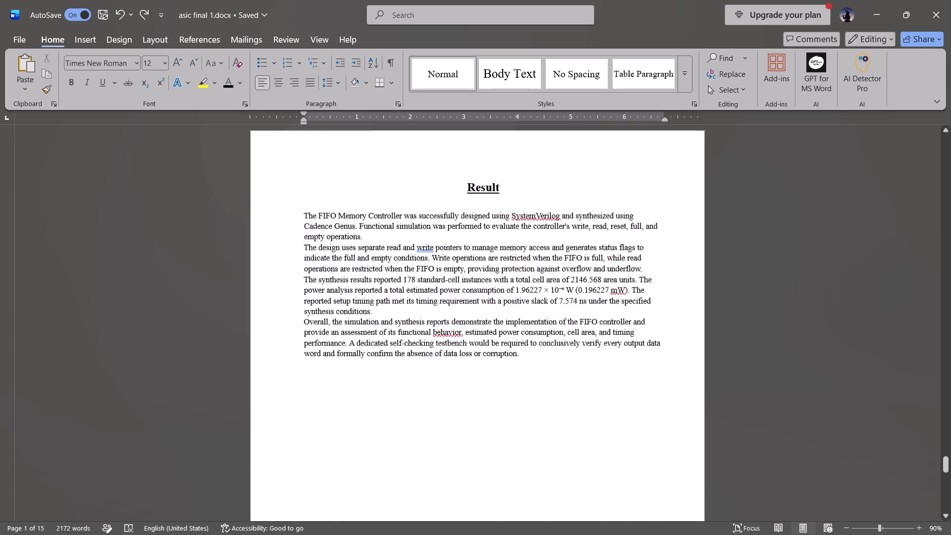
# Switch to the desktop, create a new Word document there and open it.
pyautogui.rightClick(545, 179)
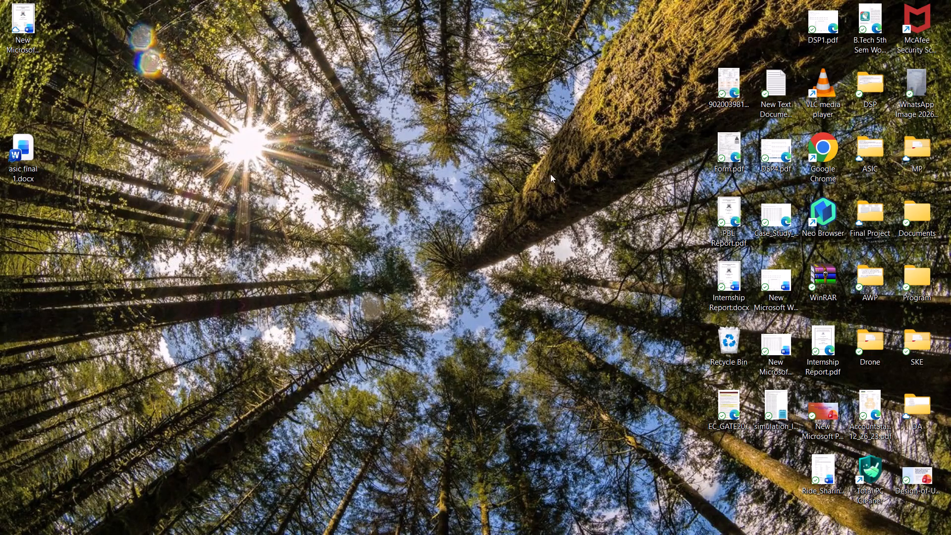
pyautogui.click(590, 230)
pyautogui.rightClick(336, 195)
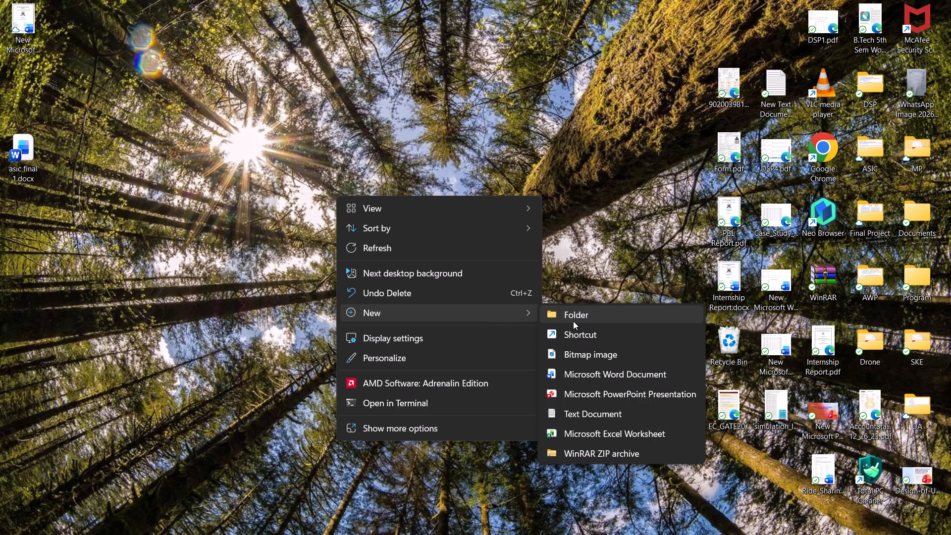
pyautogui.click(576, 373)
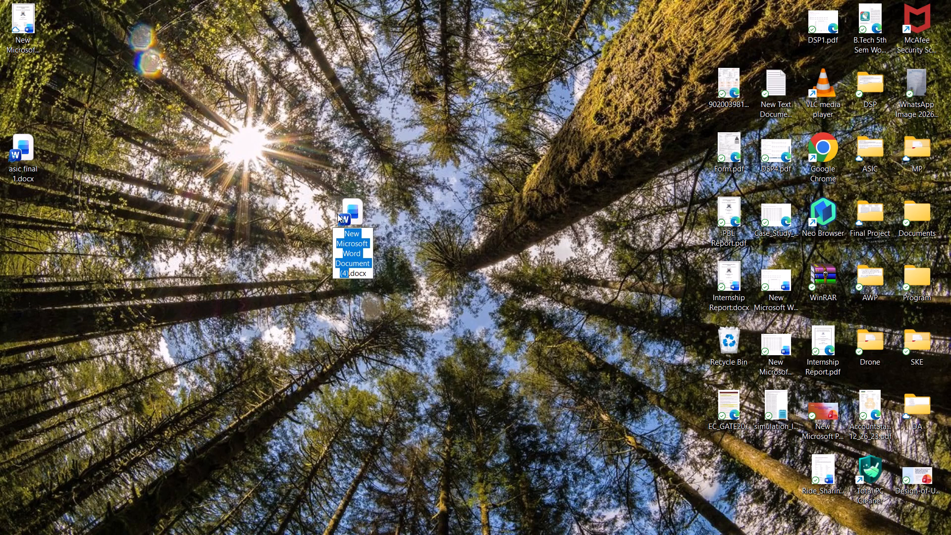
pyautogui.tripleClick(348, 199)
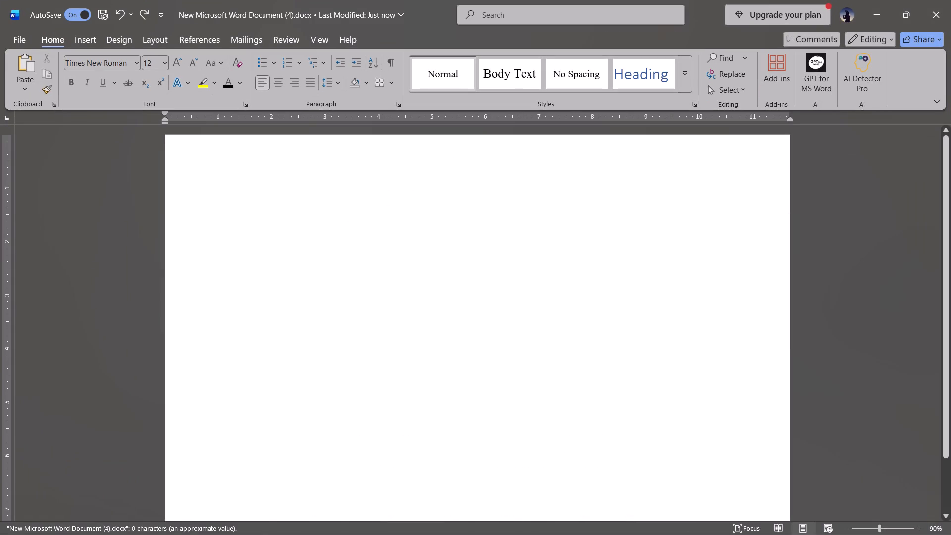
pyautogui.click(326, 150)
# Set the blank document's page to Portrait orientation with Narrow 0.5" margins.
pyautogui.click(146, 40)
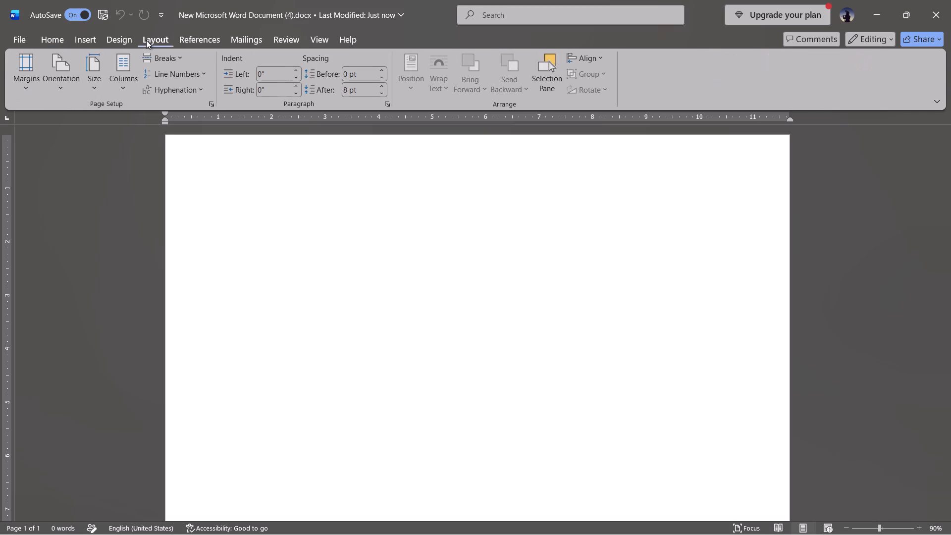
pyautogui.click(92, 84)
pyautogui.moveTo(46, 83); pyautogui.dragTo(57, 88)
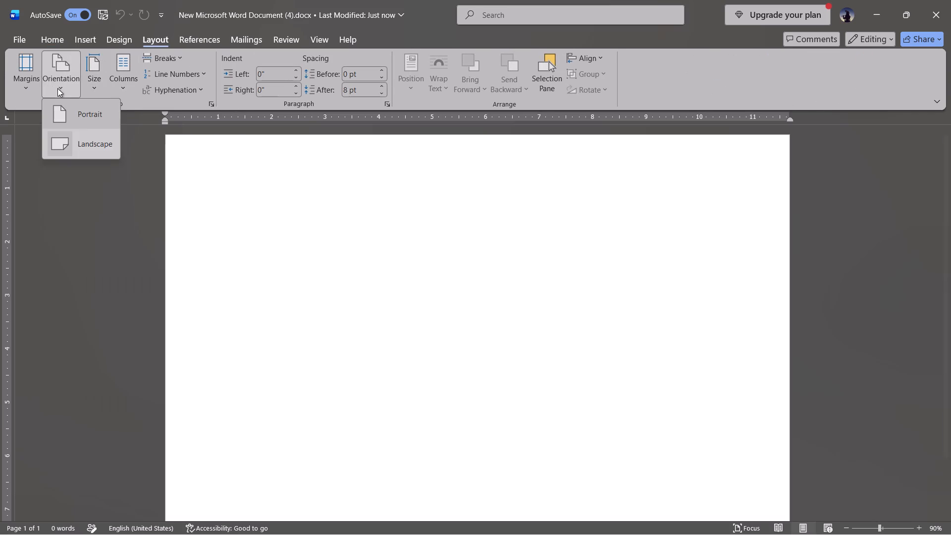
pyautogui.moveTo(57, 88); pyautogui.dragTo(70, 110)
pyautogui.click(31, 90)
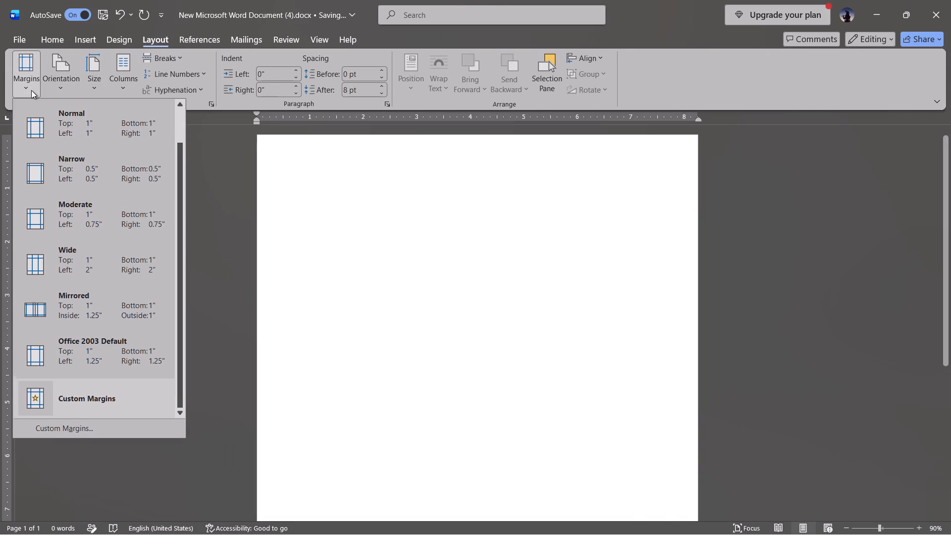
pyautogui.click(59, 179)
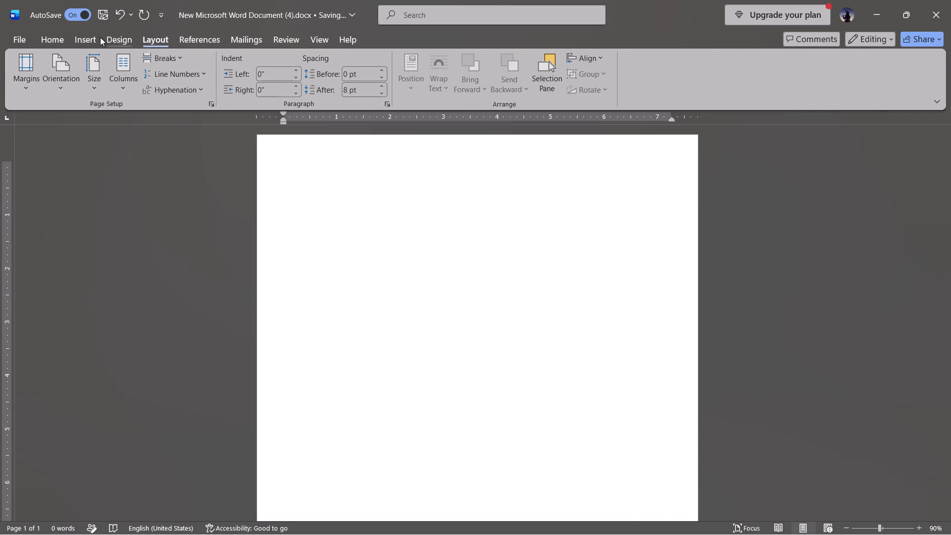
# Set the new document's font to Times New Roman, size 16.
pyautogui.click(58, 40)
pyautogui.click(122, 65)
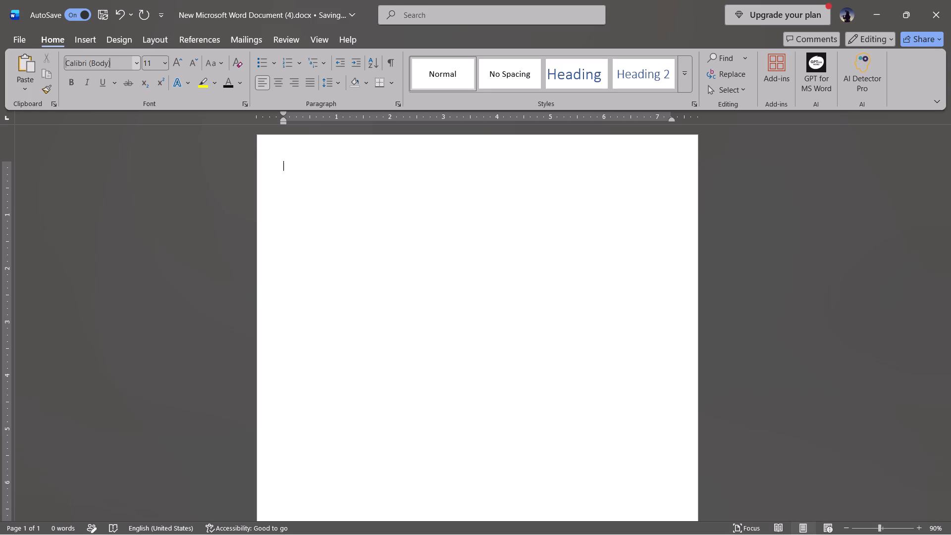
pyautogui.write('times')
pyautogui.press('Return')
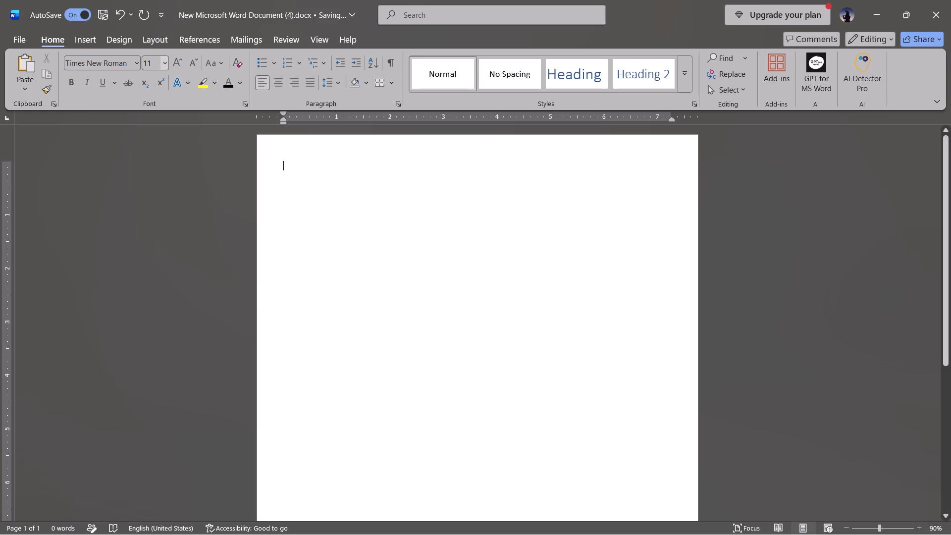
pyautogui.click(152, 61)
pyautogui.press('BackSpace')
pyautogui.write('164')
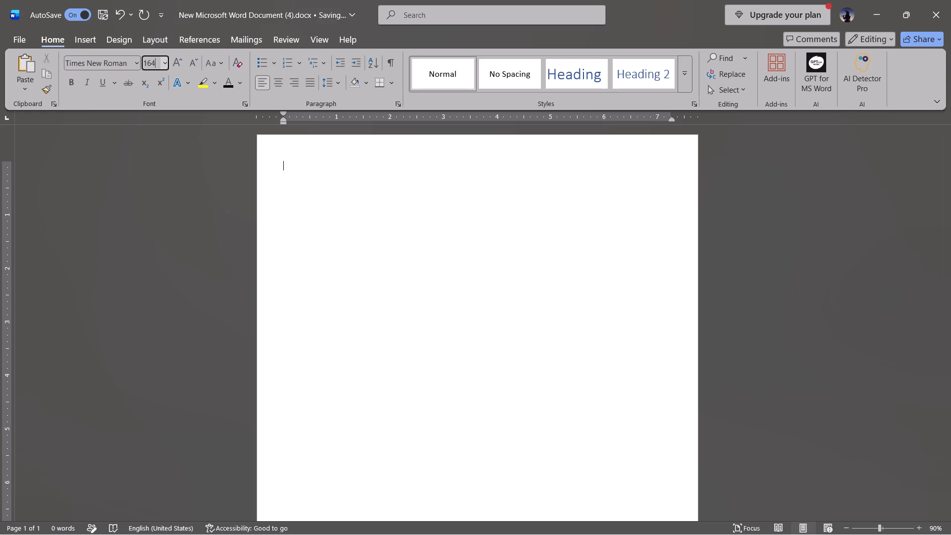
pyautogui.press('BackSpace')
pyautogui.press('Return')
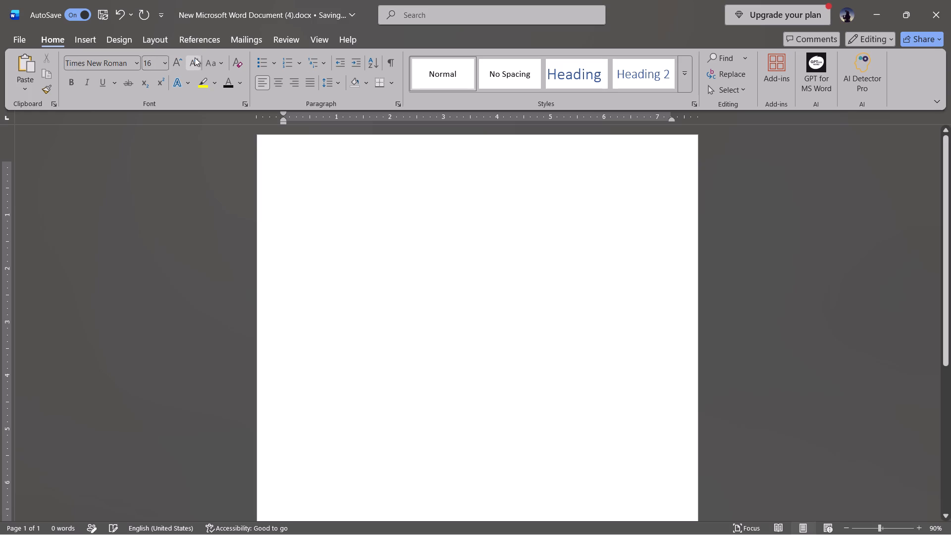
# Copy the double-line border frame from the cover page of asic final 1.docx and paste it into the new document.
pyautogui.click(97, 40)
pyautogui.hotkey('alt', 'Tab')
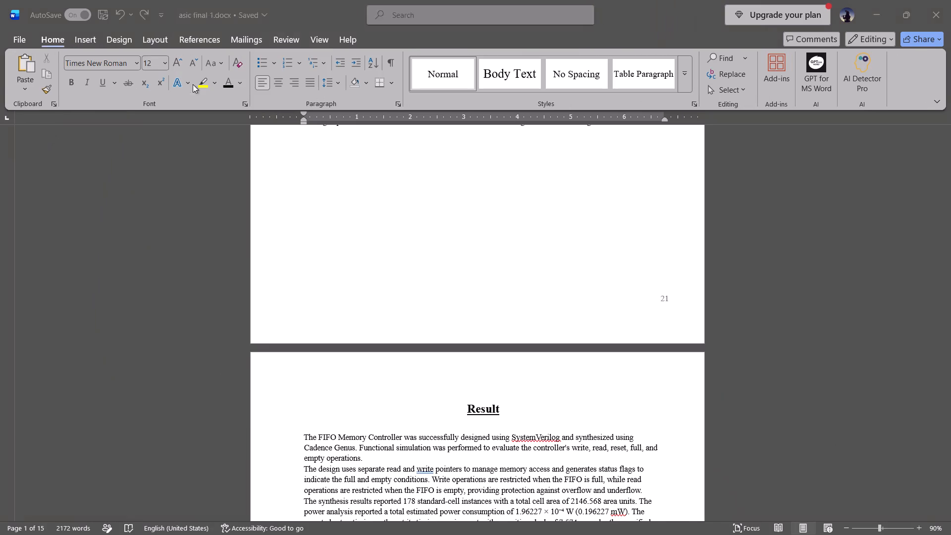
pyautogui.scroll(2, 318, 176)
pyautogui.scroll(5, 381, 247)
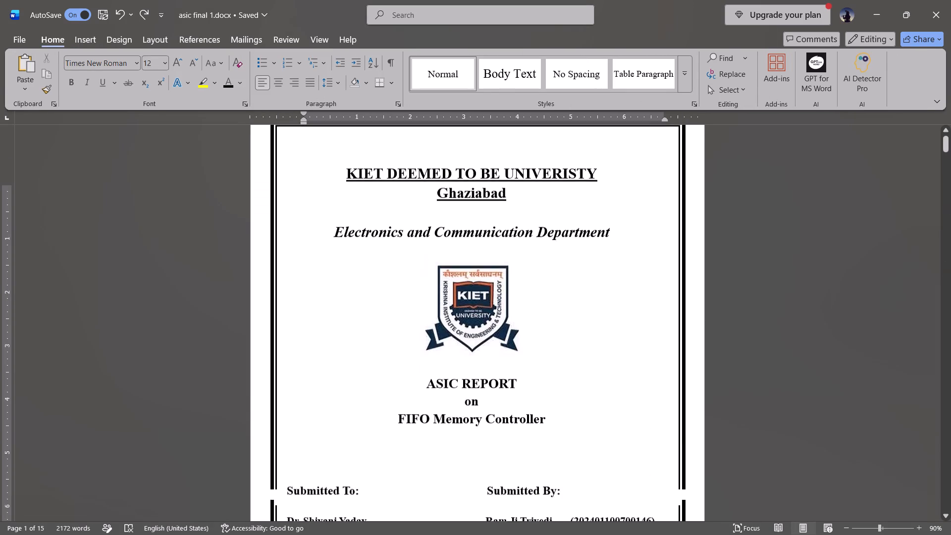
pyautogui.click(306, 152)
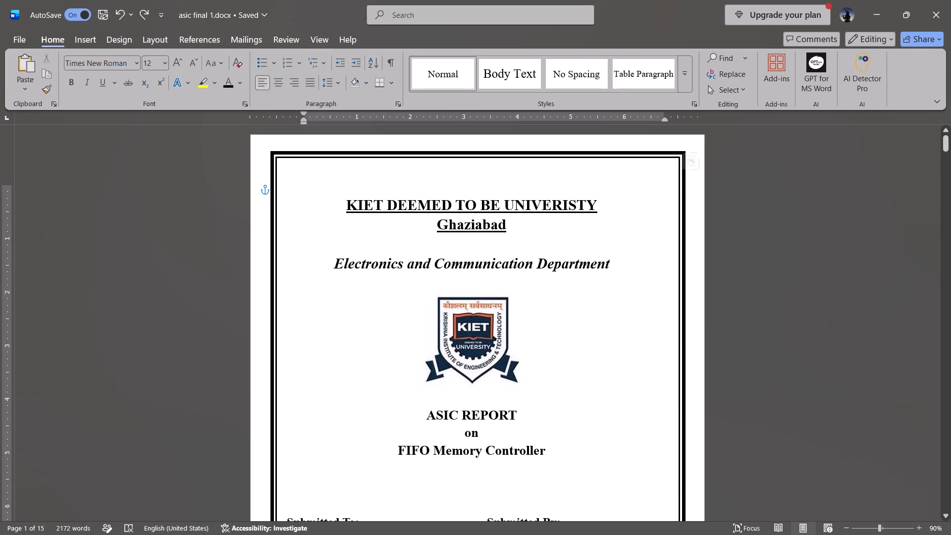
pyautogui.hotkey('ctrl', 'c')
pyautogui.hotkey('alt', 'Tab')
pyautogui.hotkey('ctrl', 'v')
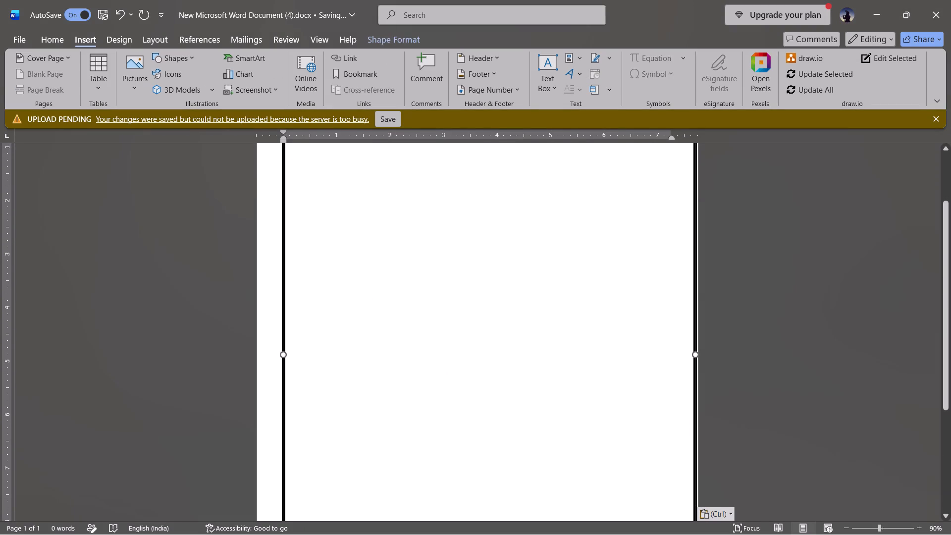
# Resize the pasted border frame to nearly fill the page, about 11.27" high and 7.98" wide, with a narrow gap at every edge.
pyautogui.moveTo(936, 114); pyautogui.dragTo(528, 273)
pyautogui.keyDown('ctrl'); pyautogui.scroll(-5, 528, 273); pyautogui.keyUp('ctrl')
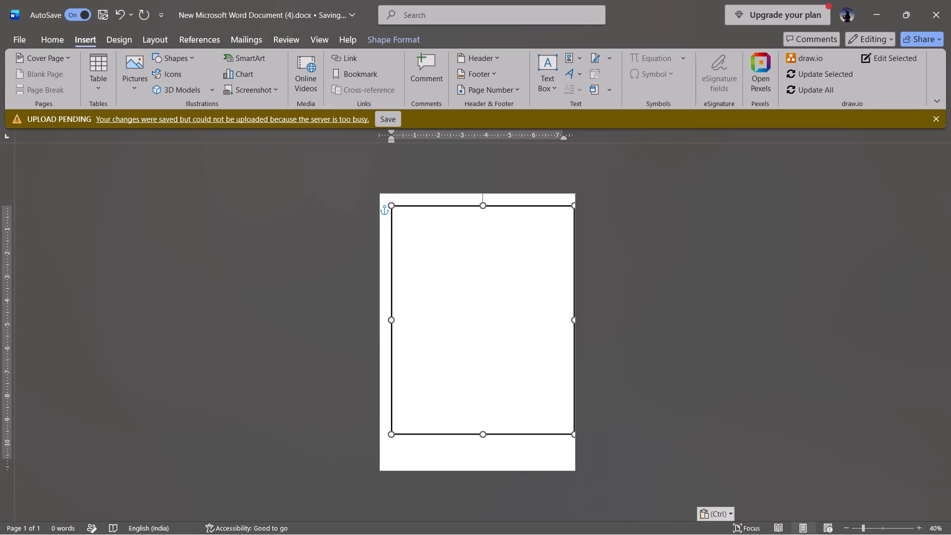
pyautogui.moveTo(392, 435); pyautogui.dragTo(385, 463)
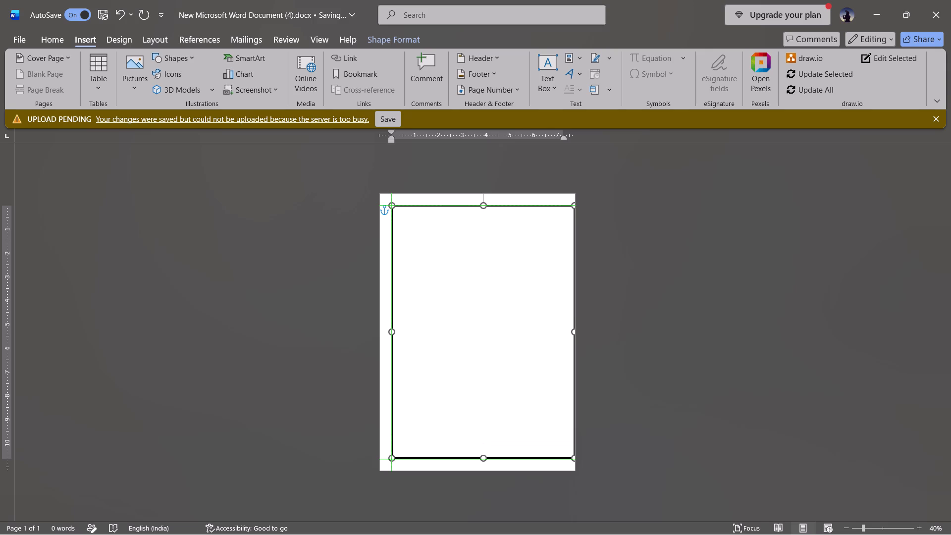
pyautogui.moveTo(385, 463); pyautogui.dragTo(382, 452)
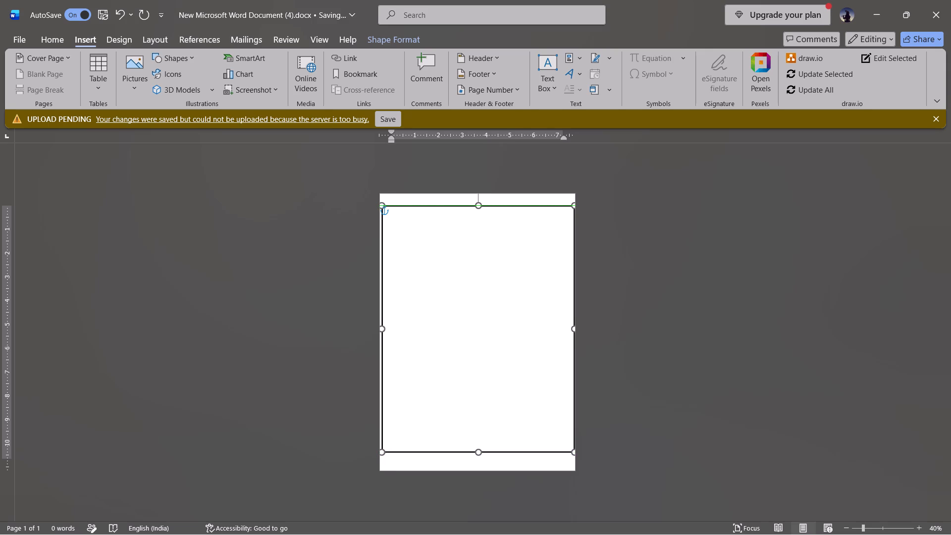
pyautogui.moveTo(382, 452); pyautogui.dragTo(382, 471)
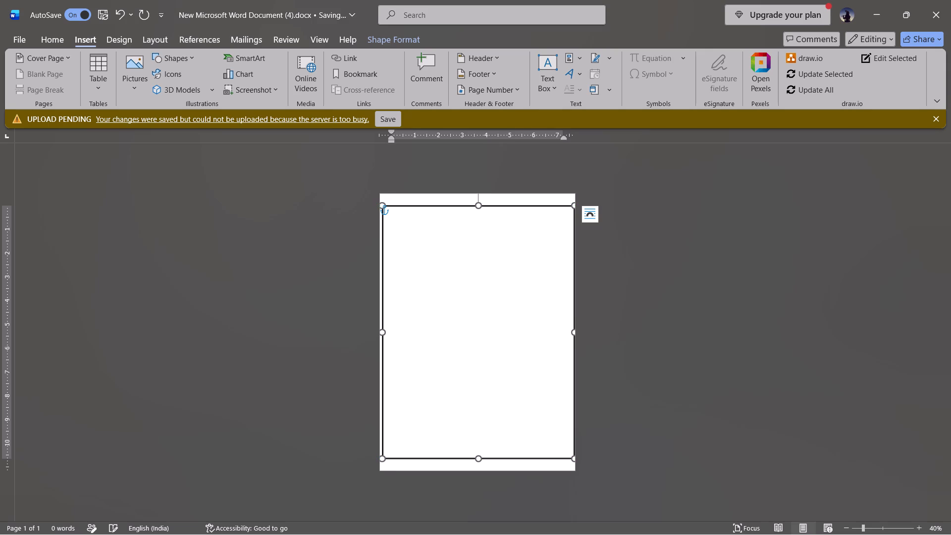
pyautogui.moveTo(573, 459); pyautogui.dragTo(572, 465)
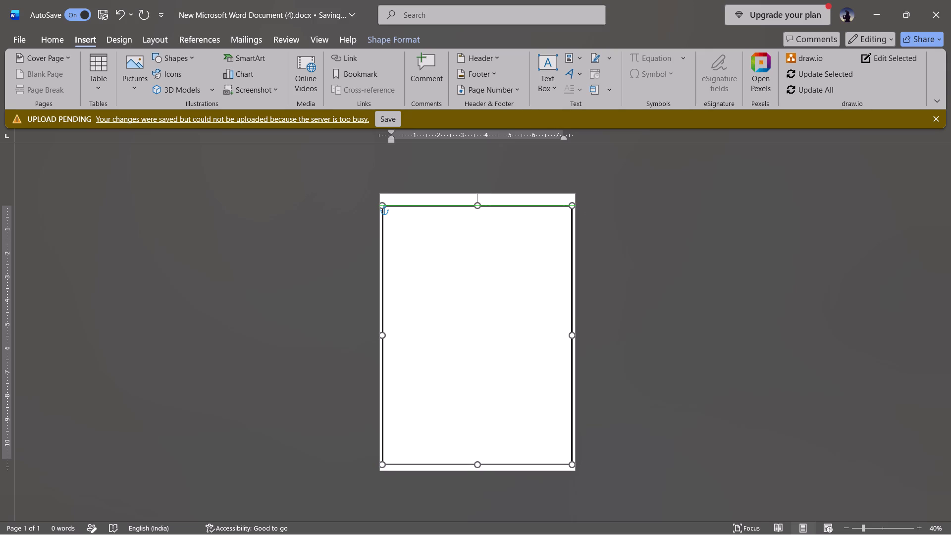
pyautogui.moveTo(572, 465); pyautogui.dragTo(573, 466)
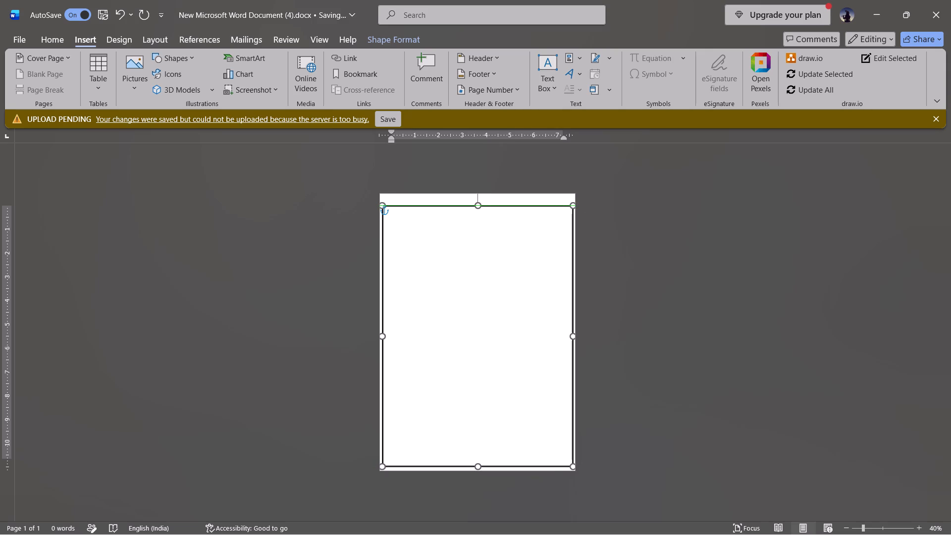
pyautogui.moveTo(573, 466); pyautogui.dragTo(573, 466)
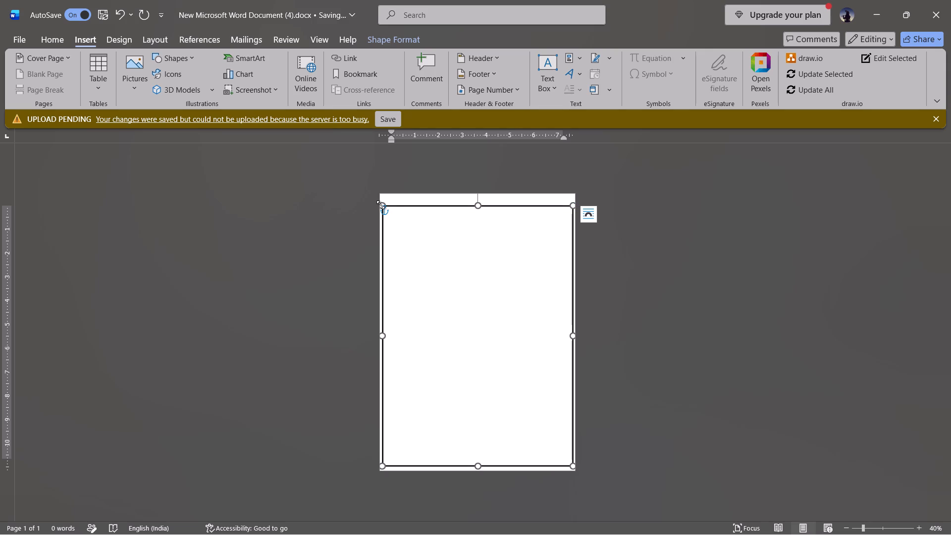
pyautogui.moveTo(383, 204); pyautogui.dragTo(383, 199)
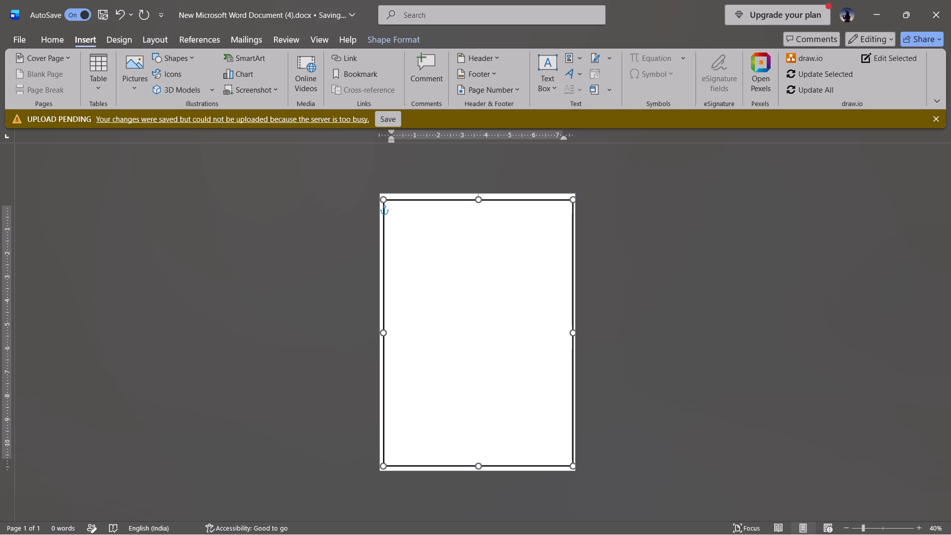
pyautogui.moveTo(383, 199); pyautogui.dragTo(382, 197)
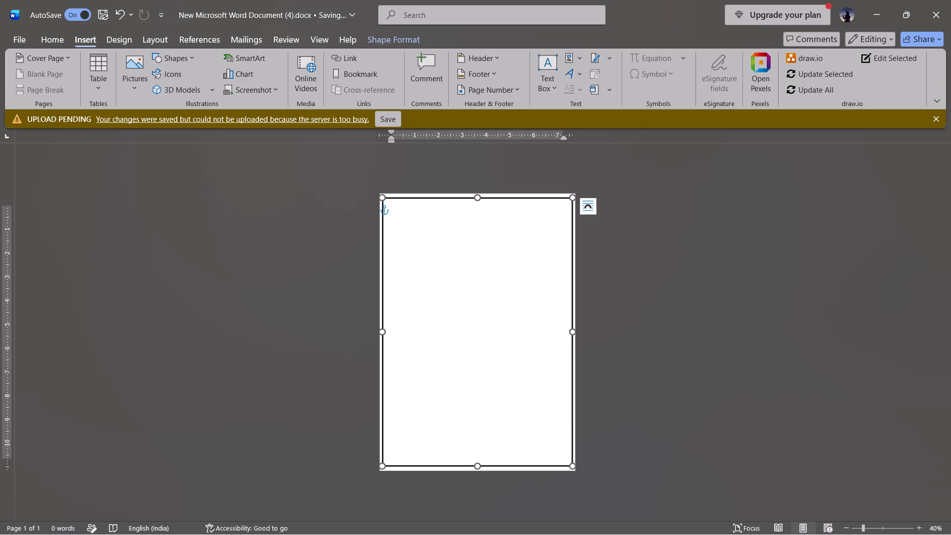
pyautogui.keyDown('ctrl'); pyautogui.scroll(4, 528, 401); pyautogui.keyUp('ctrl')
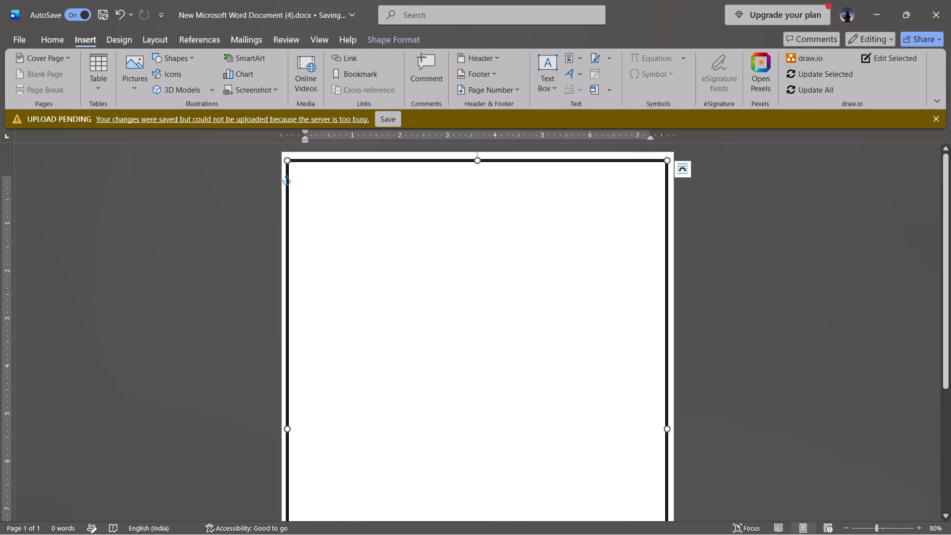
# Examine the double-line cover border in asic final 1.docx for comparison and return to the new document.
pyautogui.click(348, 209)
pyautogui.hotkey('alt', 'Tab')
pyautogui.click(308, 157)
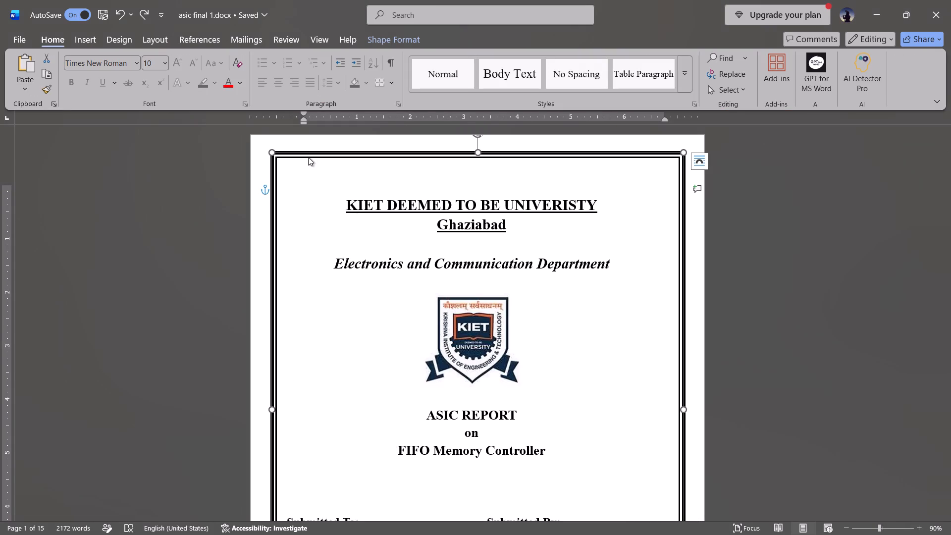
pyautogui.click(276, 159)
pyautogui.click(292, 164)
pyautogui.hotkey('alt', 'Tab')
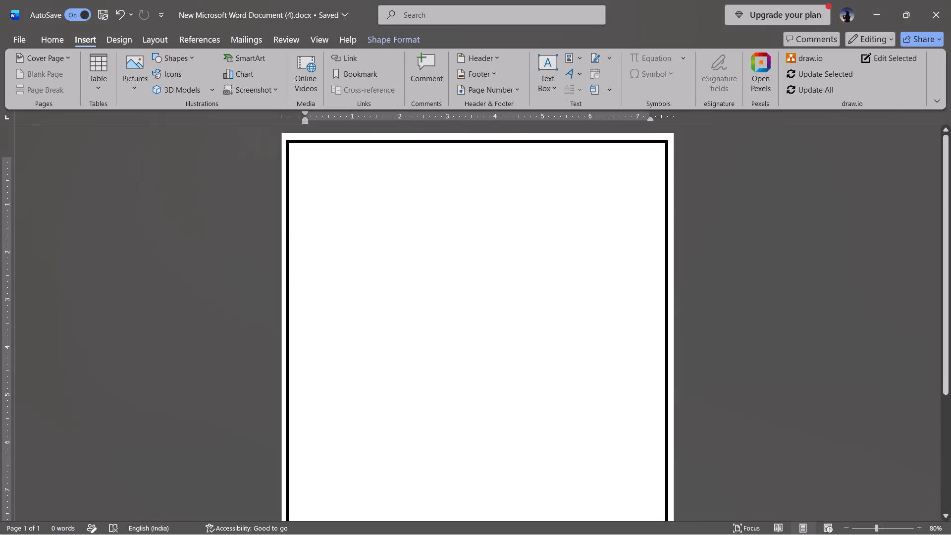
# Set the outline weight of the new document's border frame to 6 pt.
pyautogui.click(288, 178)
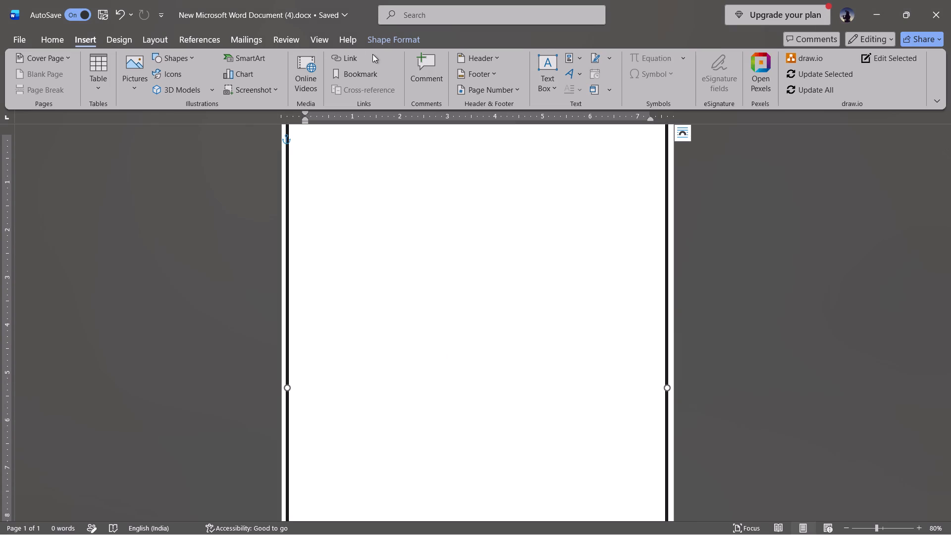
pyautogui.click(392, 38)
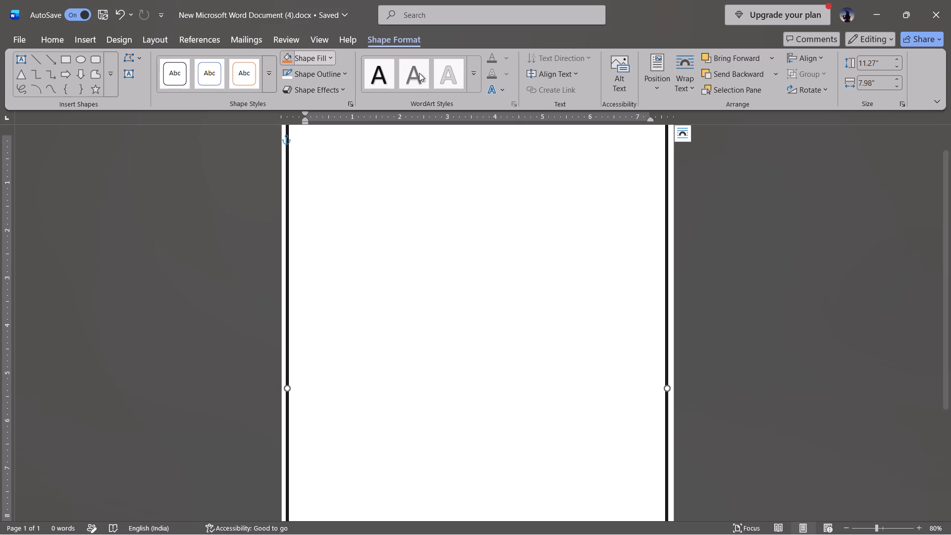
pyautogui.click(46, 39)
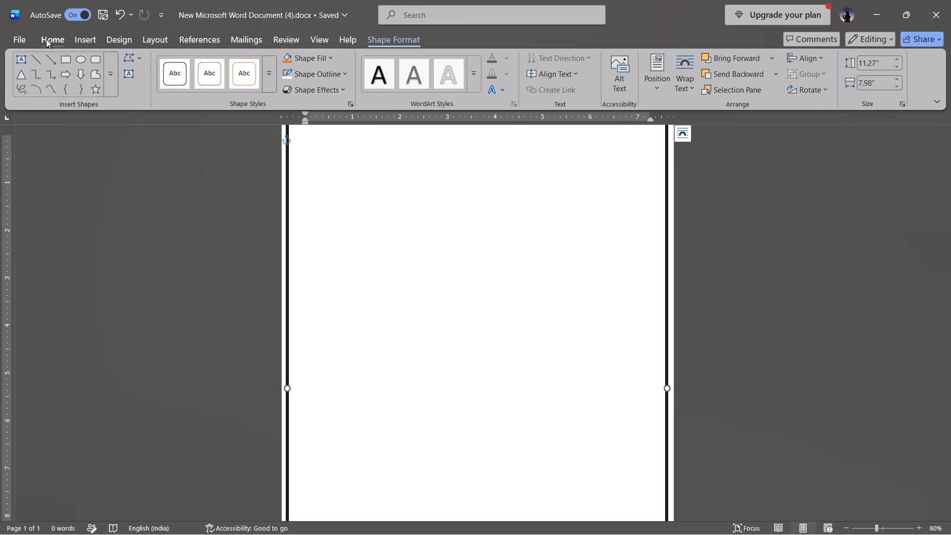
pyautogui.click(392, 44)
pyautogui.click(345, 91)
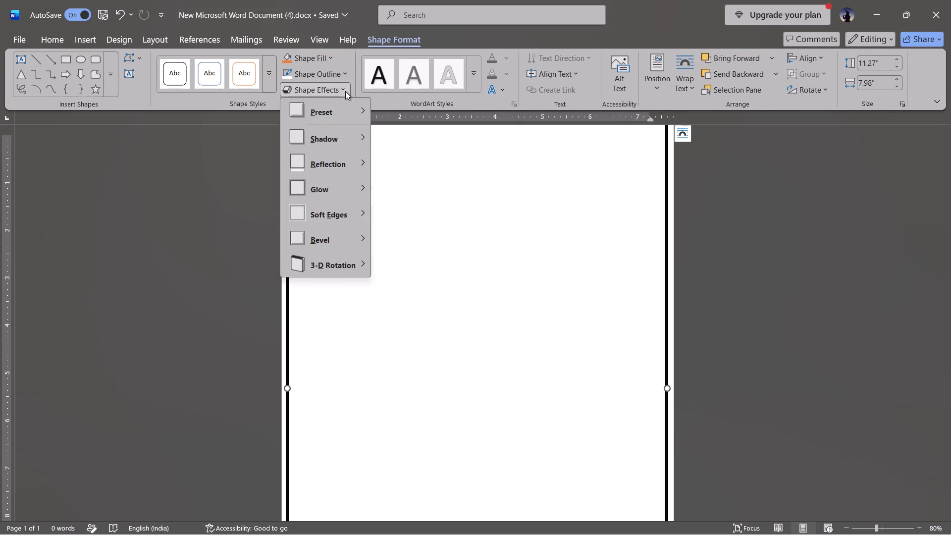
pyautogui.click(345, 91)
pyautogui.click(343, 73)
pyautogui.click(343, 73)
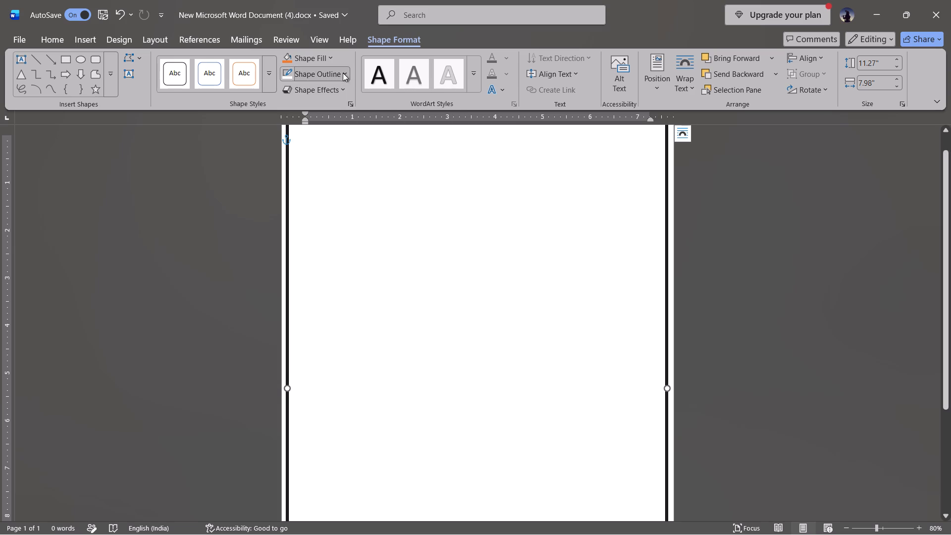
pyautogui.click(343, 73)
pyautogui.click(338, 319)
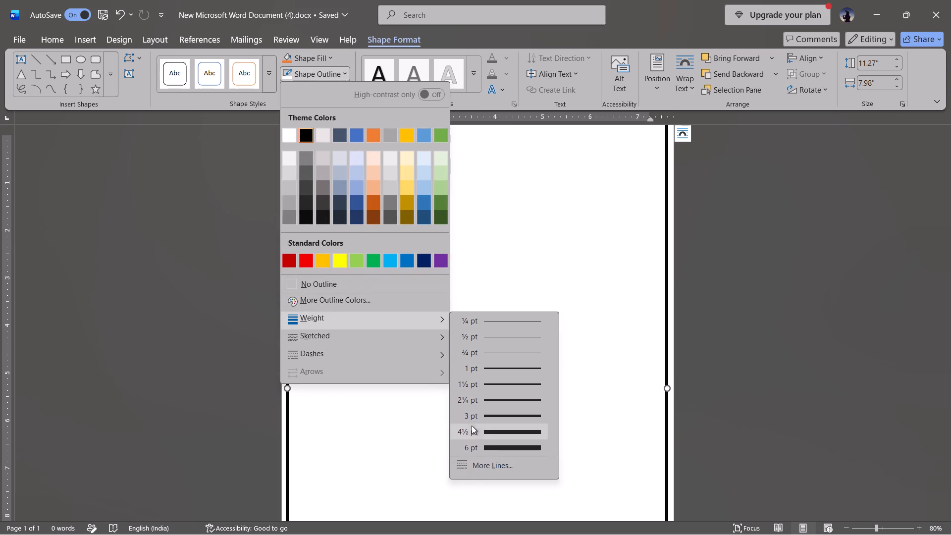
pyautogui.click(487, 448)
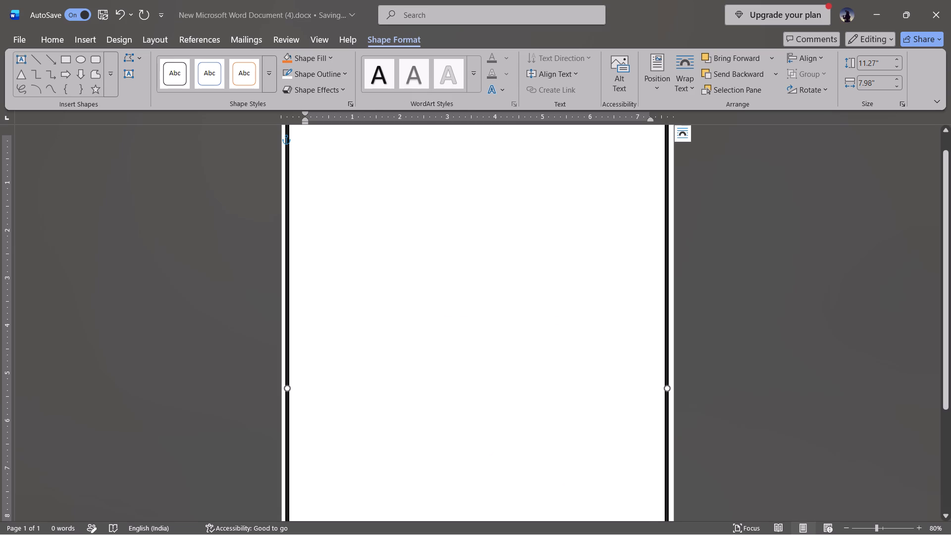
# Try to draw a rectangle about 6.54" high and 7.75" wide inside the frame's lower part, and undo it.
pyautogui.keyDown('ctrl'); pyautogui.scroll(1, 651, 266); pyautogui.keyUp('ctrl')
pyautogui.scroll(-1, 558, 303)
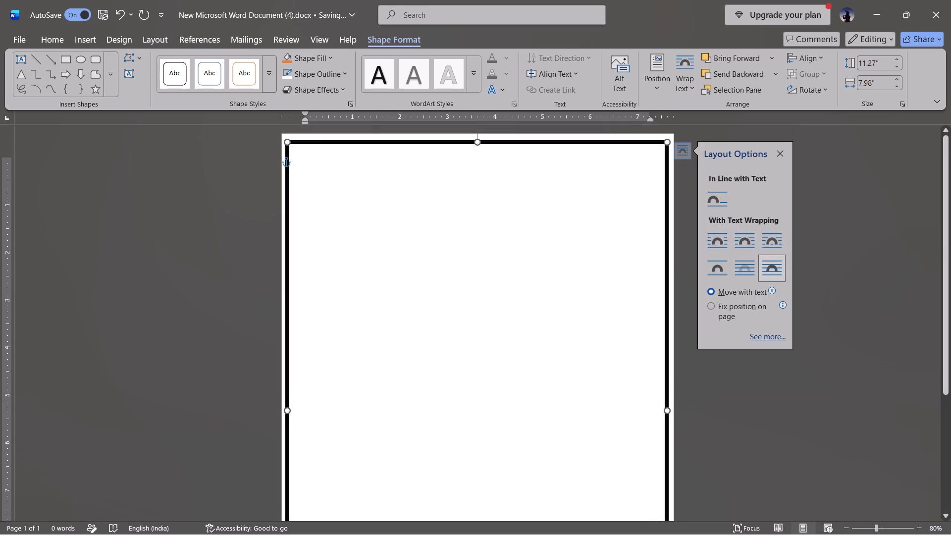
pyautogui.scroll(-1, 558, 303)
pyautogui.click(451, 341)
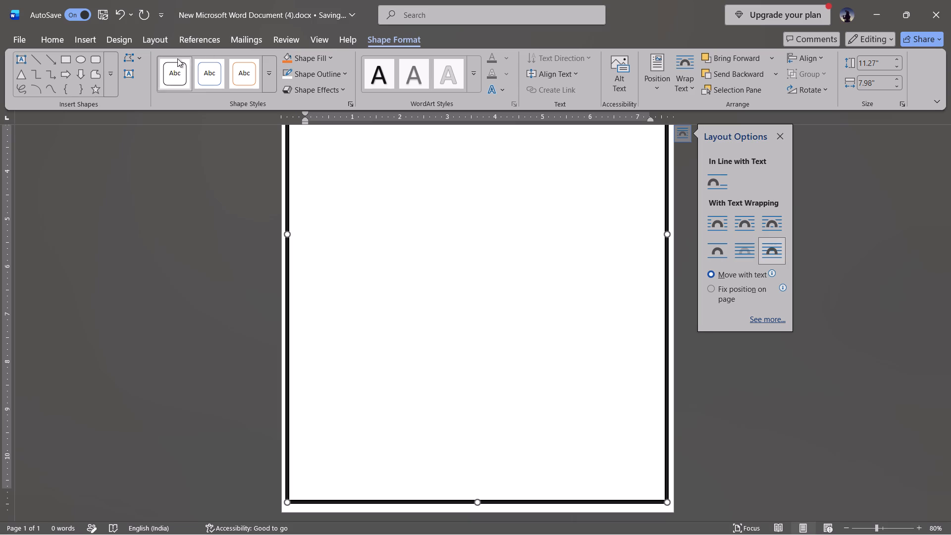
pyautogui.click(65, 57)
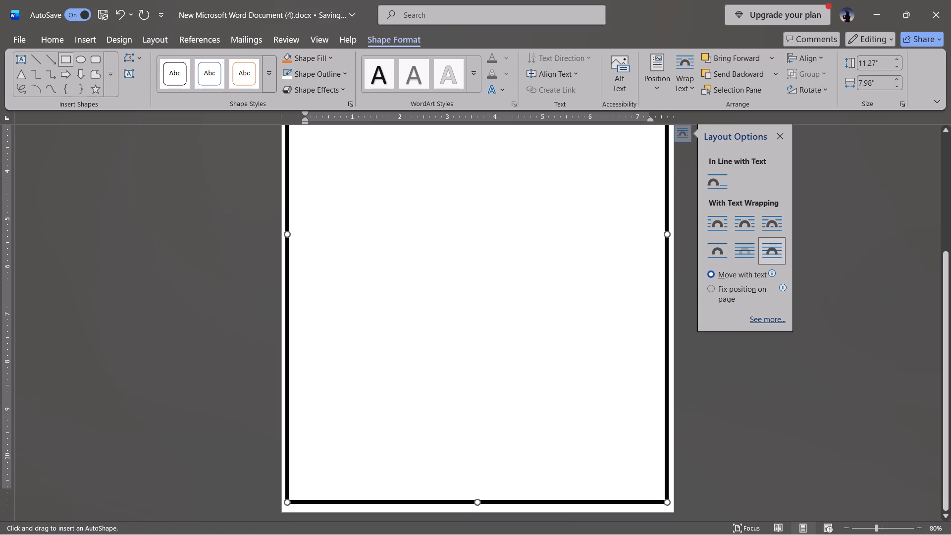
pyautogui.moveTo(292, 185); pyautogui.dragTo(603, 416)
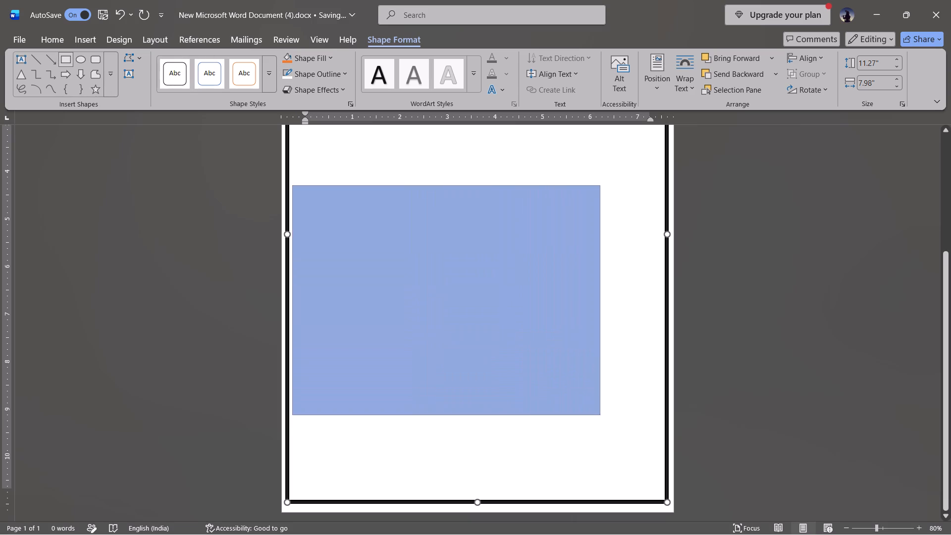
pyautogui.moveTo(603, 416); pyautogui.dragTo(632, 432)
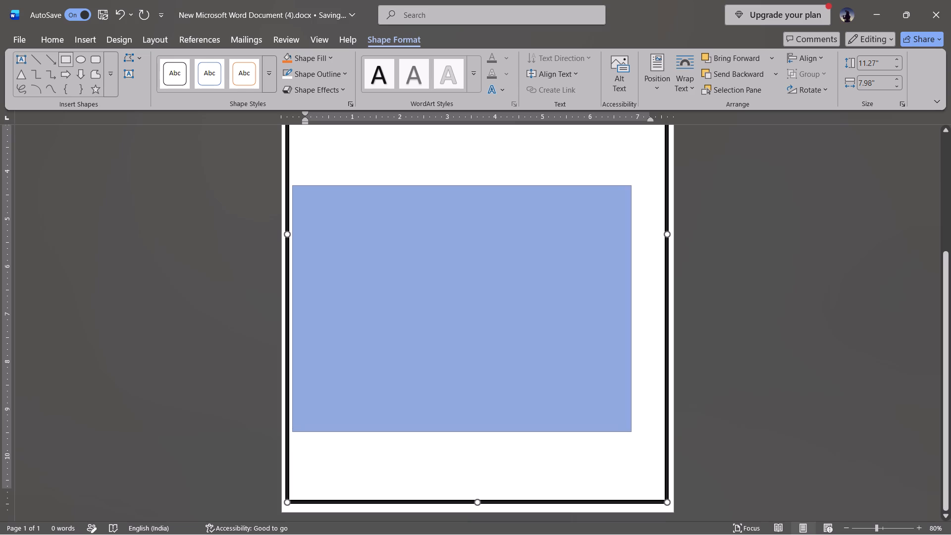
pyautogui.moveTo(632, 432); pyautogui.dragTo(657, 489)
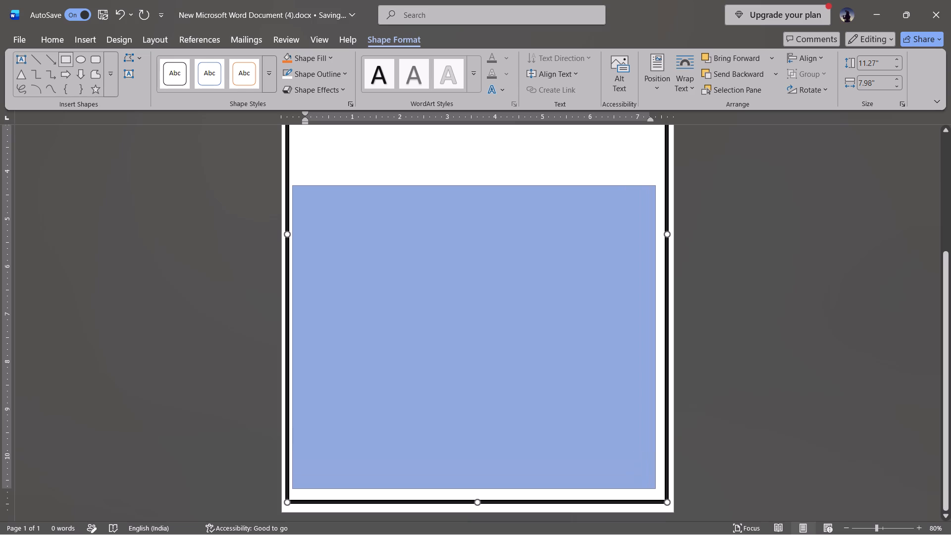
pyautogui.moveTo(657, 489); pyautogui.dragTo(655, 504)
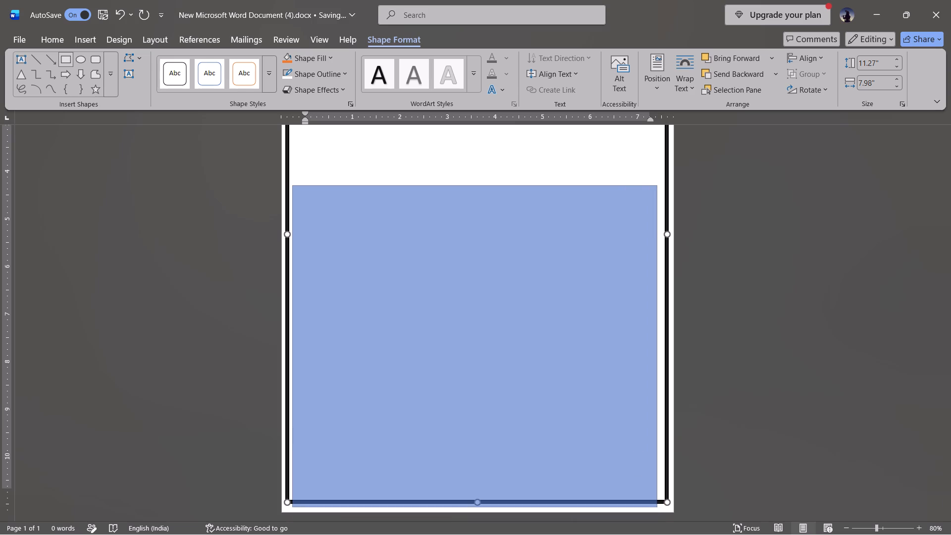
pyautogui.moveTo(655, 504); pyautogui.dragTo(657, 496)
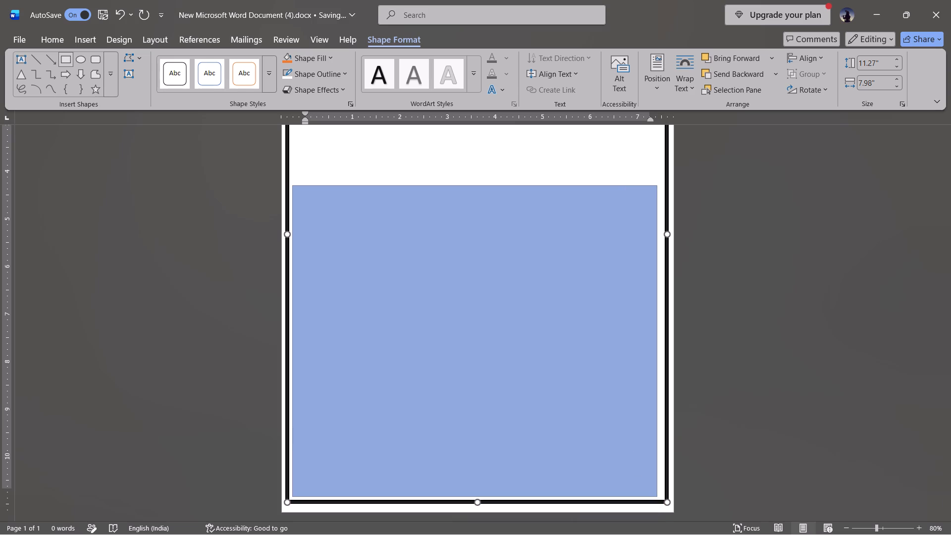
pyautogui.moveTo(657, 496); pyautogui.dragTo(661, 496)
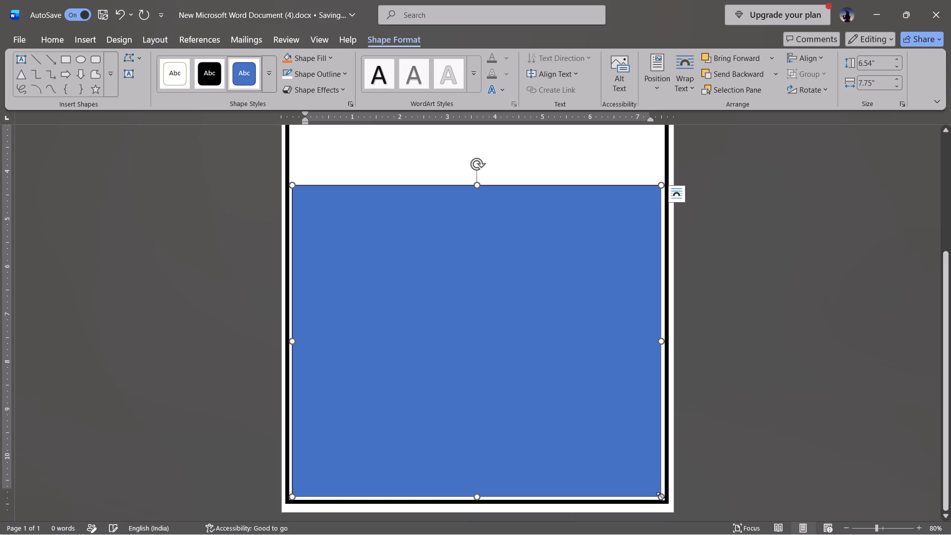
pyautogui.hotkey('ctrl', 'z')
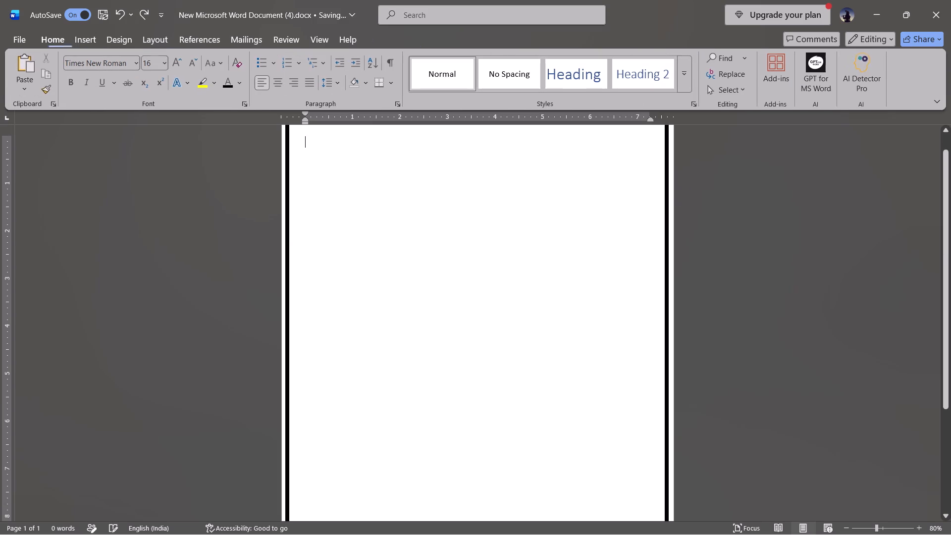
# Duplicate the border frame, shrink the copy from its upper-left corner and move it inside the outer frame.
pyautogui.click(289, 261)
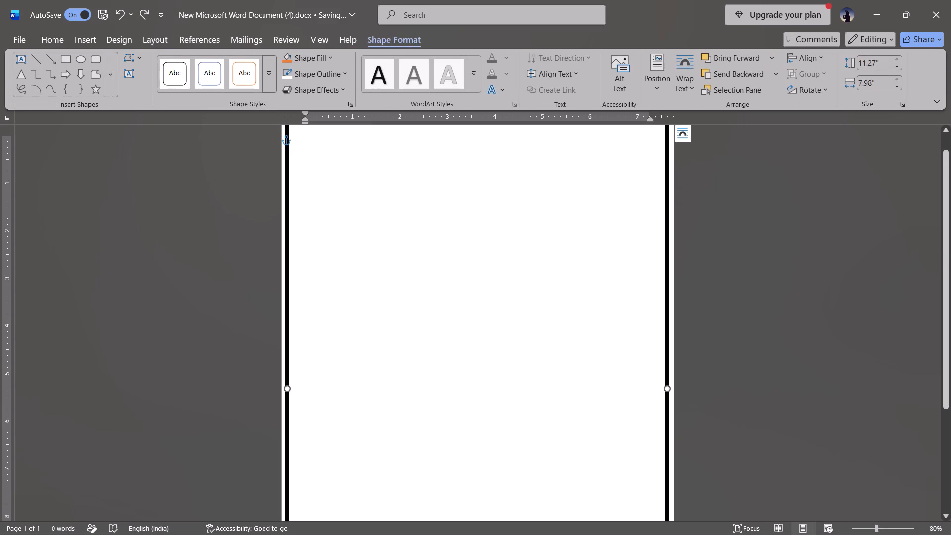
pyautogui.hotkey('ctrl', 'c')
pyautogui.click(353, 253)
pyautogui.hotkey('ctrl', 'v')
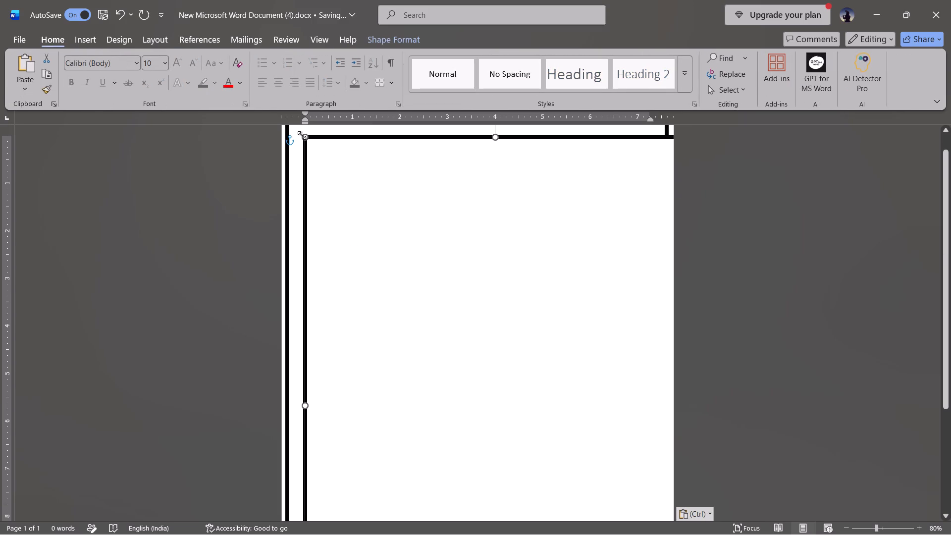
pyautogui.moveTo(307, 139); pyautogui.dragTo(359, 192)
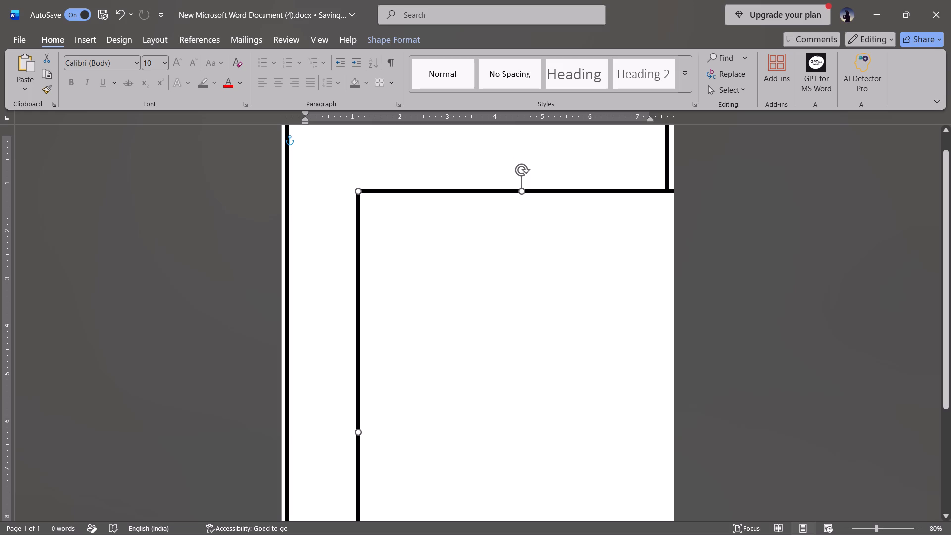
pyautogui.moveTo(482, 194); pyautogui.dragTo(442, 152)
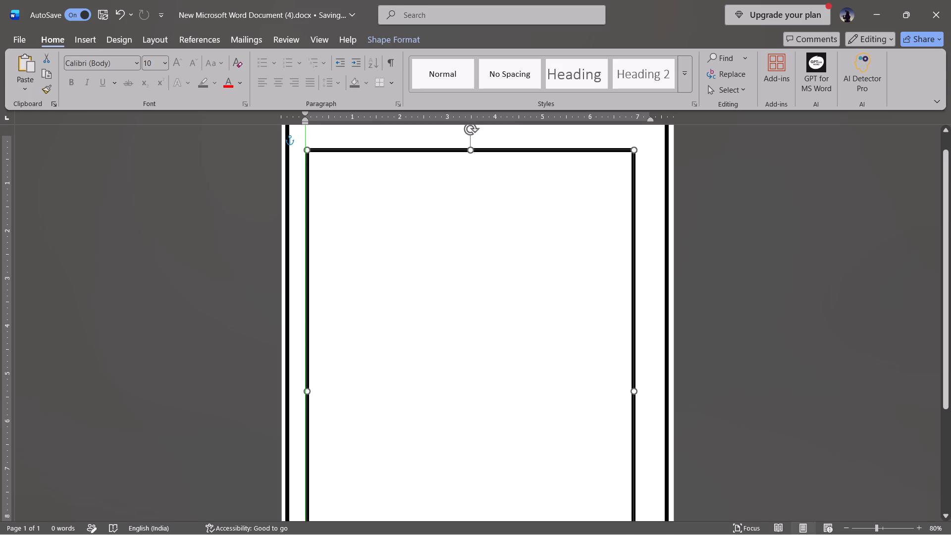
pyautogui.moveTo(442, 152); pyautogui.dragTo(430, 138)
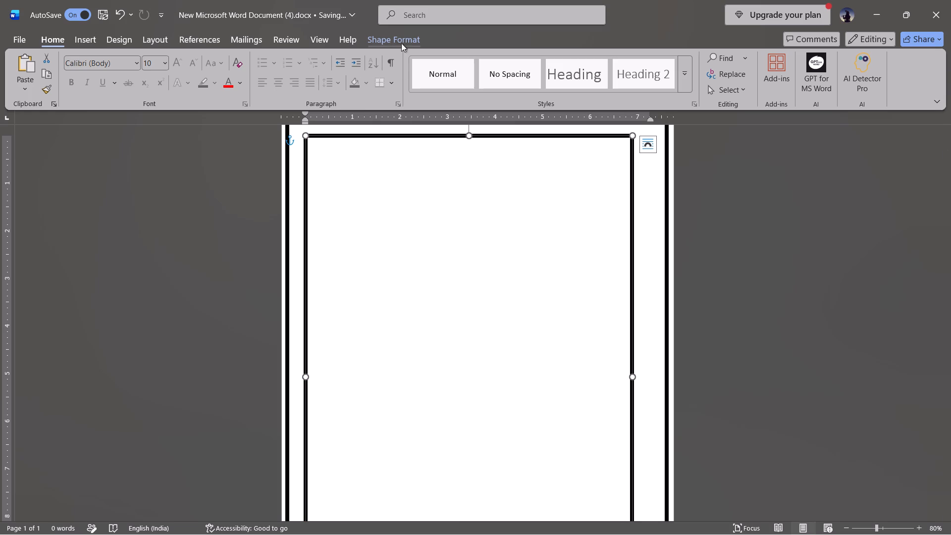
# Set the inner border frame's outline weight to 4½ pt, after trying 3 pt.
pyautogui.click(397, 39)
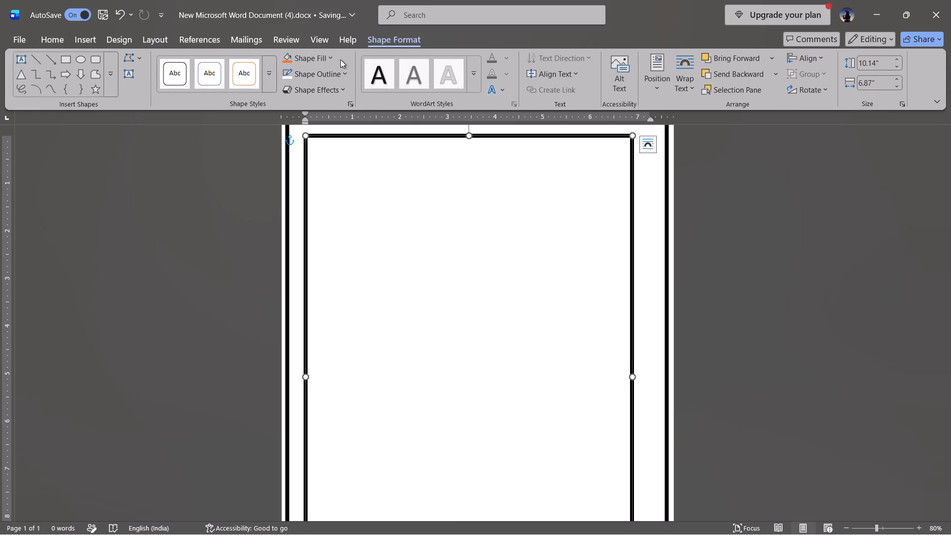
pyautogui.click(346, 72)
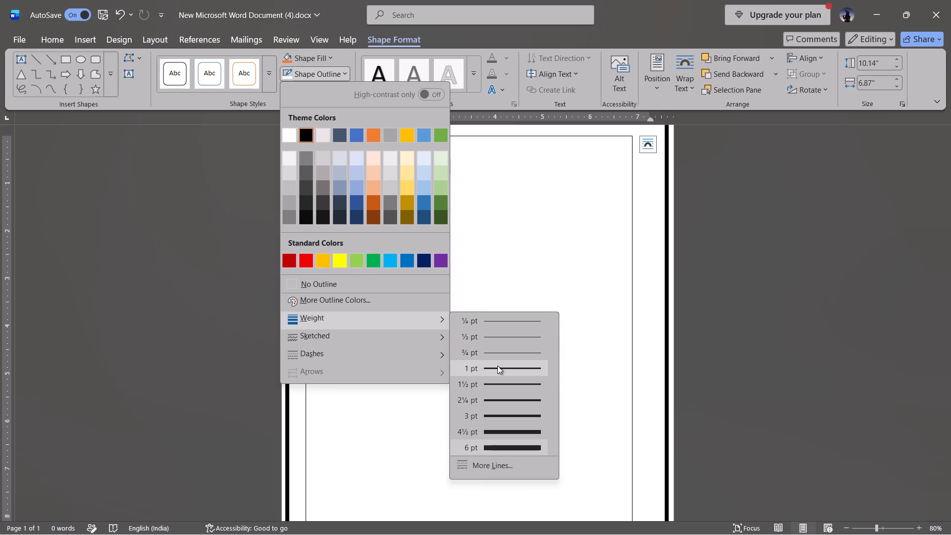
pyautogui.click(507, 411)
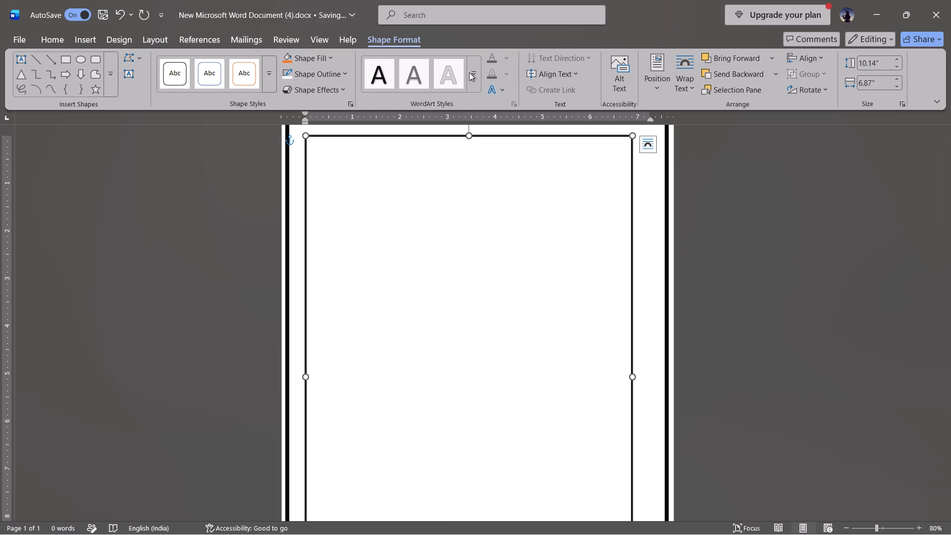
pyautogui.click(340, 71)
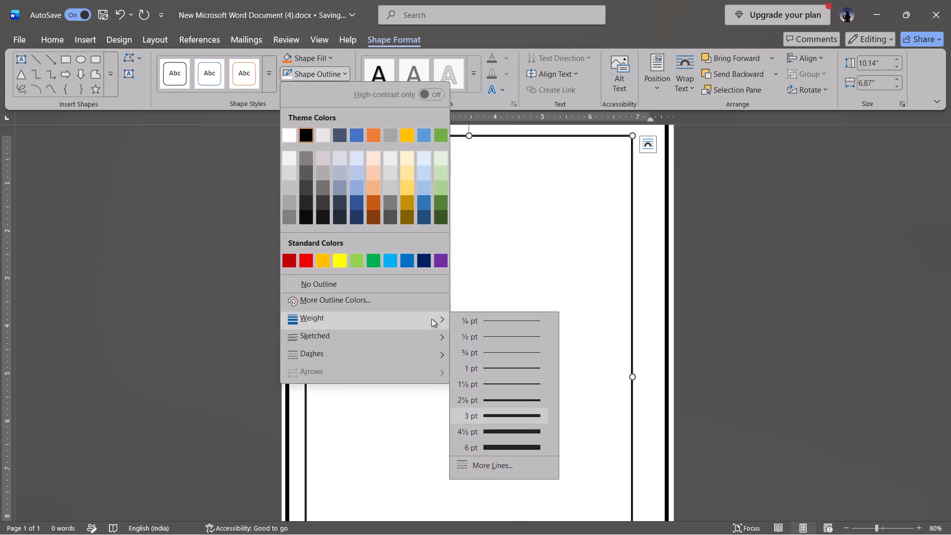
pyautogui.click(487, 432)
# Resize the inner border frame to about 10.85" high and 7.58" wide so it sits evenly inside the outer frame.
pyautogui.scroll(1, 437, 322)
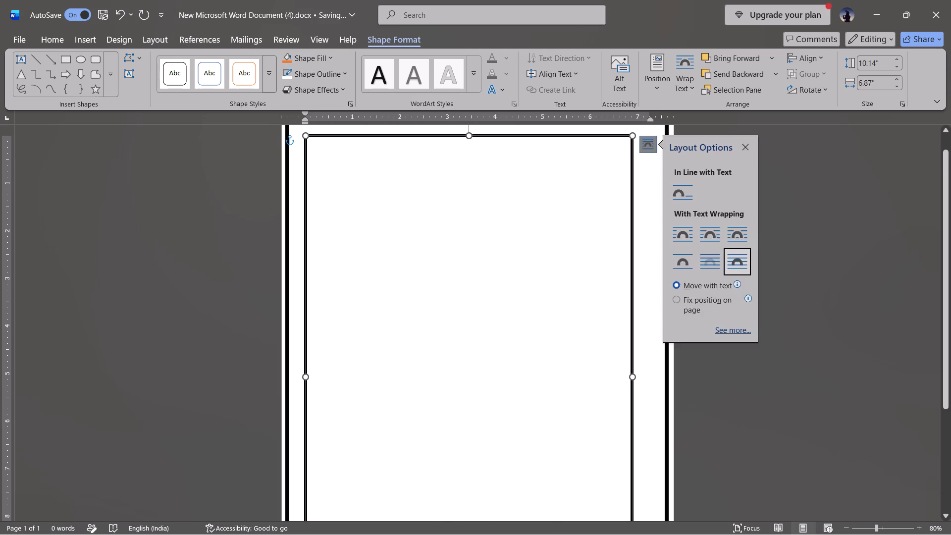
pyautogui.keyDown('ctrl'); pyautogui.scroll(-3, 437, 322); pyautogui.keyUp('ctrl')
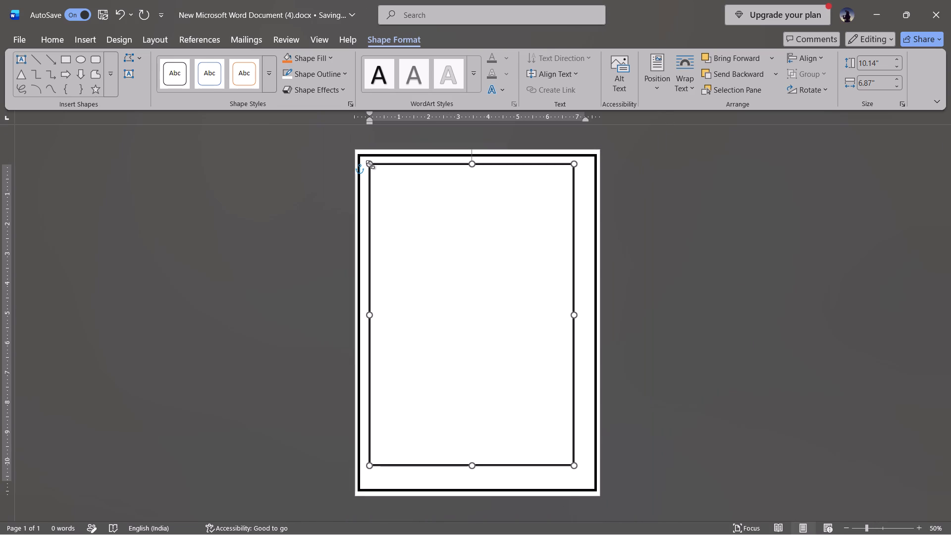
pyautogui.moveTo(370, 164); pyautogui.dragTo(365, 162)
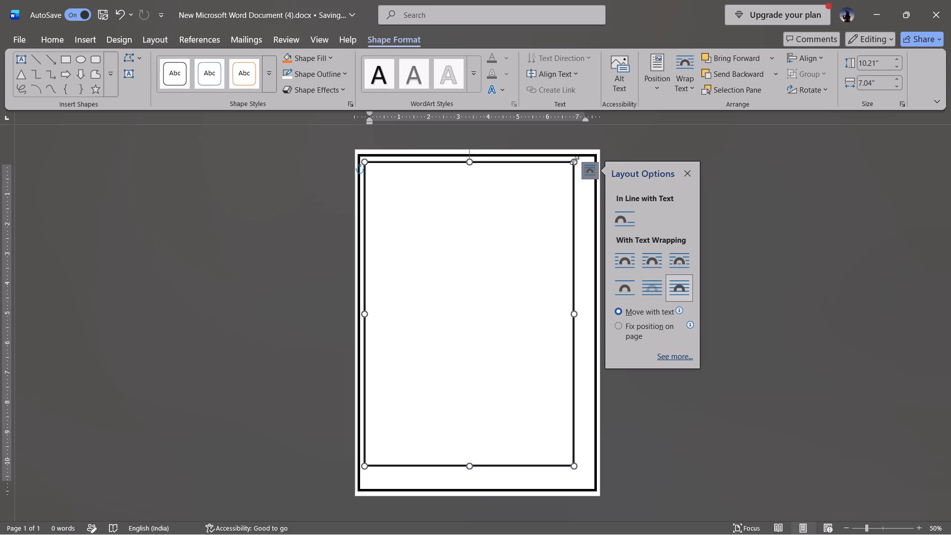
pyautogui.moveTo(574, 161); pyautogui.dragTo(594, 163)
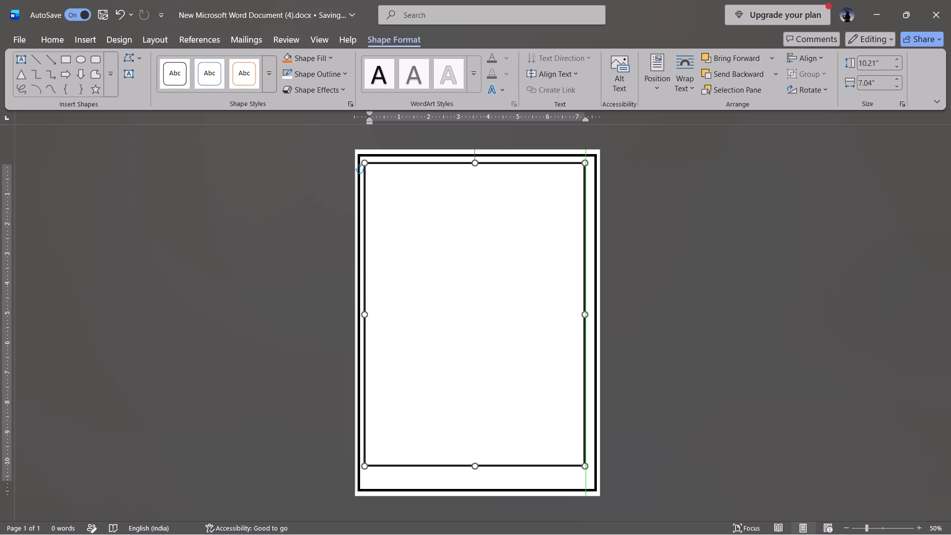
pyautogui.moveTo(594, 163); pyautogui.dragTo(589, 162)
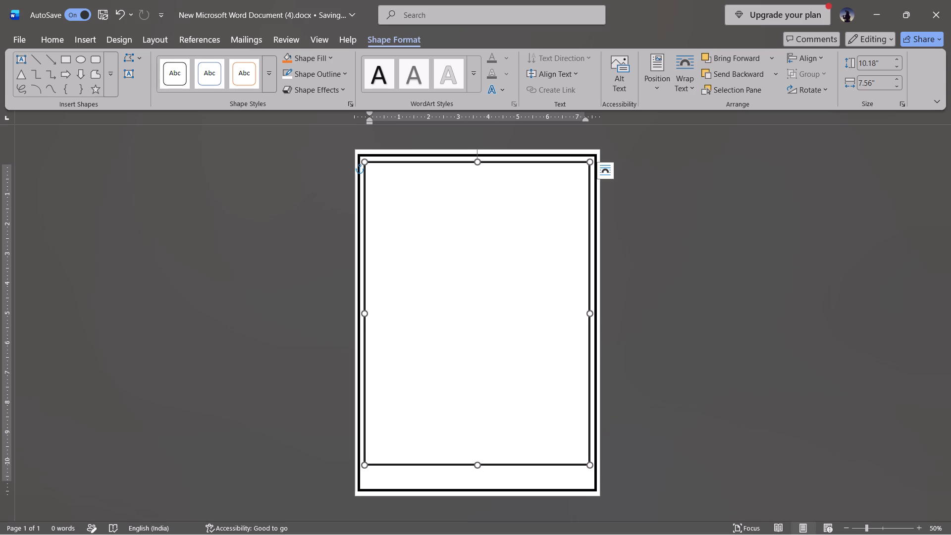
pyautogui.moveTo(587, 465); pyautogui.dragTo(592, 484)
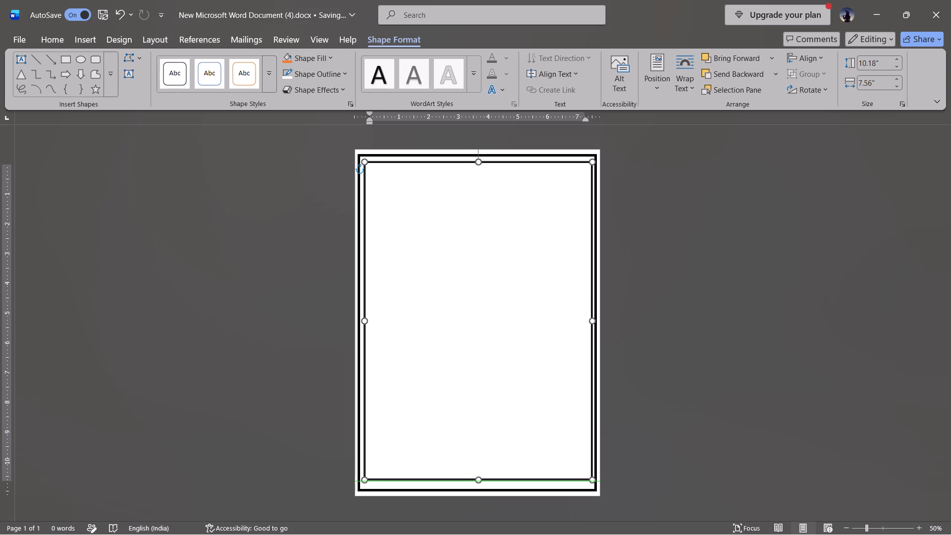
pyautogui.moveTo(592, 484); pyautogui.dragTo(586, 489)
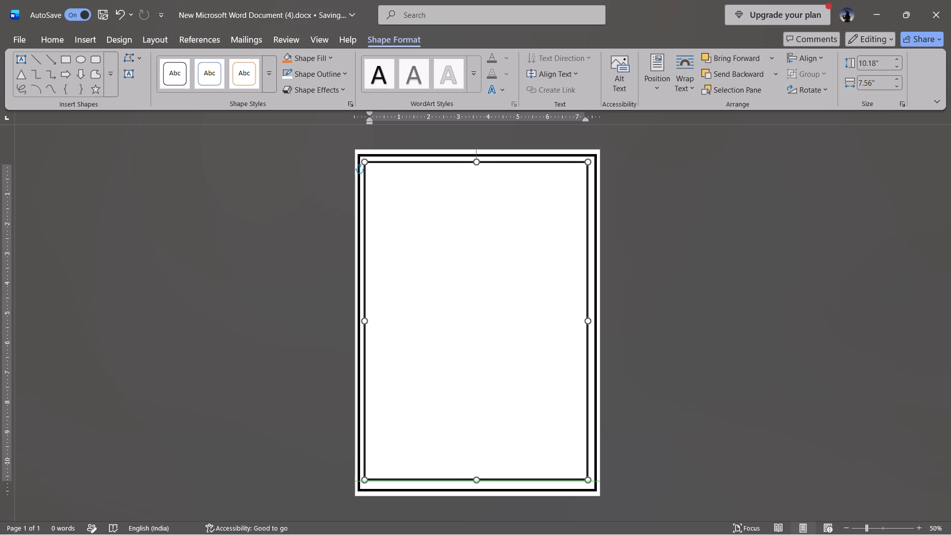
pyautogui.moveTo(586, 489); pyautogui.dragTo(584, 489)
pyautogui.moveTo(584, 479); pyautogui.dragTo(589, 486)
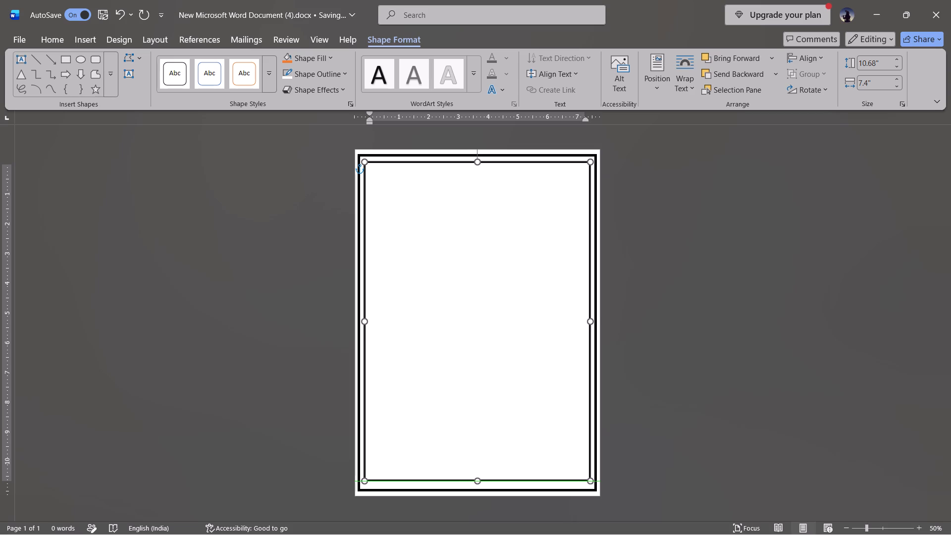
pyautogui.moveTo(589, 486); pyautogui.dragTo(590, 488)
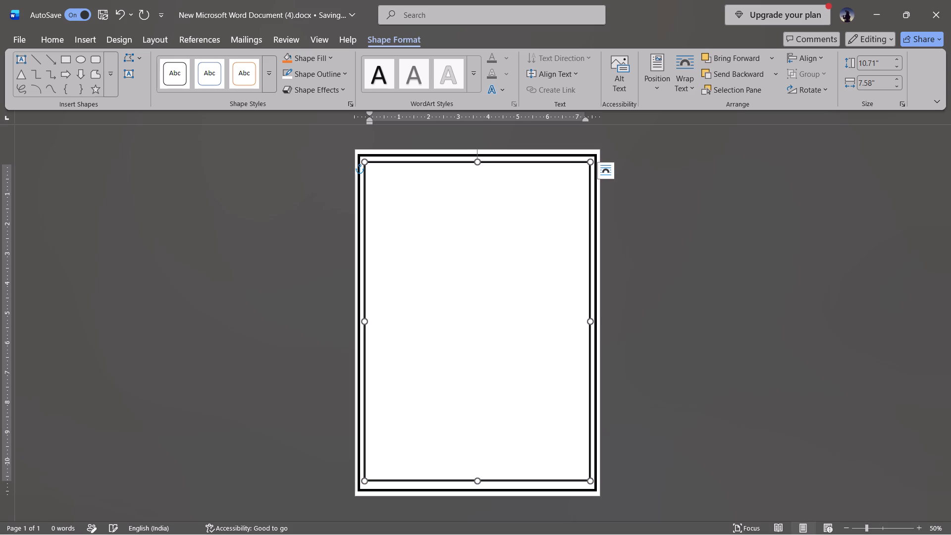
pyautogui.click(477, 481)
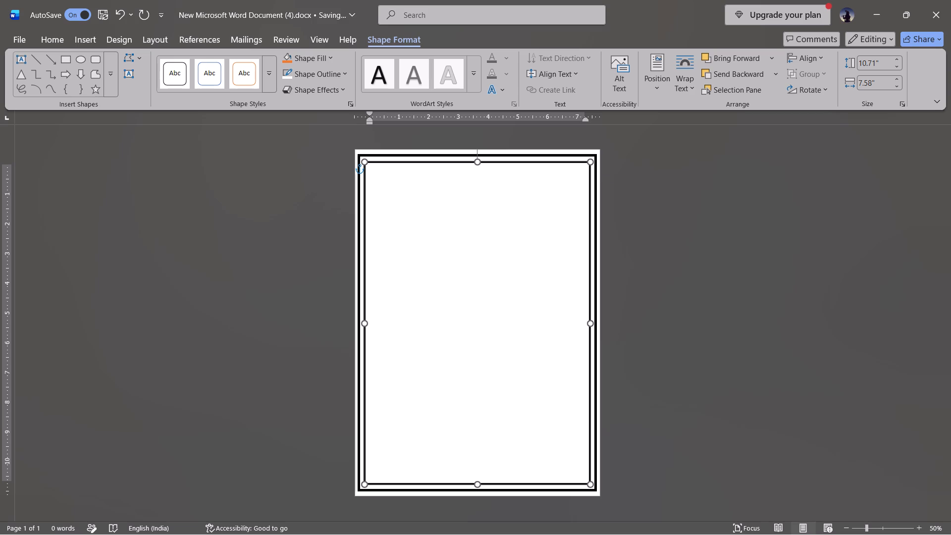
pyautogui.click(476, 162)
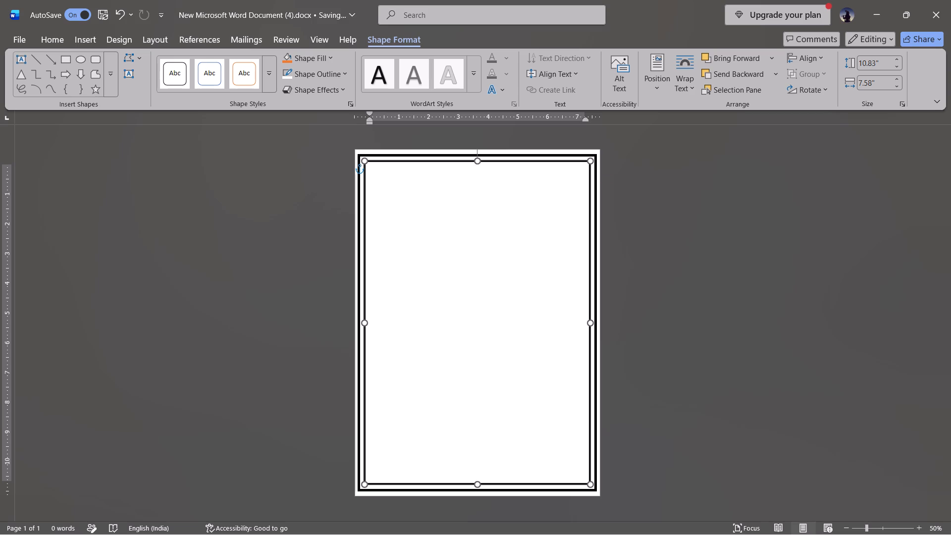
pyautogui.click(726, 284)
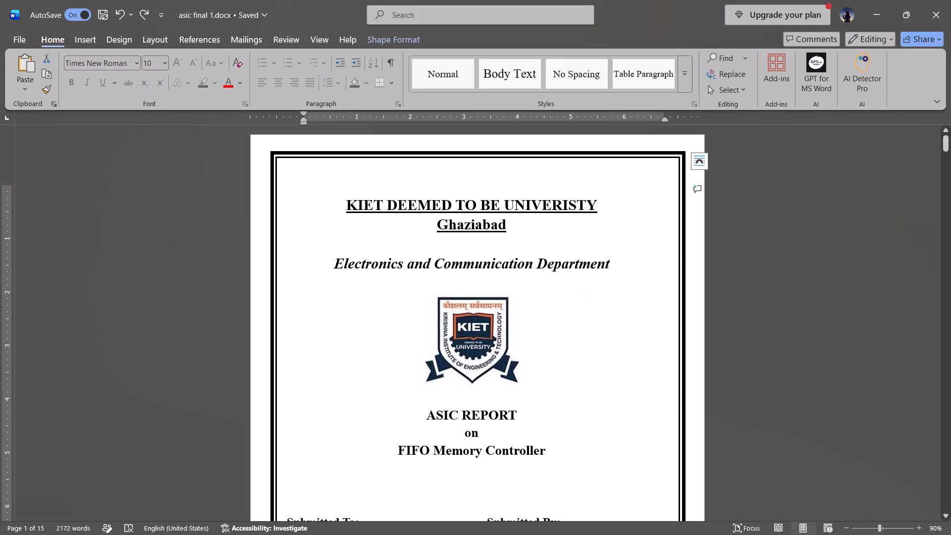
# Copy the heading "KIET DEEMED TO BE UNIVERISTY Ghaziabad" from the cover of asic final 1.docx and return to the new document.
pyautogui.click(347, 201)
pyautogui.moveTo(347, 201); pyautogui.dragTo(512, 226)
pyautogui.hotkey('ctrl', 'c')
pyautogui.hotkey('alt', 'Tab')
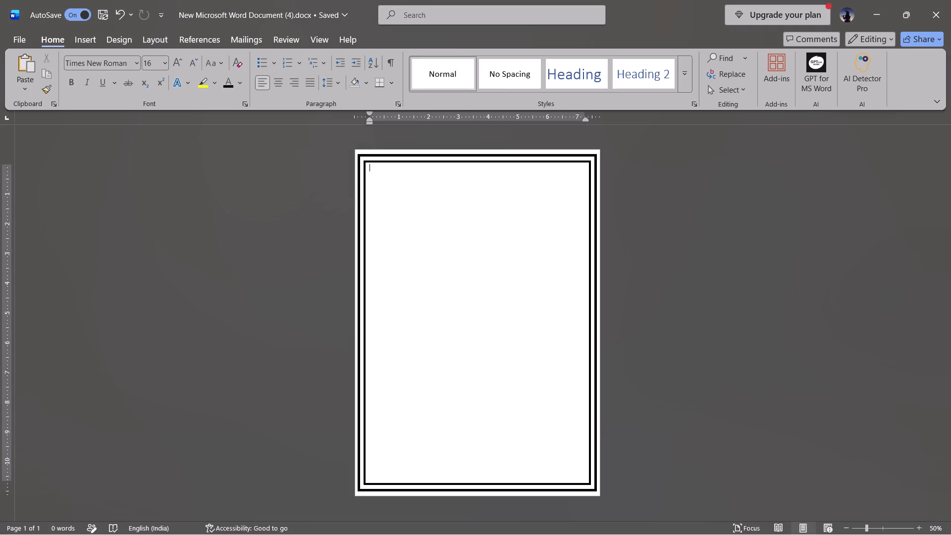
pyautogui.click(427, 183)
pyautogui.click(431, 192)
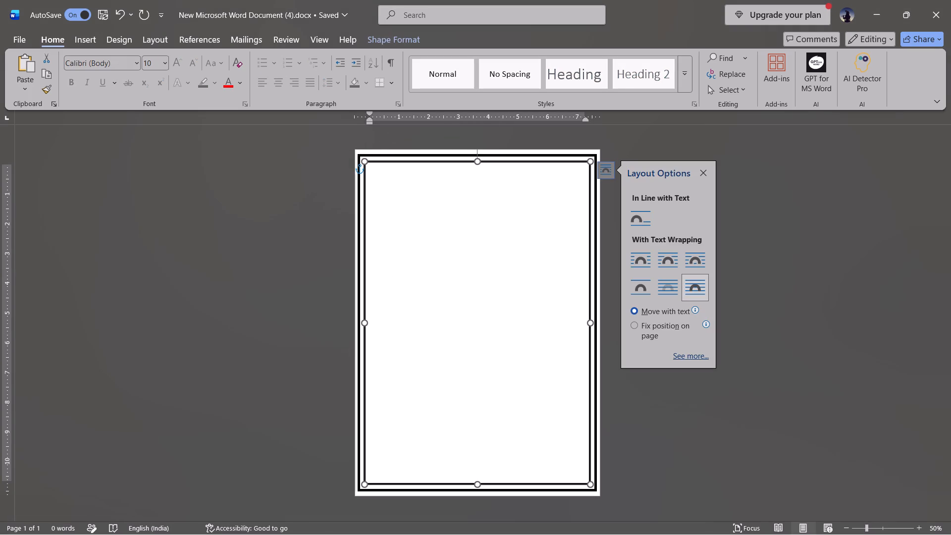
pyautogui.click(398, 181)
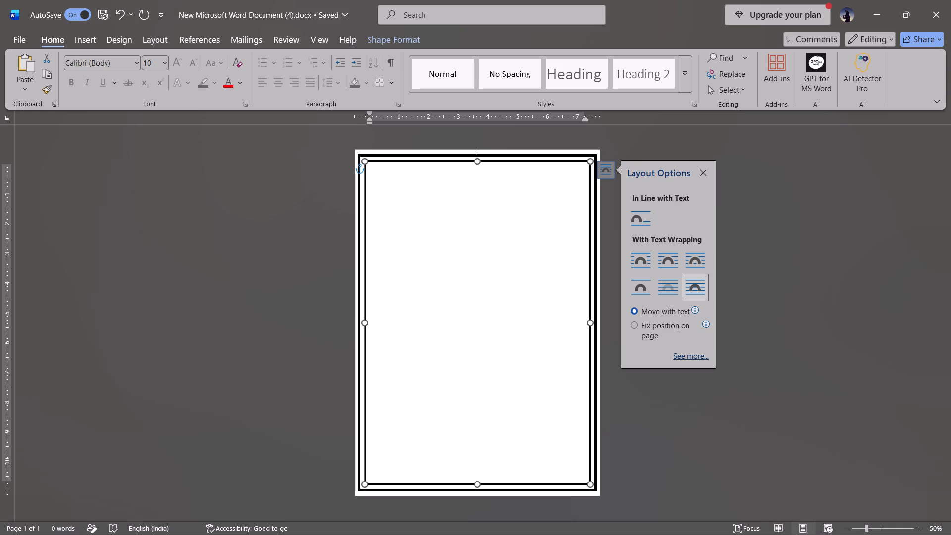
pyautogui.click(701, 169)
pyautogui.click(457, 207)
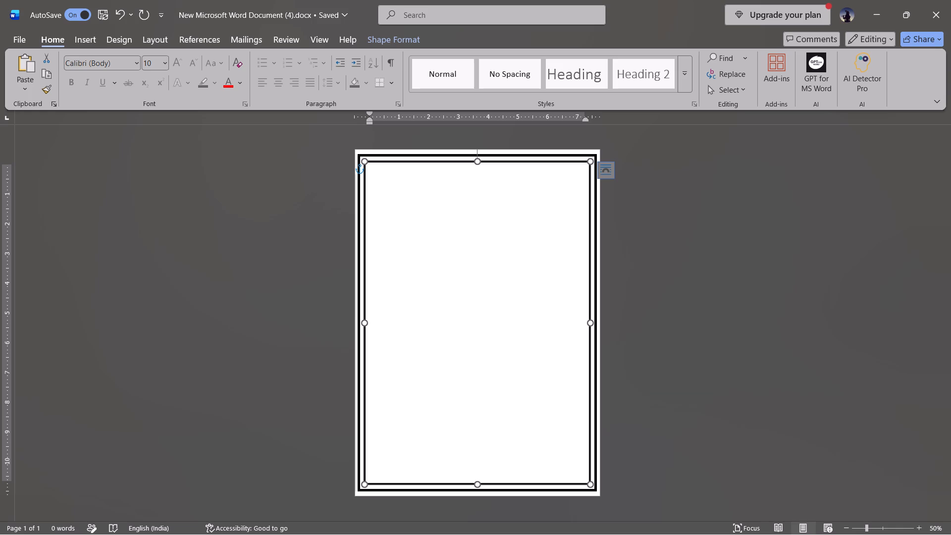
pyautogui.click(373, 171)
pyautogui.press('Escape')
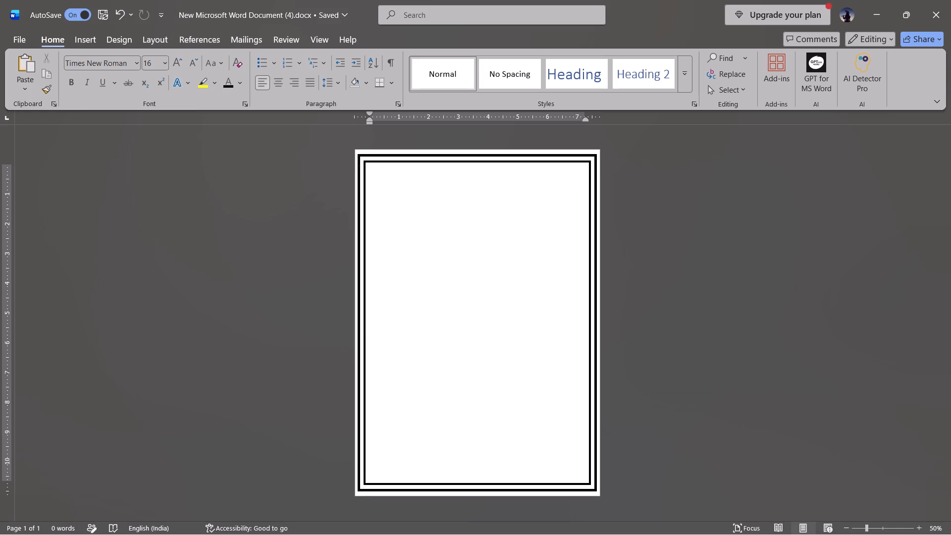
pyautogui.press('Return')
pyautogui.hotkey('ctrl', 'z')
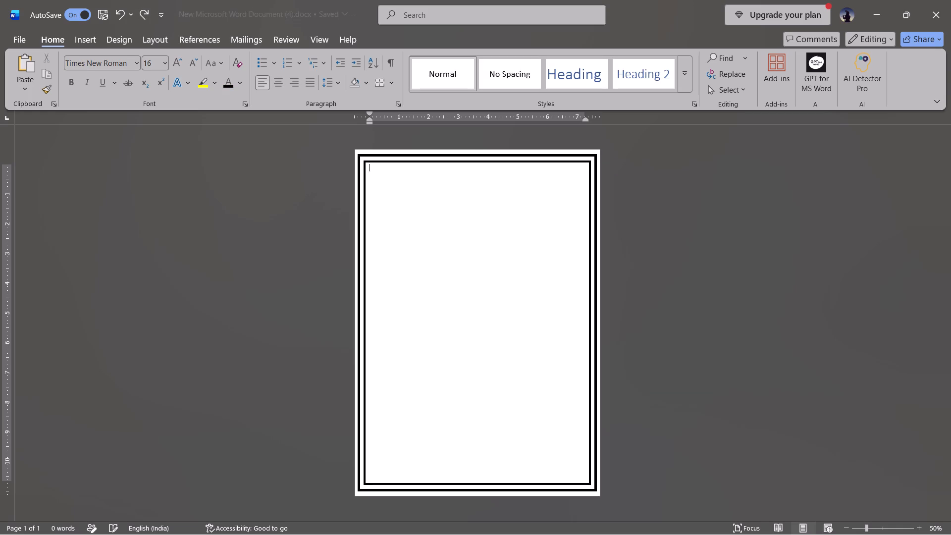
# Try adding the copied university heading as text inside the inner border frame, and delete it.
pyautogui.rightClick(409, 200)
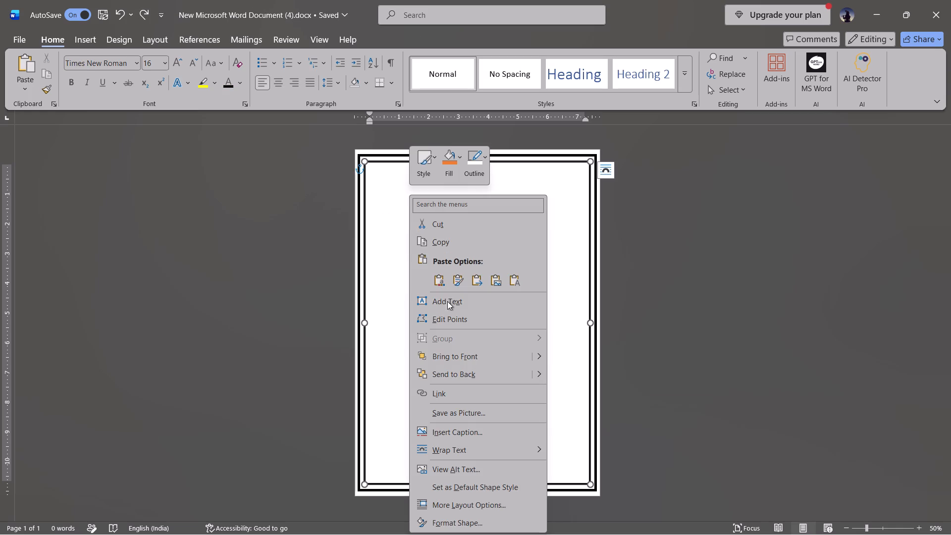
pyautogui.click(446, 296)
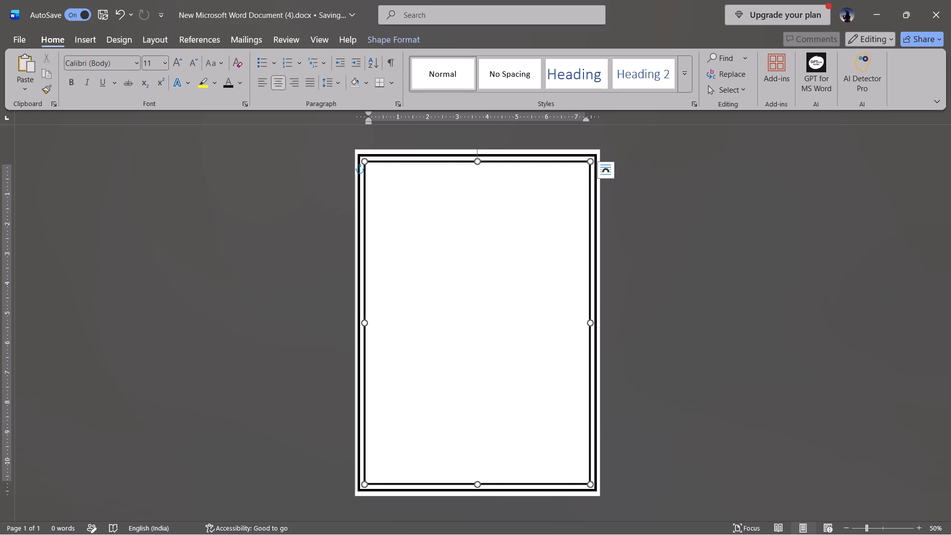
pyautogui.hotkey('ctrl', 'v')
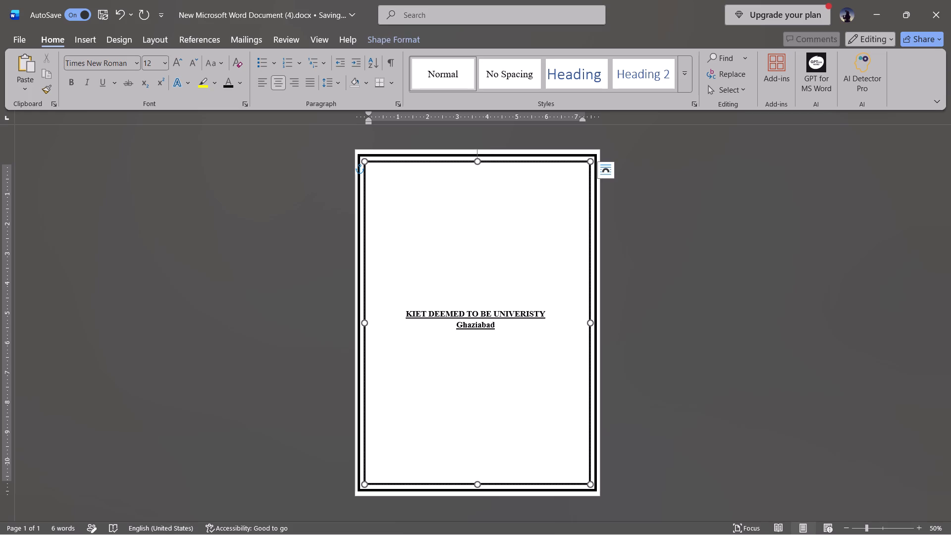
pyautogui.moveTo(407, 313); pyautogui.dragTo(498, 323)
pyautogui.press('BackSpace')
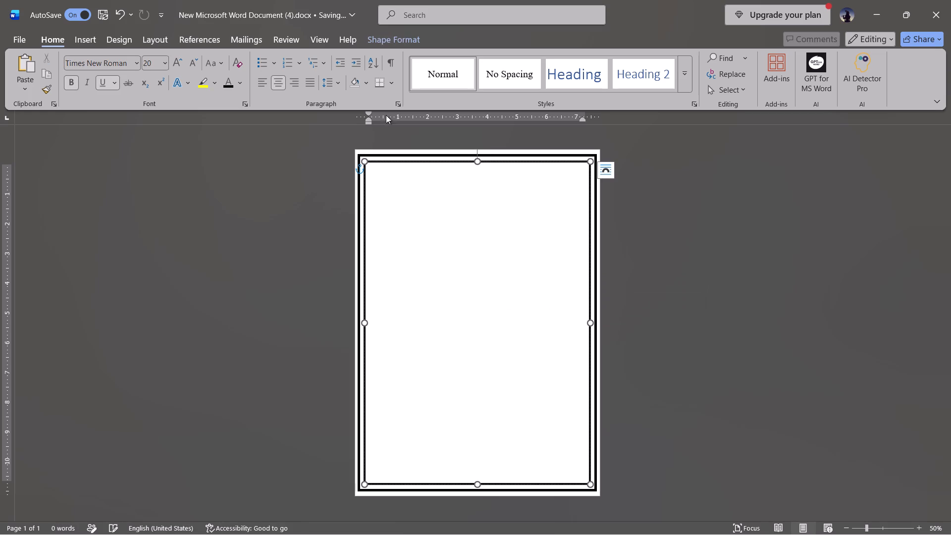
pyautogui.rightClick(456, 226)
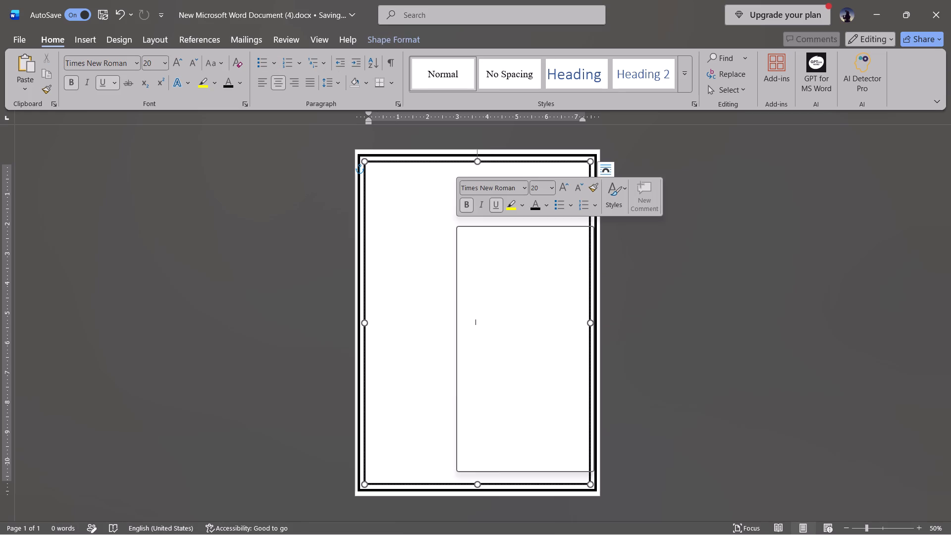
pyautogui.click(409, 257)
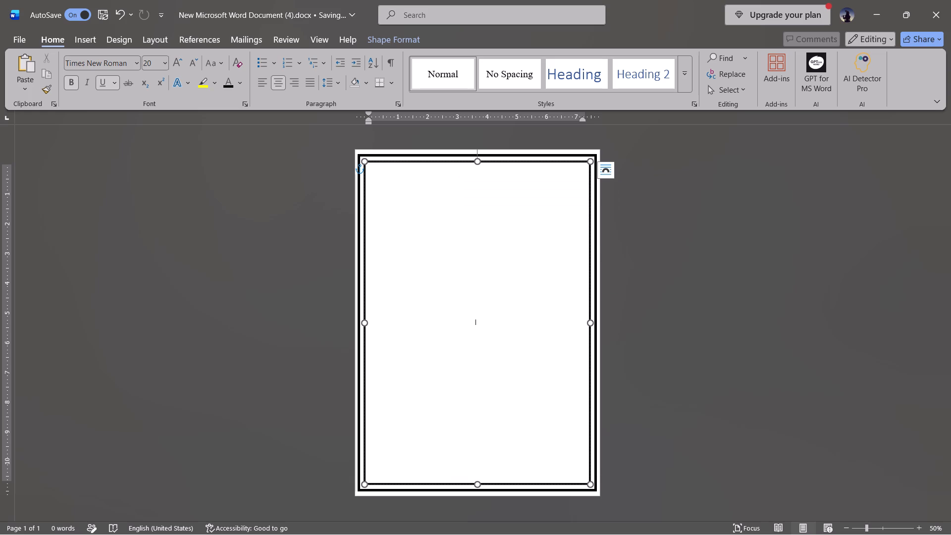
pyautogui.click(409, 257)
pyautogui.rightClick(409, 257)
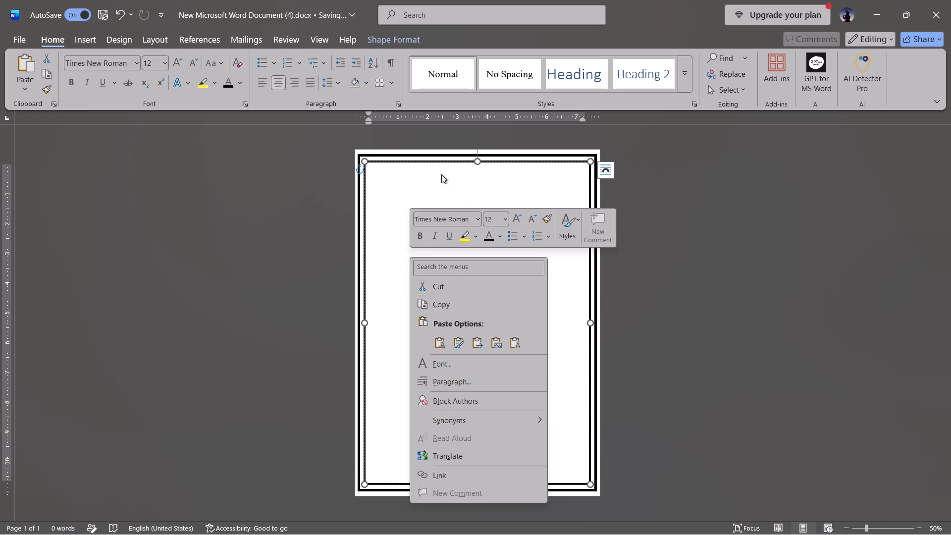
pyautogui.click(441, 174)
# Draw a text box about 10.52" high and 7.27" wide just inside the inner border frame.
pyautogui.click(379, 34)
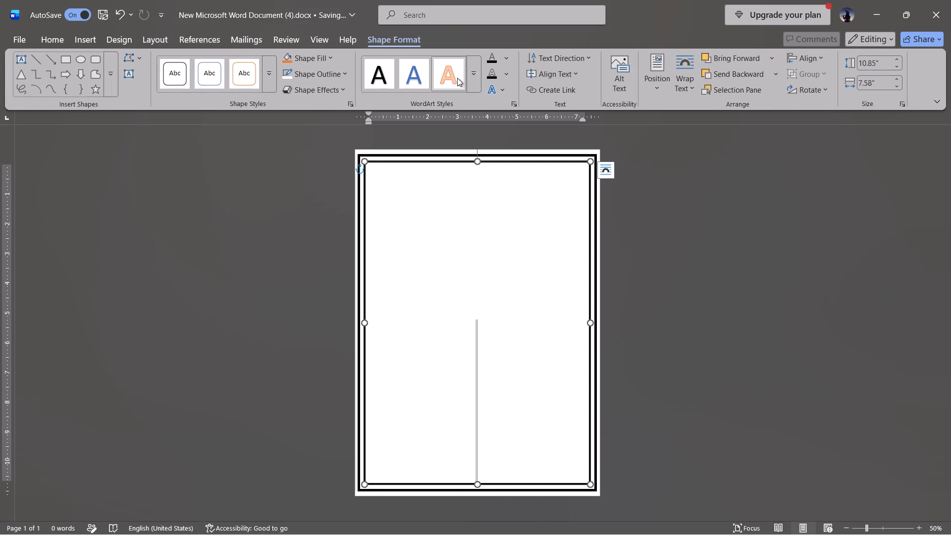
pyautogui.click(22, 57)
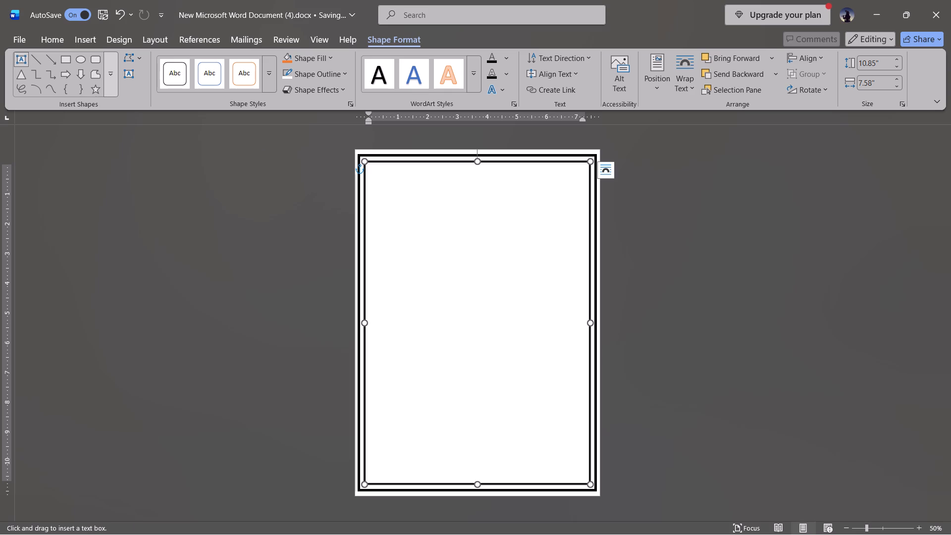
pyautogui.moveTo(368, 167); pyautogui.dragTo(584, 479)
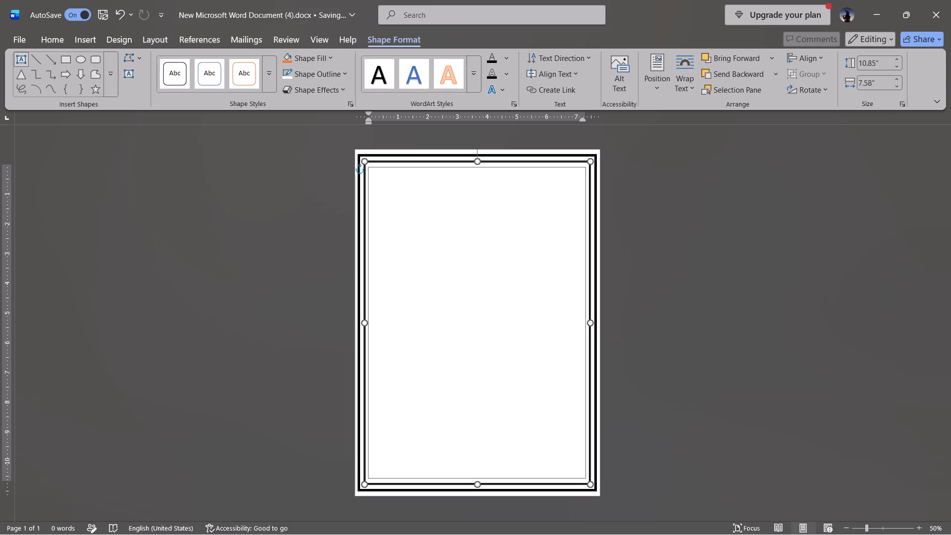
pyautogui.moveTo(584, 479); pyautogui.dragTo(584, 480)
# Paste the copied university heading into the text box, add two blank lines above it and place the cursor below it.
pyautogui.hotkey('ctrl', 'v')
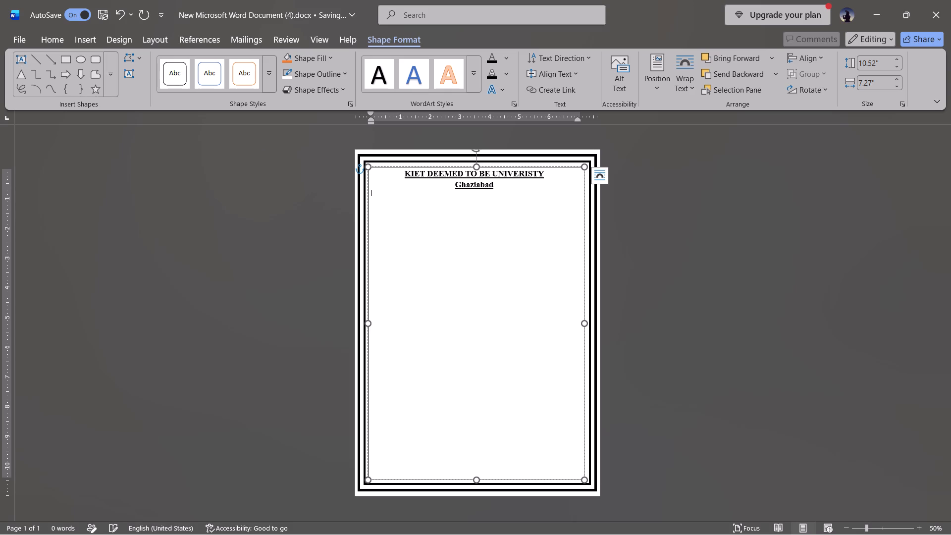
pyautogui.click(404, 174)
pyautogui.press('Return')
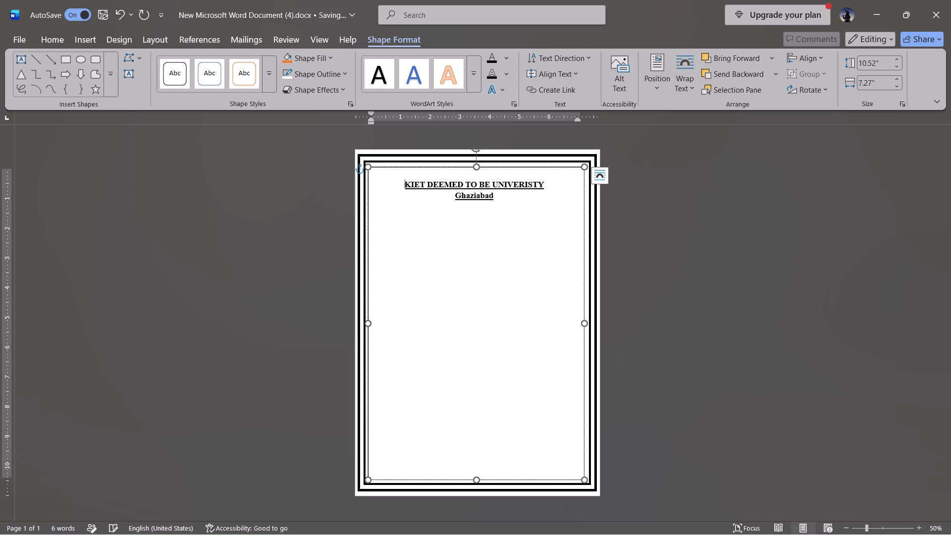
pyautogui.press('Return')
pyautogui.click(482, 221)
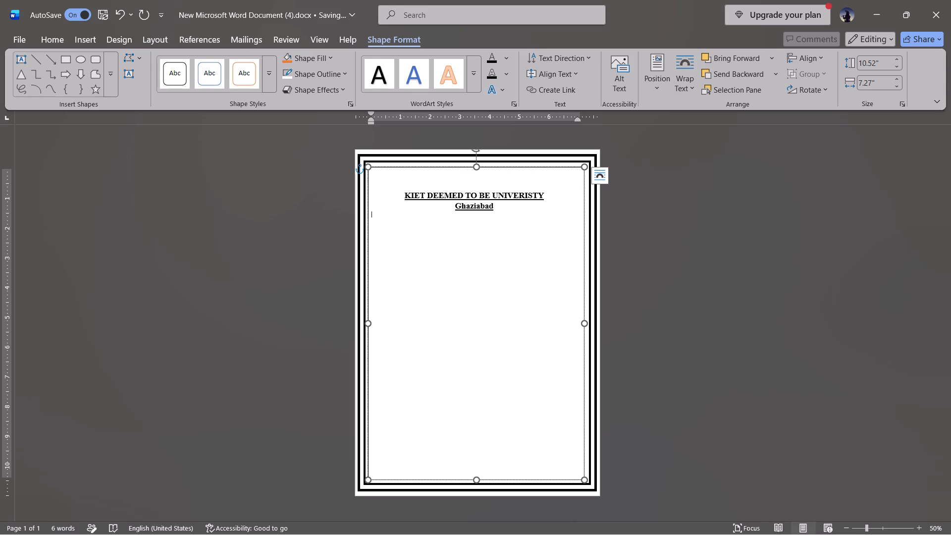
# Set the outline of the cover text box to white.
pyautogui.click(344, 74)
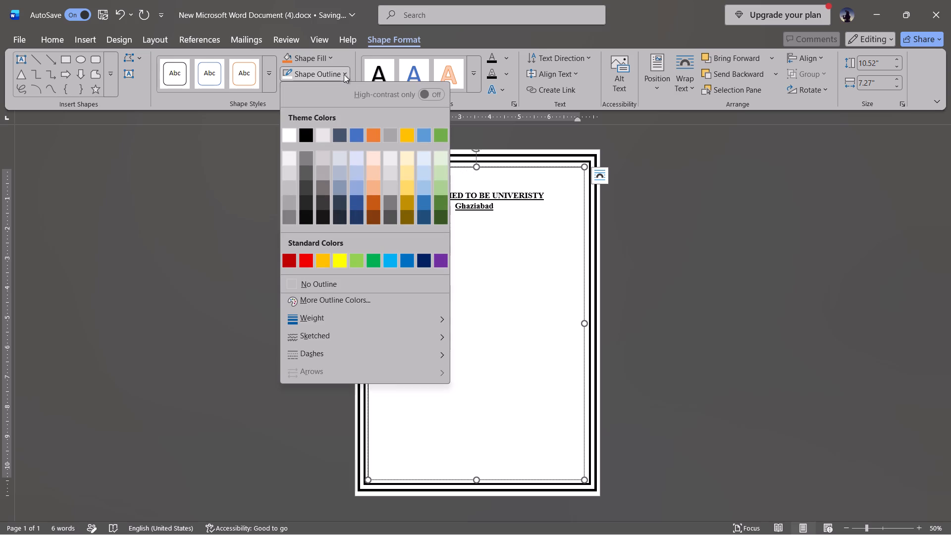
pyautogui.click(288, 131)
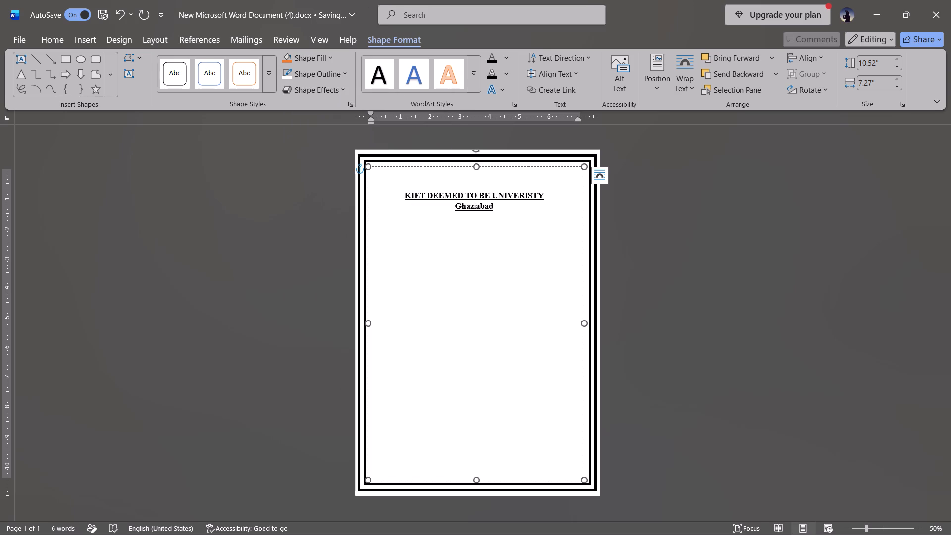
# Copy "Electronics and Communication Department" from asic final 1.docx, paste it under the university heading and add a blank line between them.
pyautogui.click(515, 216)
pyautogui.hotkey('alt', 'Tab')
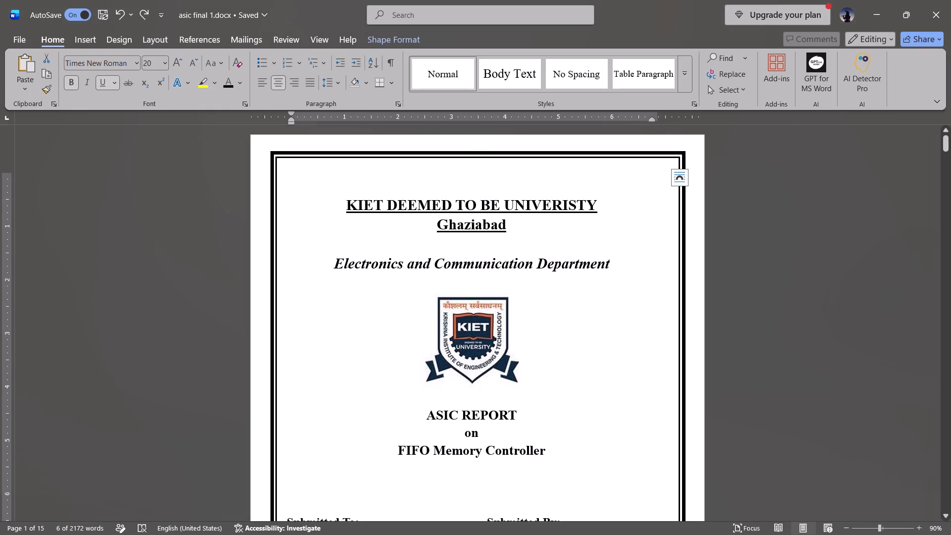
pyautogui.moveTo(336, 263); pyautogui.dragTo(597, 257)
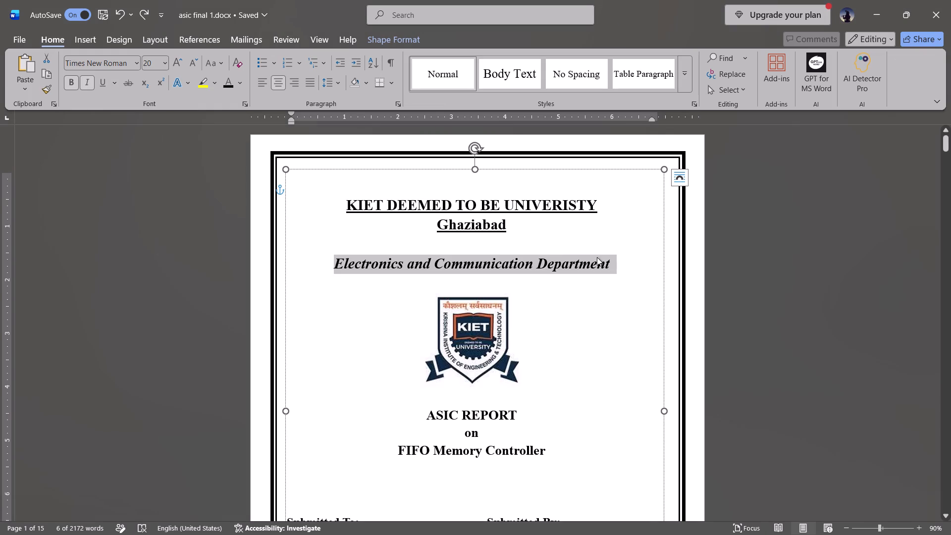
pyautogui.hotkey('ctrl', 'c')
pyautogui.press('Tab')
pyautogui.hotkey('alt', 'Tab')
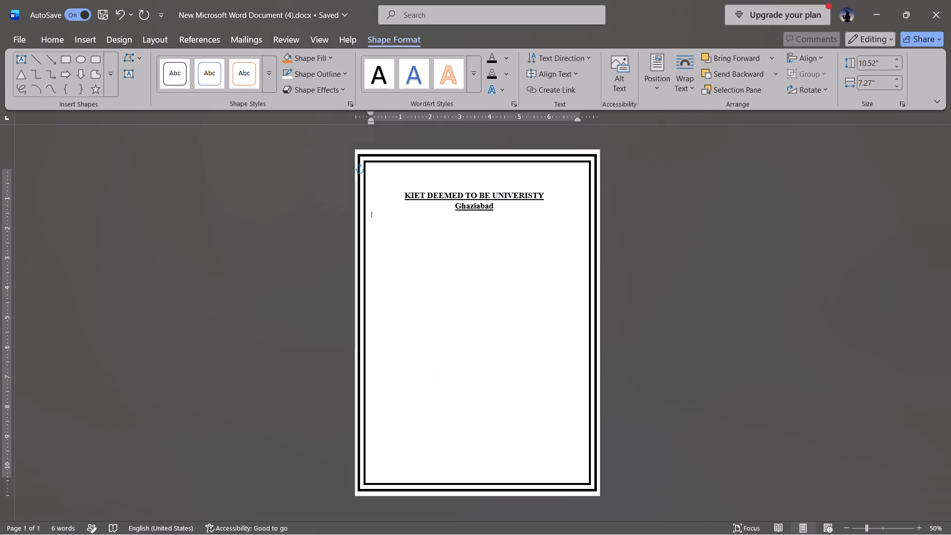
pyautogui.hotkey('ctrl', 'v')
pyautogui.click(503, 213)
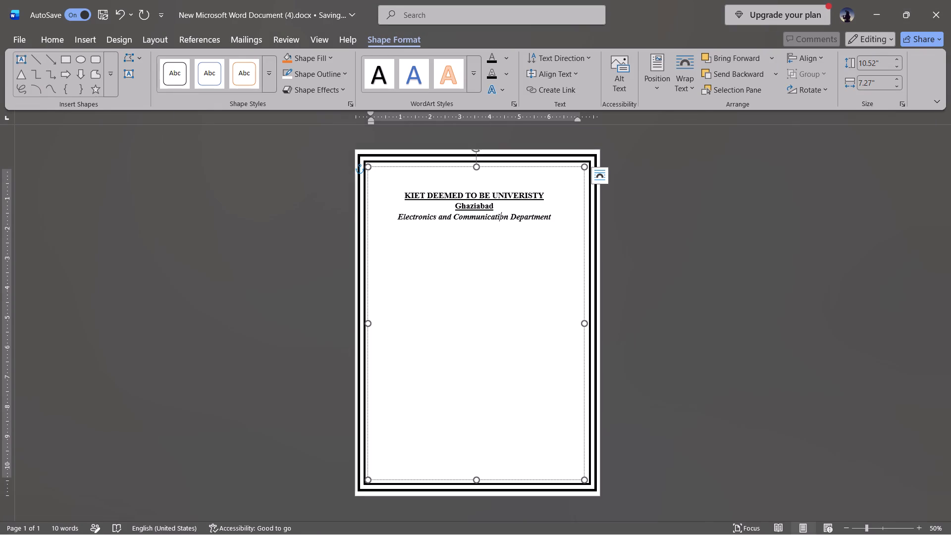
pyautogui.click(502, 206)
pyautogui.press('Return')
# Copy the KIET logo from asic final 1.docx and paste it centred below the department line, leaving a blank line between.
pyautogui.hotkey('alt', 'Tab')
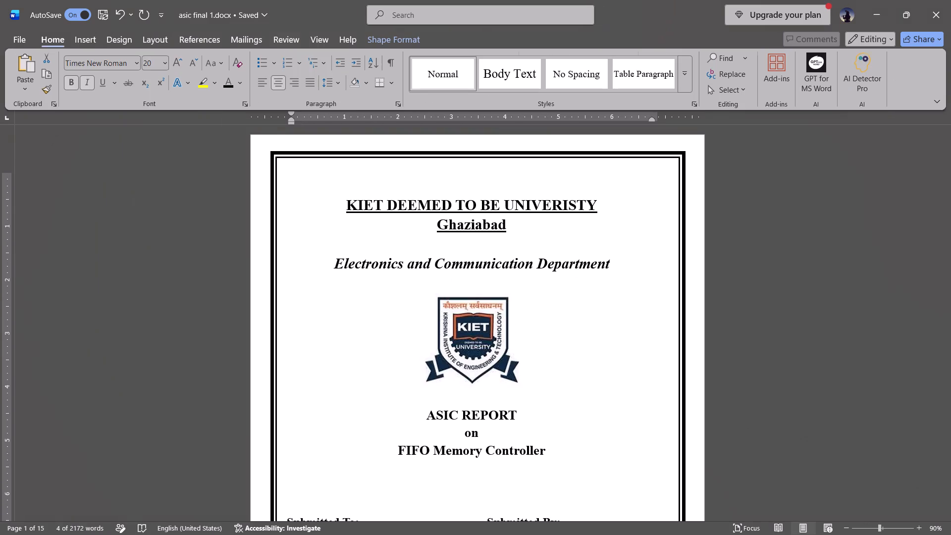
pyautogui.click(454, 301)
pyautogui.click(454, 301)
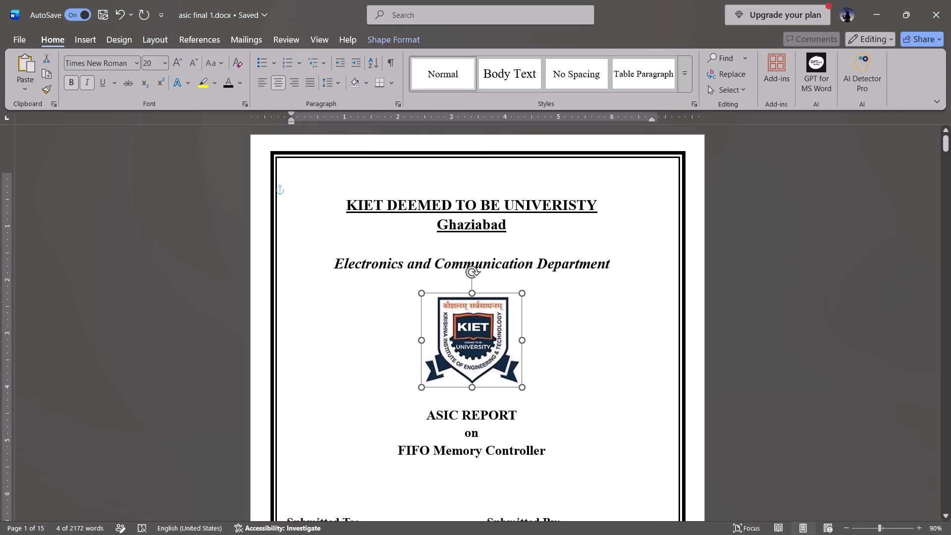
pyautogui.hotkey('ctrl', 'c')
pyautogui.hotkey('alt', 'Tab')
pyautogui.hotkey('ctrl', 'v')
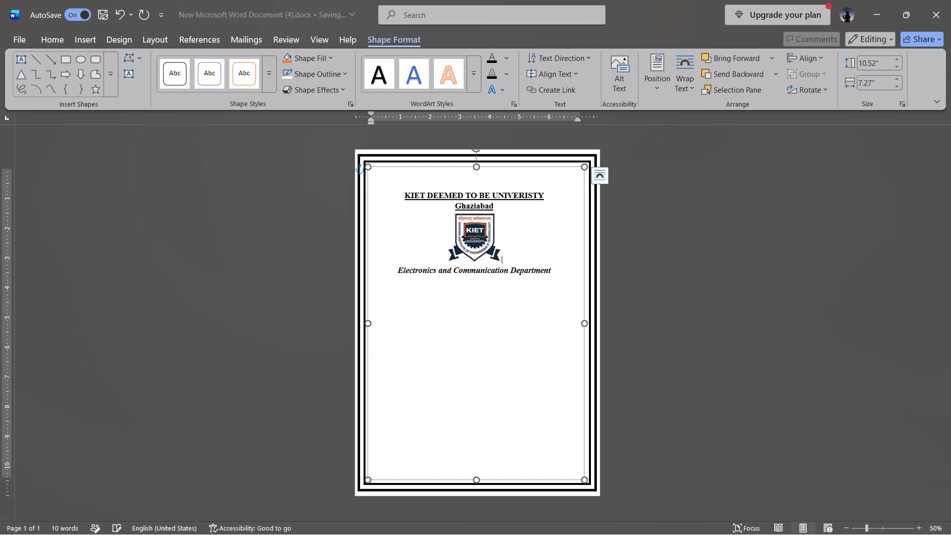
pyautogui.hotkey('ctrl', 'z')
pyautogui.click(548, 235)
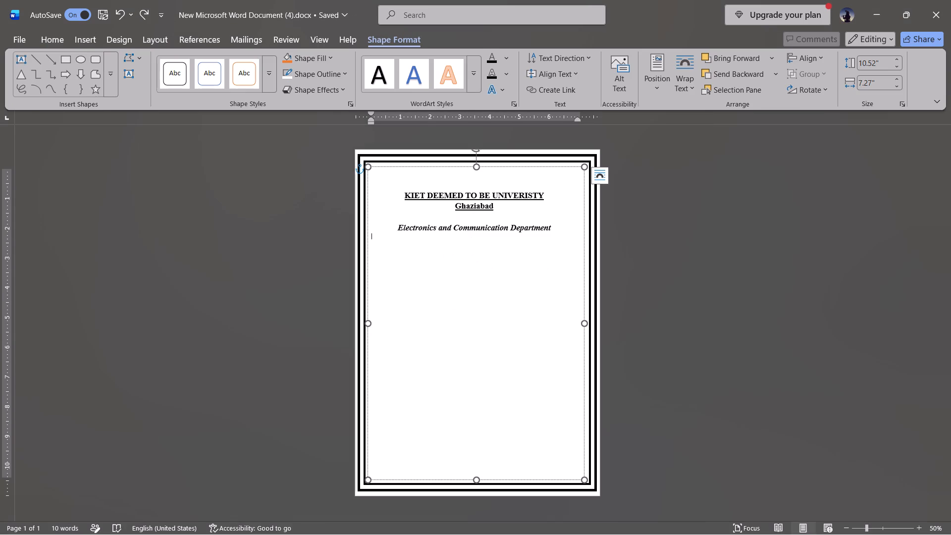
pyautogui.press('Return')
pyautogui.hotkey('ctrl', 'v')
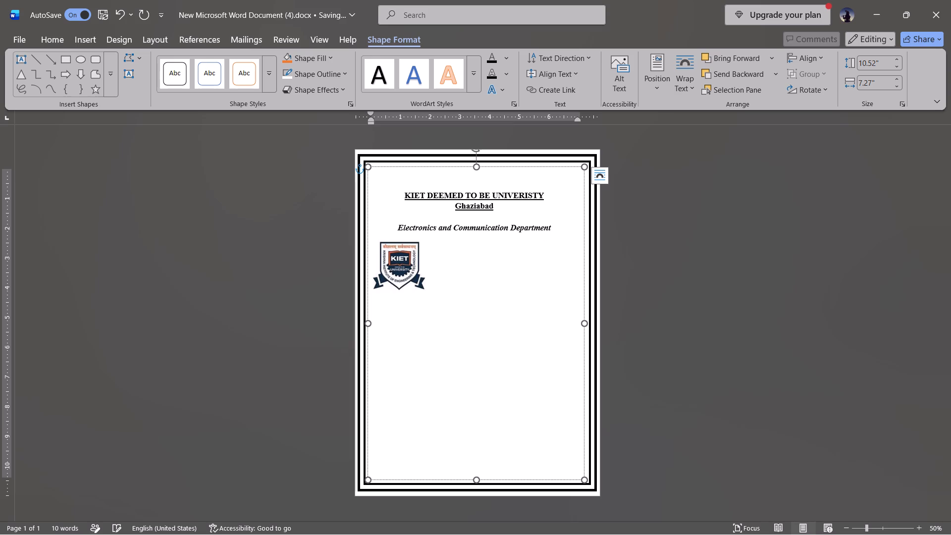
pyautogui.click(386, 258)
pyautogui.hotkey('ctrl', 'e')
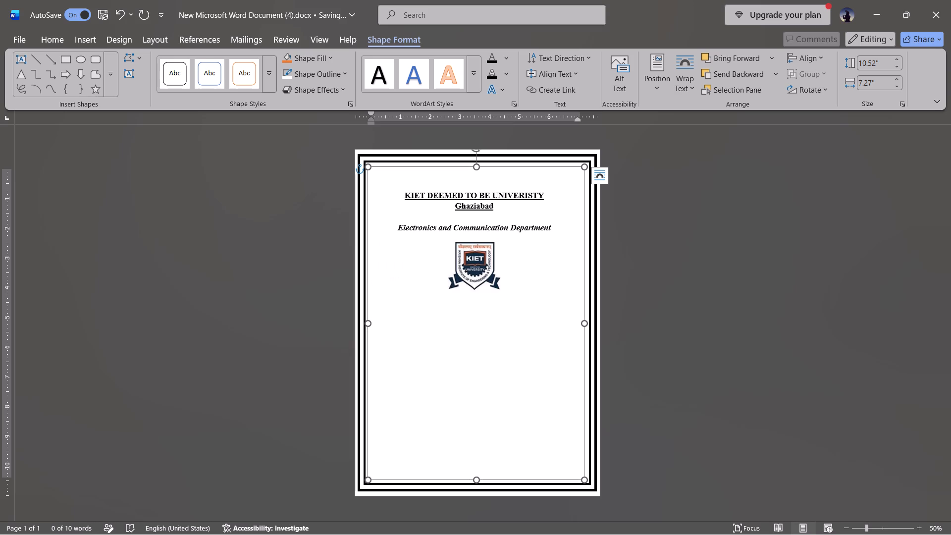
# Leave a blank line below the logo and paste the title "ASIC REPORT on FIFO Memory Controller" copied from asic final 1.docx.
pyautogui.click(510, 290)
pyautogui.press('Return')
pyautogui.press('Return')
pyautogui.hotkey('alt', 'Tab')
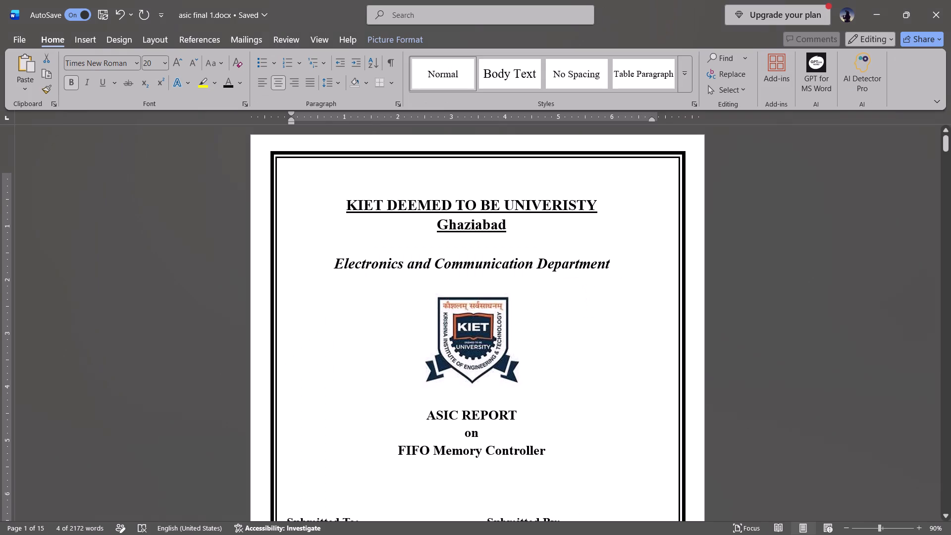
pyautogui.moveTo(428, 415); pyautogui.dragTo(533, 442)
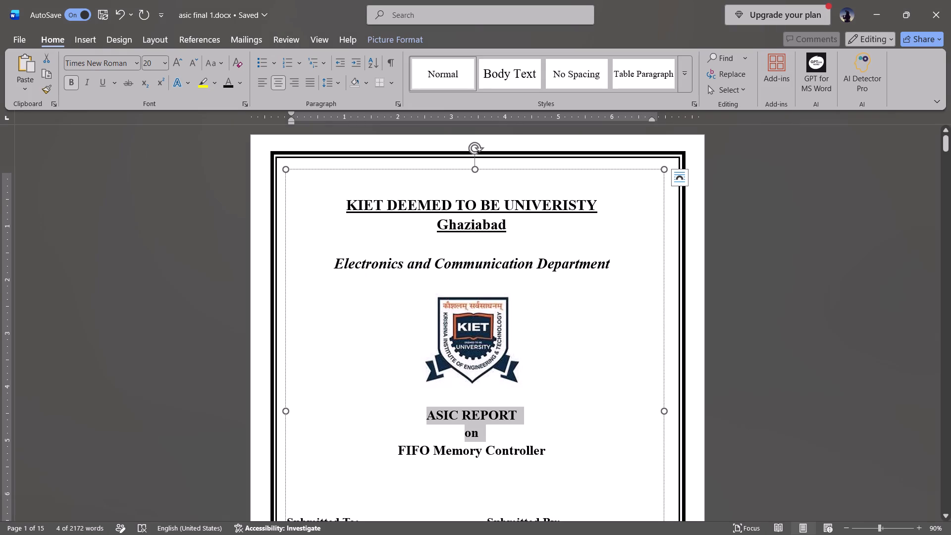
pyautogui.moveTo(533, 442); pyautogui.dragTo(542, 448)
pyautogui.hotkey('ctrl', 'c')
pyautogui.hotkey('alt', 'Tab')
pyautogui.hotkey('ctrl', 'v')
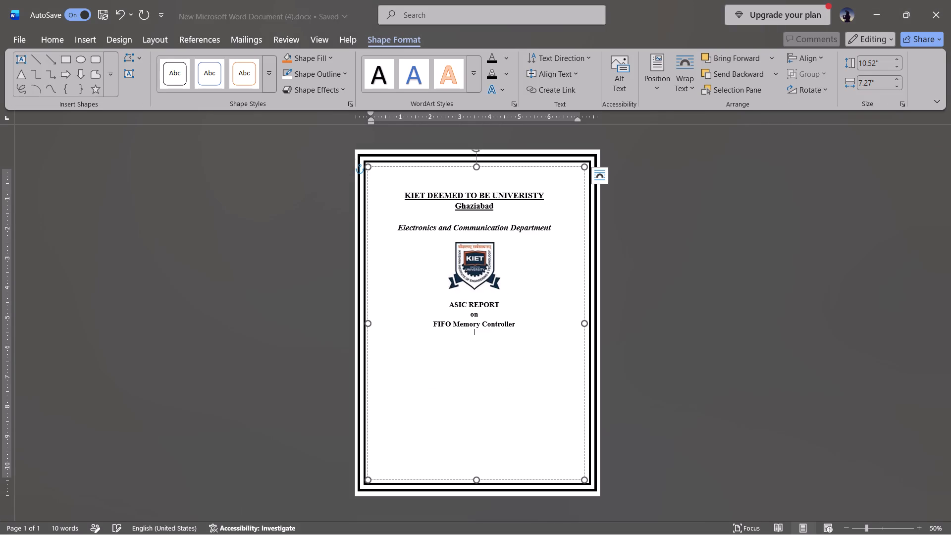
# Copy the "Submitted To" and "Submitted By" block from asic final 1.docx, paste it below the title and add a blank line above it.
pyautogui.scroll(-1, 479, 375)
pyautogui.hotkey('alt', 'Tab')
pyautogui.scroll(-1, 439, 430)
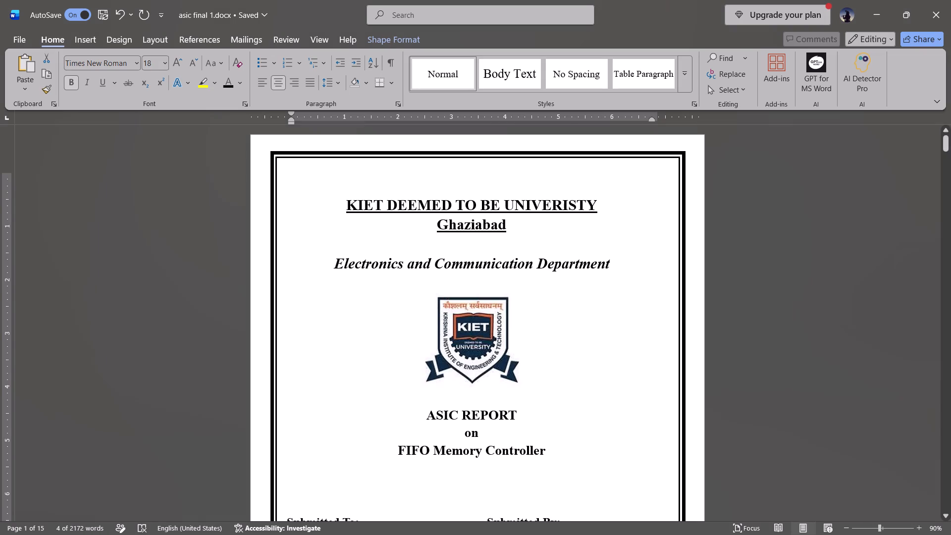
pyautogui.scroll(-1, 439, 430)
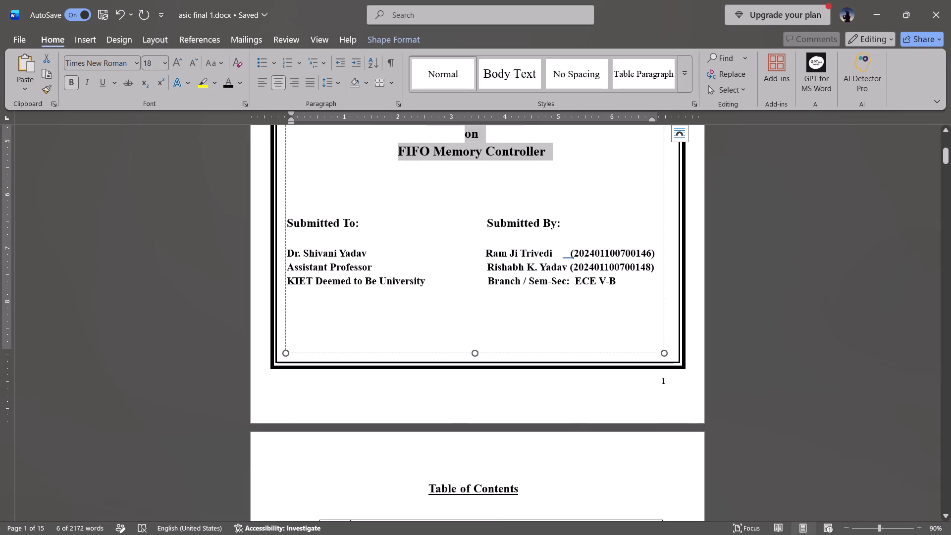
pyautogui.moveTo(289, 222); pyautogui.dragTo(406, 243)
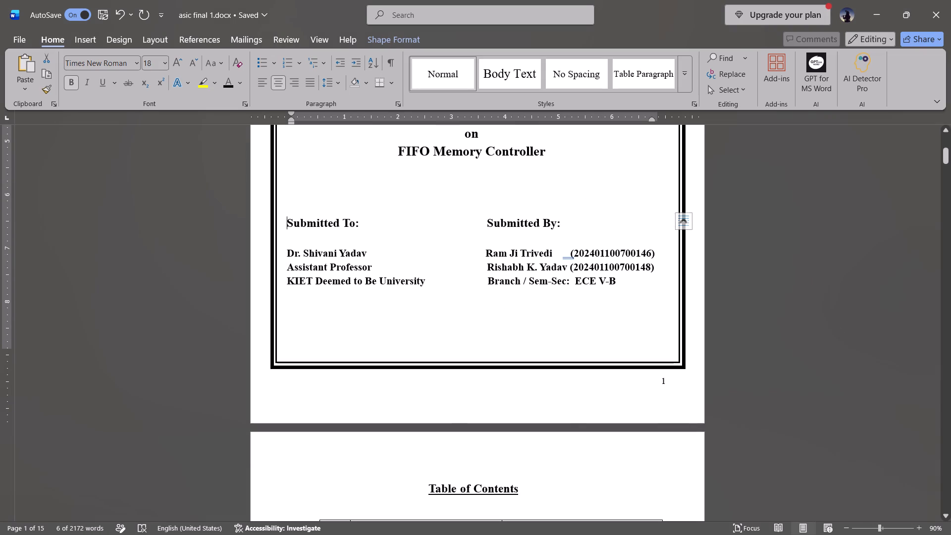
pyautogui.moveTo(406, 243); pyautogui.dragTo(619, 282)
pyautogui.hotkey('ctrl', 'c')
pyautogui.hotkey('alt', 'Tab')
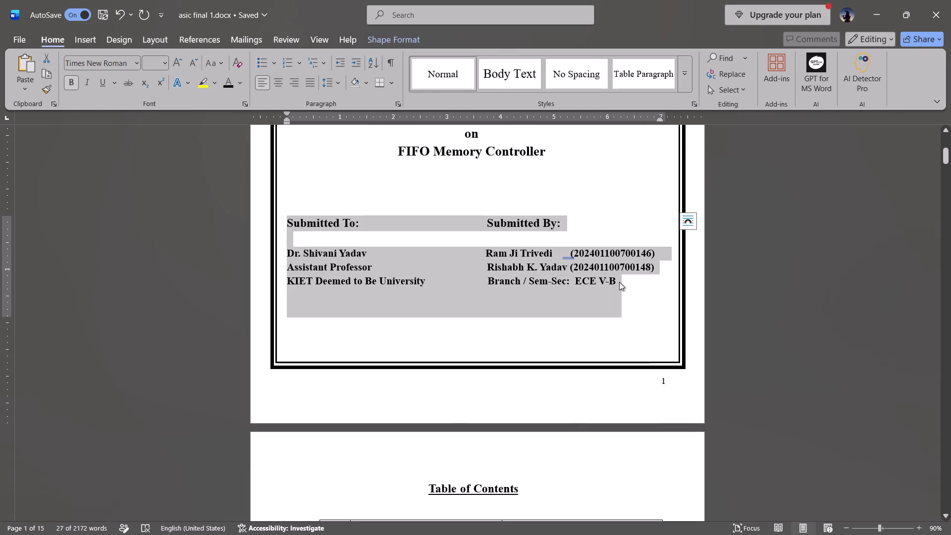
pyautogui.hotkey('ctrl', 'v')
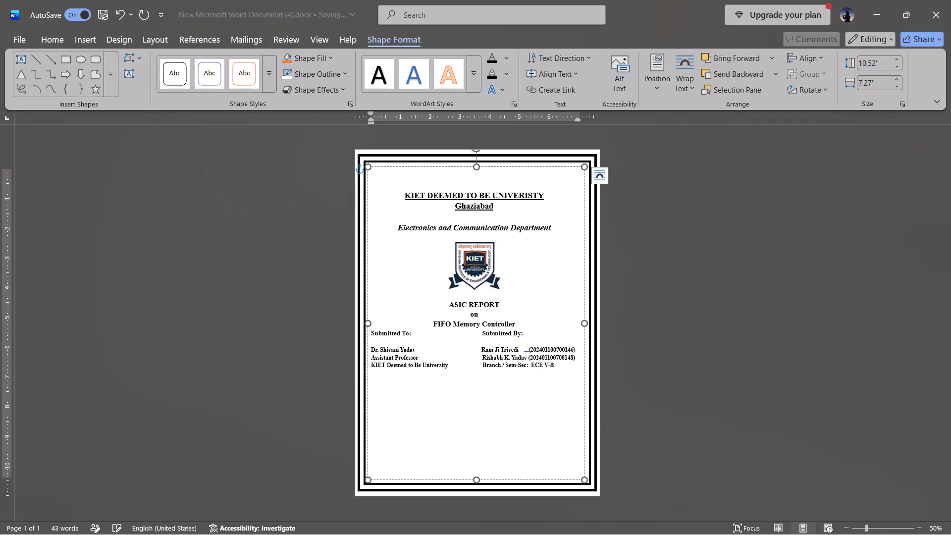
pyautogui.click(524, 323)
pyautogui.press('Return')
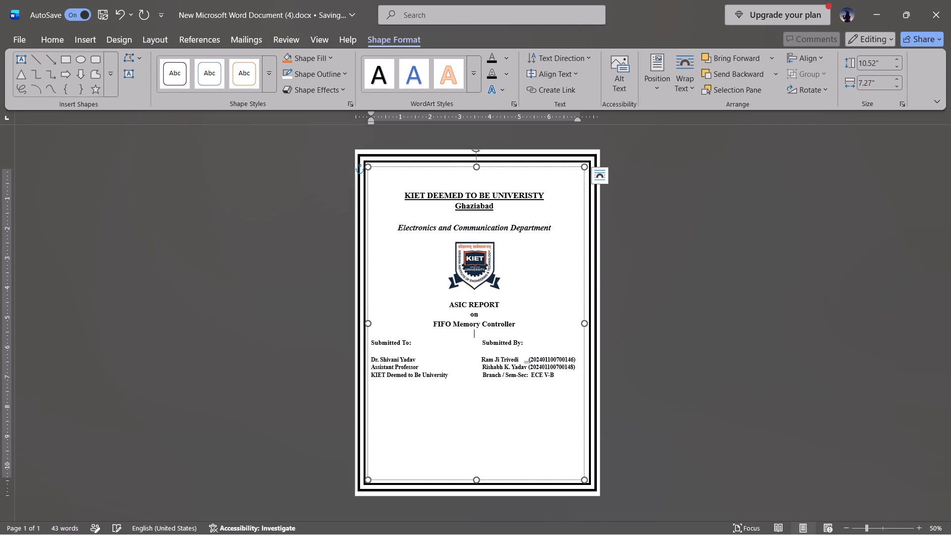
# Resize the cover text box to about 8.17" high and 7.28" wide so it ends just below the submission details.
pyautogui.click(569, 489)
pyautogui.moveTo(574, 471); pyautogui.dragTo(594, 488)
pyautogui.click(556, 461)
pyautogui.moveTo(582, 481); pyautogui.dragTo(584, 443)
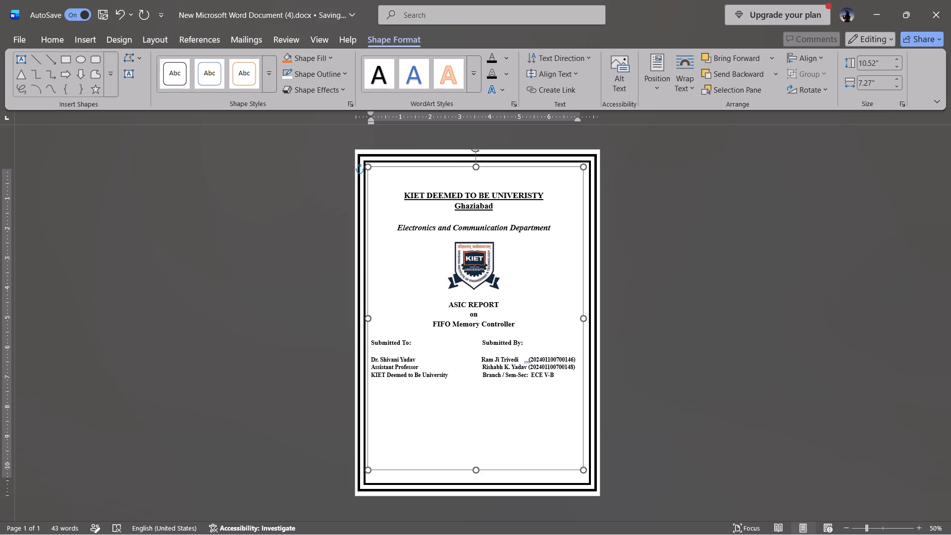
pyautogui.moveTo(584, 443); pyautogui.dragTo(580, 391)
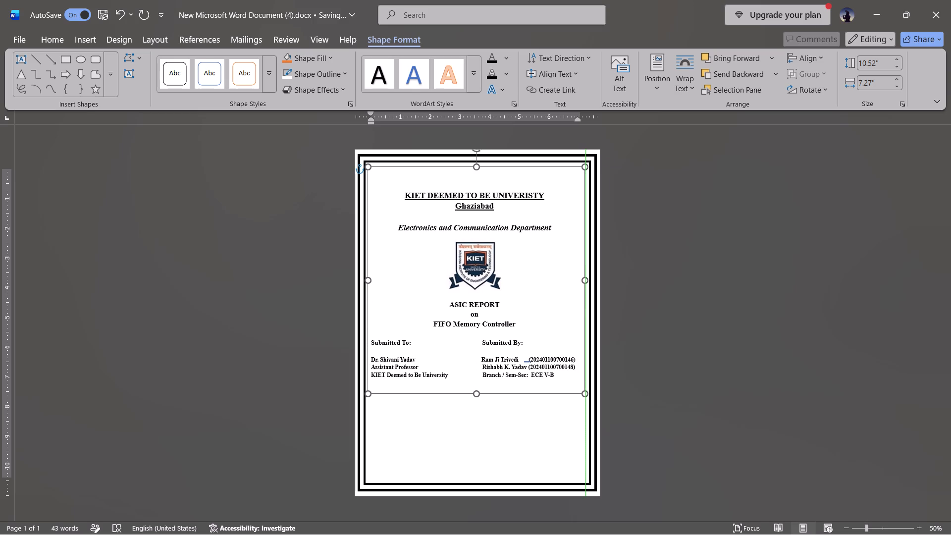
pyautogui.moveTo(580, 391); pyautogui.dragTo(580, 410)
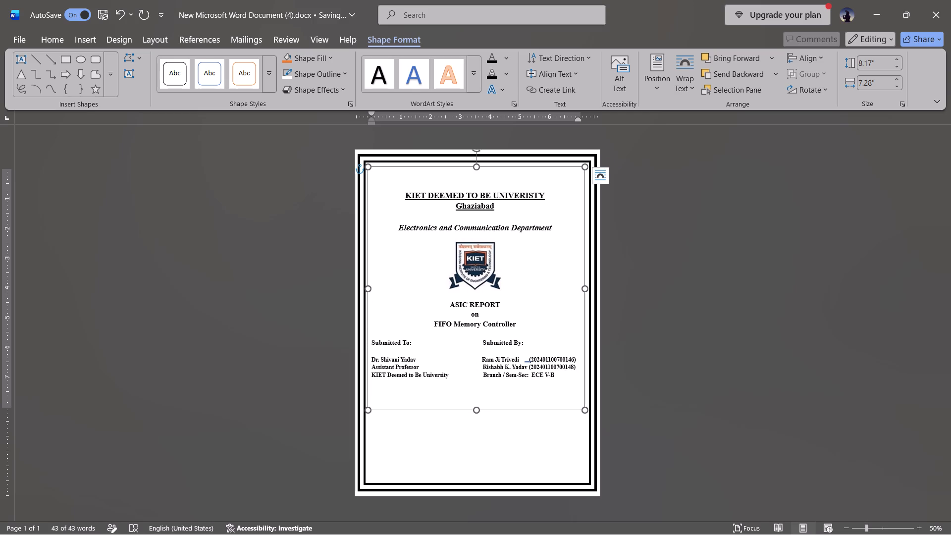
# Apply the Normal page margins preset with 1" on all sides to the new document.
pyautogui.click(595, 490)
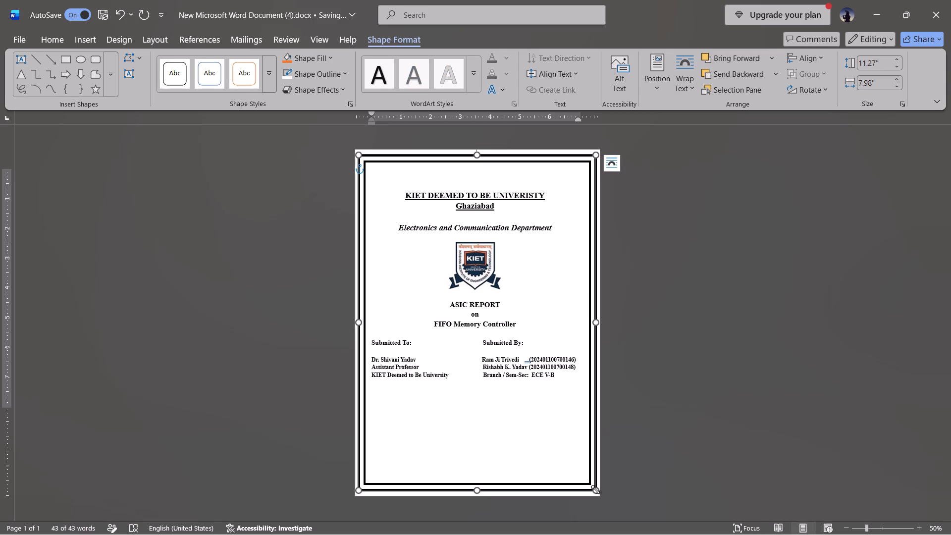
pyautogui.click(149, 41)
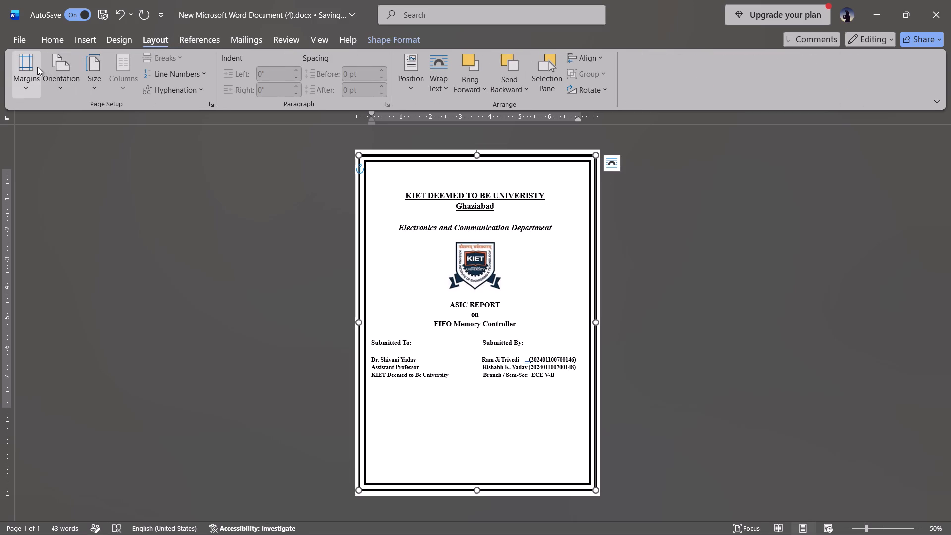
pyautogui.click(26, 80)
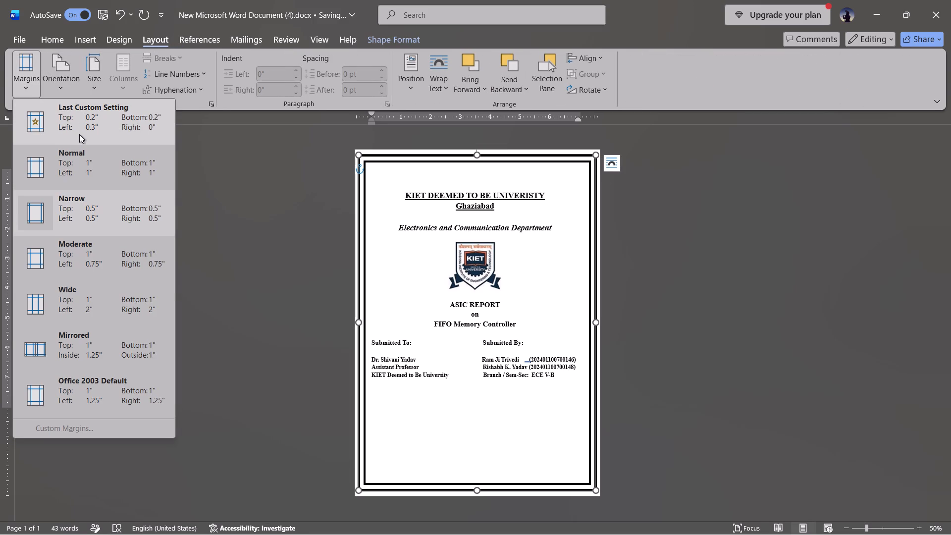
pyautogui.click(74, 158)
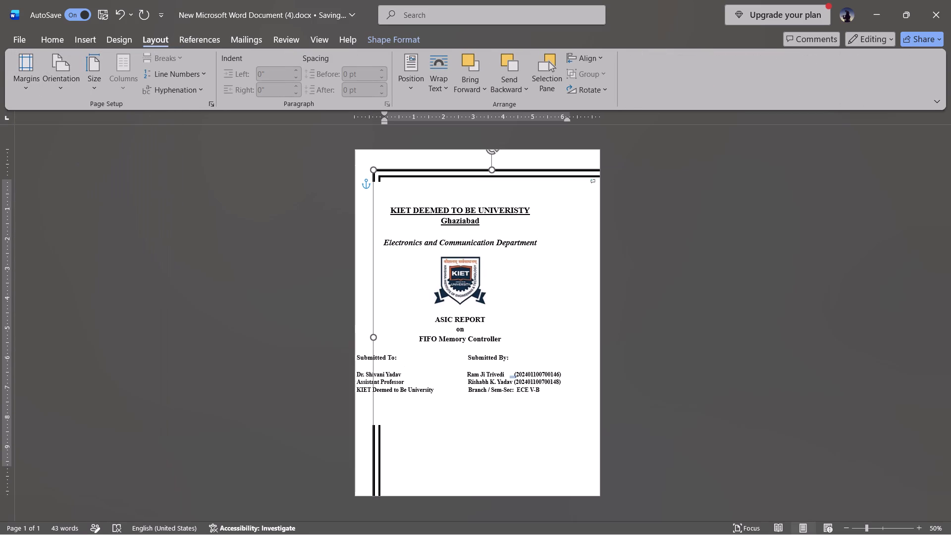
# Shrink the cover text box from its upper-left corner so its left and top edges sit inside the inner border frame.
pyautogui.click(378, 193)
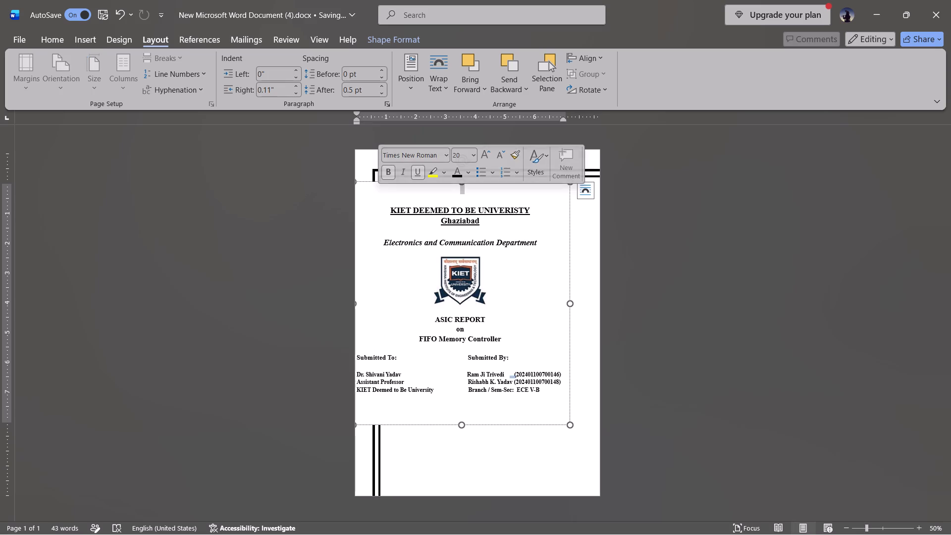
pyautogui.moveTo(356, 181); pyautogui.dragTo(395, 206)
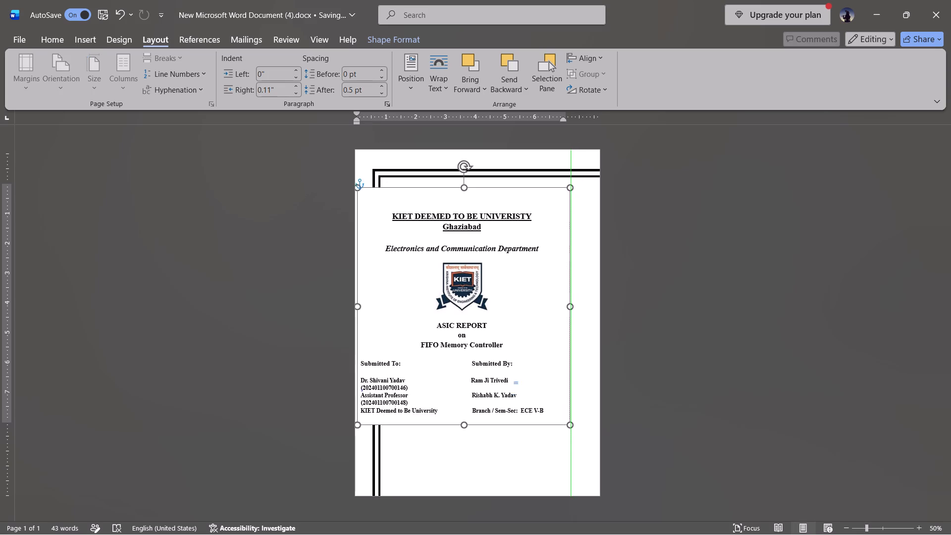
pyautogui.moveTo(395, 206); pyautogui.dragTo(392, 195)
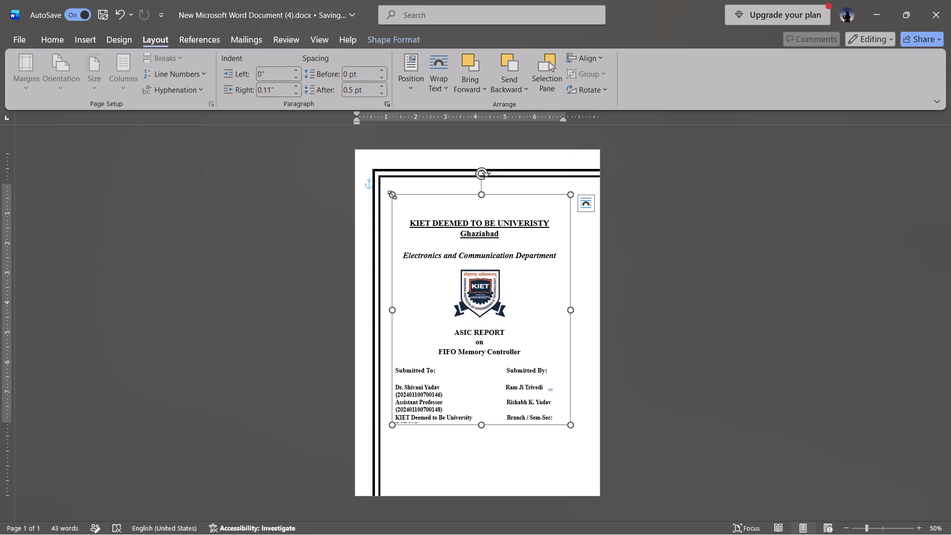
# Shrink the outer border frame from its upper-left corner and move it up and left, bringing its right and bottom edges onto the page.
pyautogui.moveTo(396, 169); pyautogui.dragTo(383, 156)
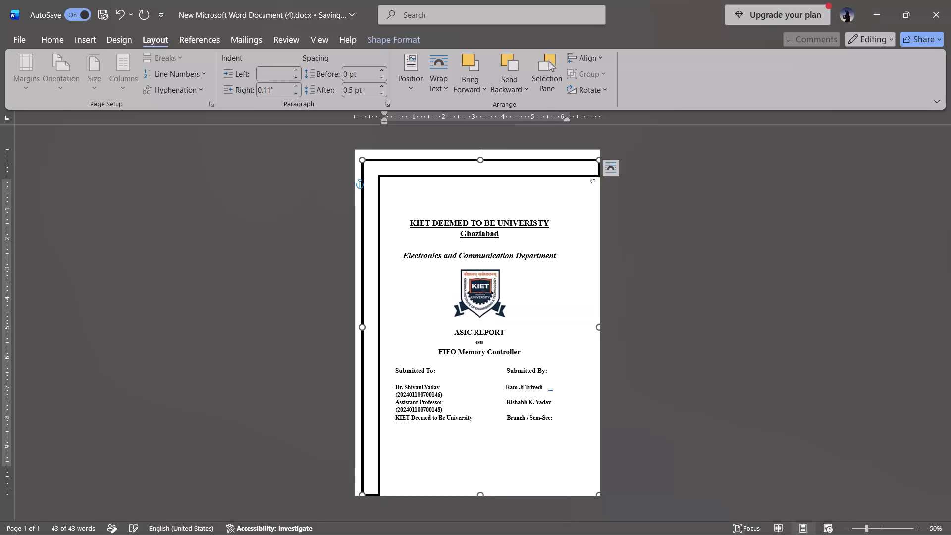
pyautogui.moveTo(362, 160); pyautogui.dragTo(379, 171)
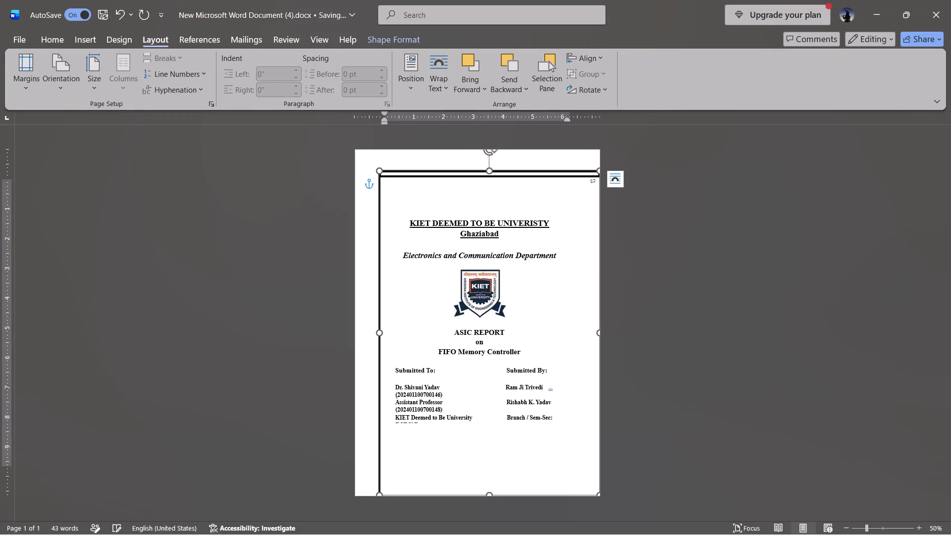
pyautogui.moveTo(402, 172); pyautogui.dragTo(383, 157)
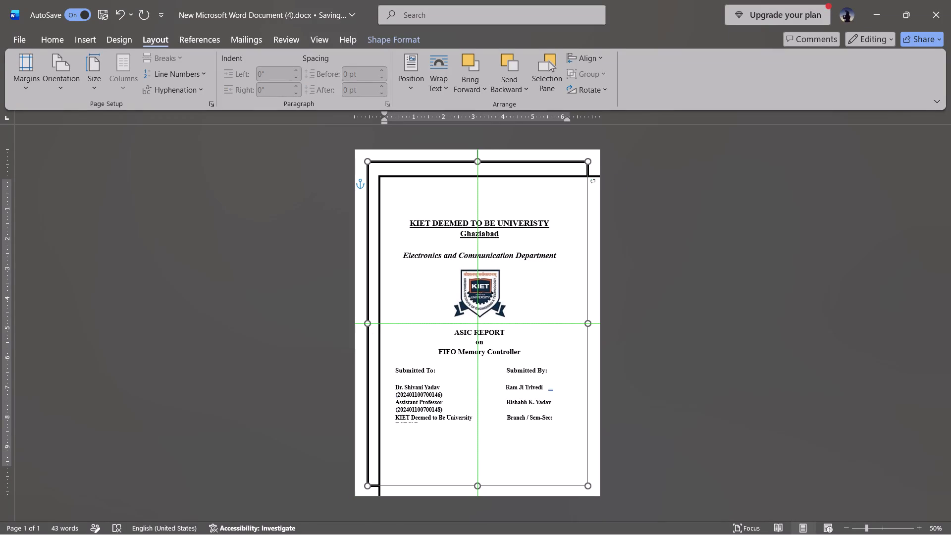
pyautogui.moveTo(383, 157); pyautogui.dragTo(383, 155)
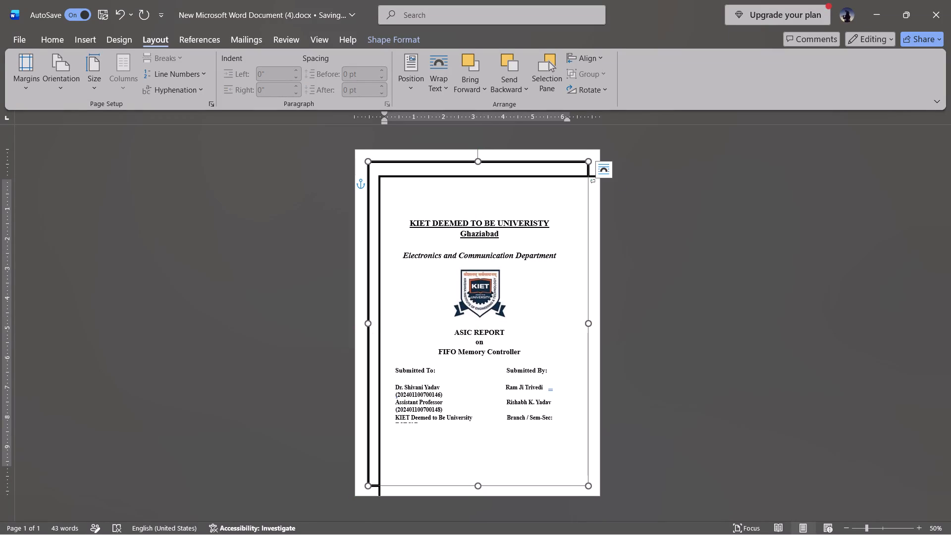
pyautogui.click(384, 174)
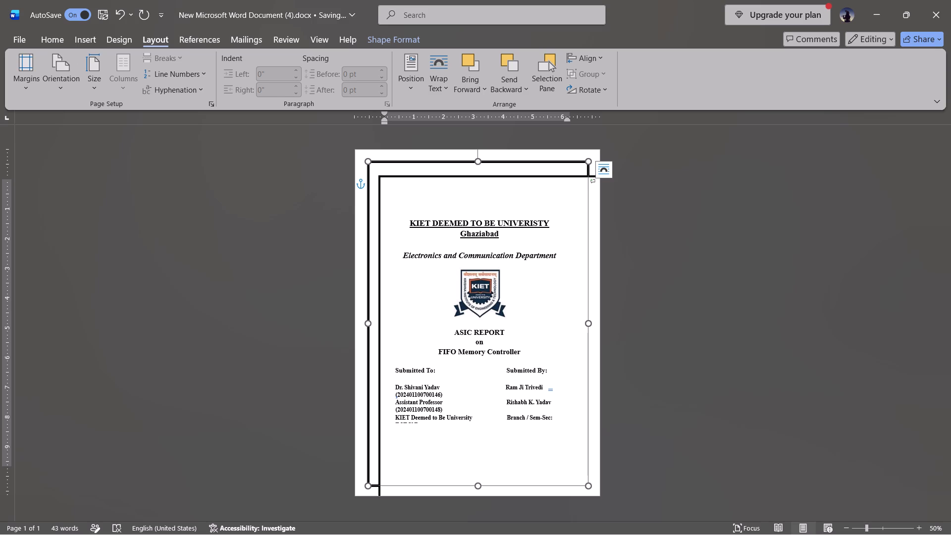
pyautogui.click(378, 199)
pyautogui.moveTo(378, 170); pyautogui.dragTo(357, 161)
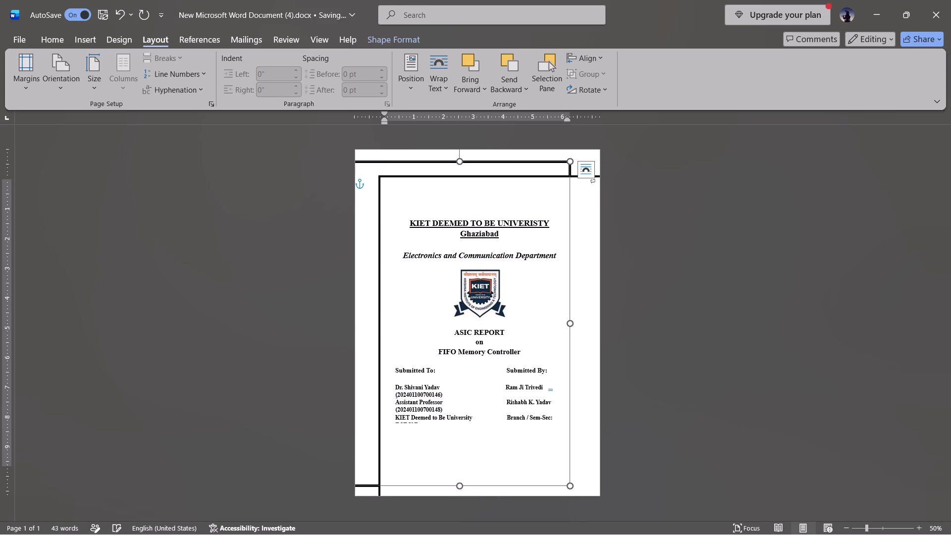
pyautogui.click(621, 186)
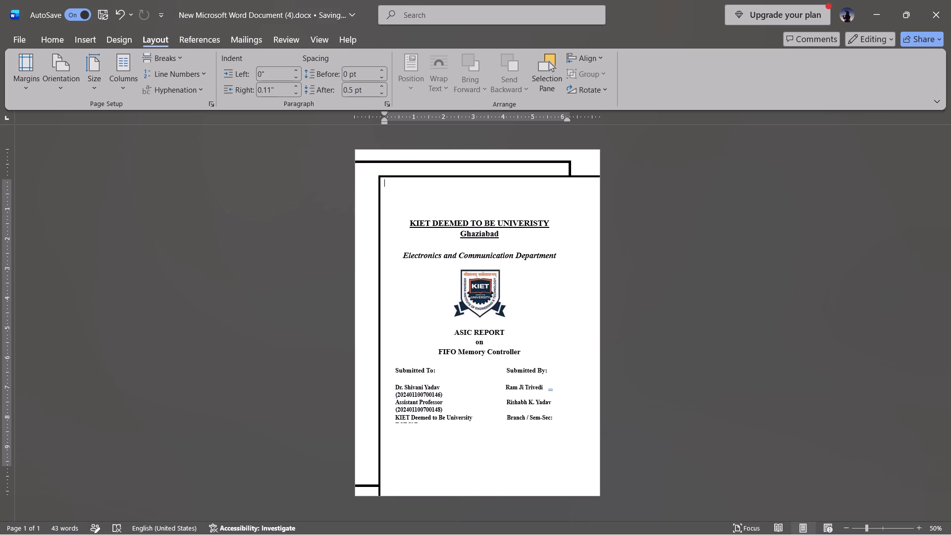
# Shrink the inner border frame from its upper-left corner and move it up and left so all four sides lie on the page.
pyautogui.click(580, 177)
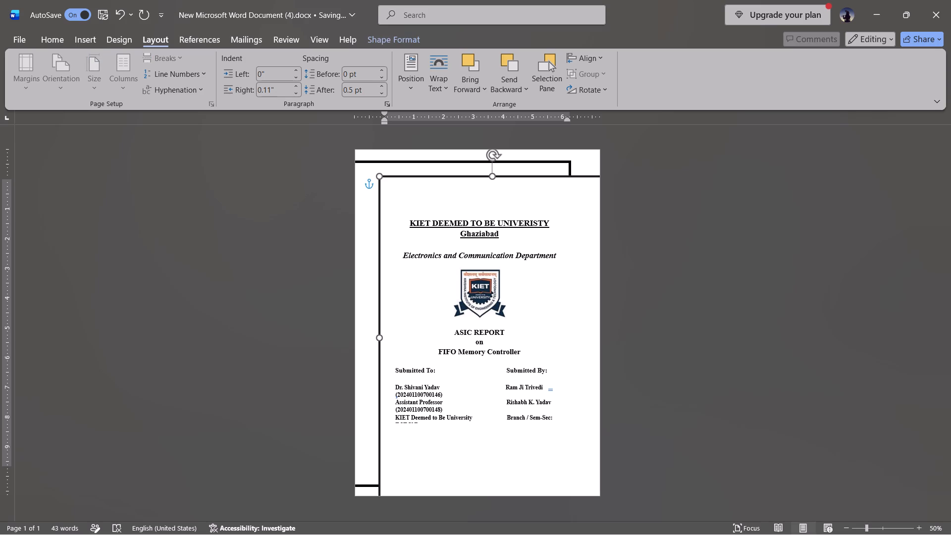
pyautogui.moveTo(379, 178); pyautogui.dragTo(423, 212)
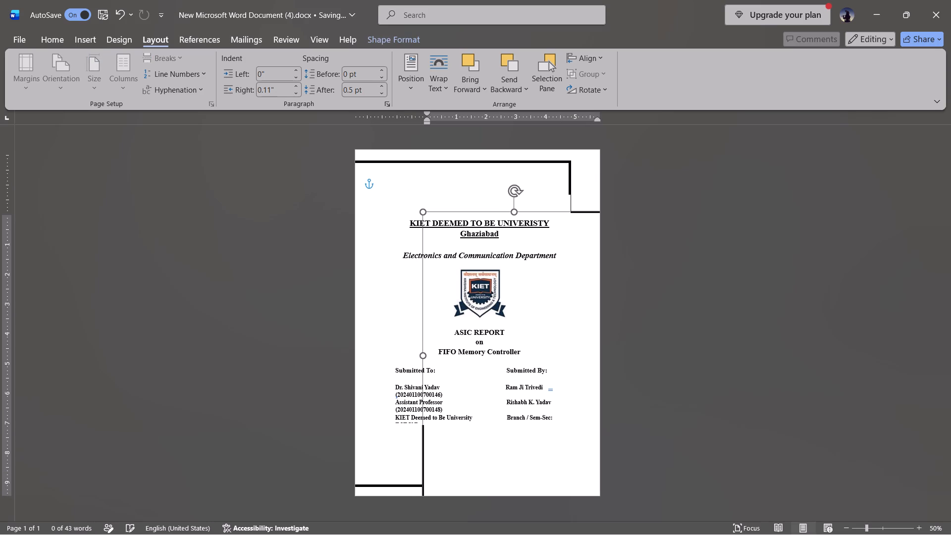
pyautogui.moveTo(580, 211); pyautogui.dragTo(517, 179)
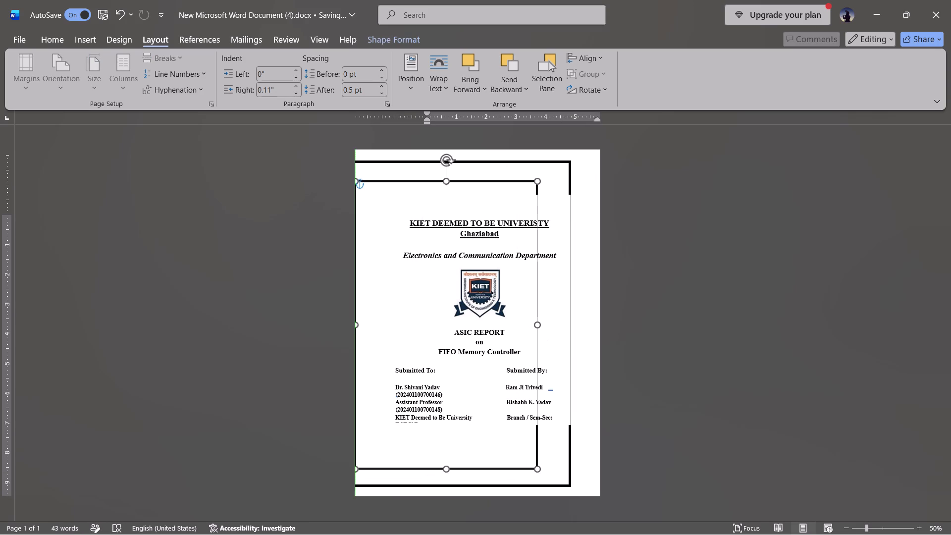
pyautogui.moveTo(517, 179); pyautogui.dragTo(532, 176)
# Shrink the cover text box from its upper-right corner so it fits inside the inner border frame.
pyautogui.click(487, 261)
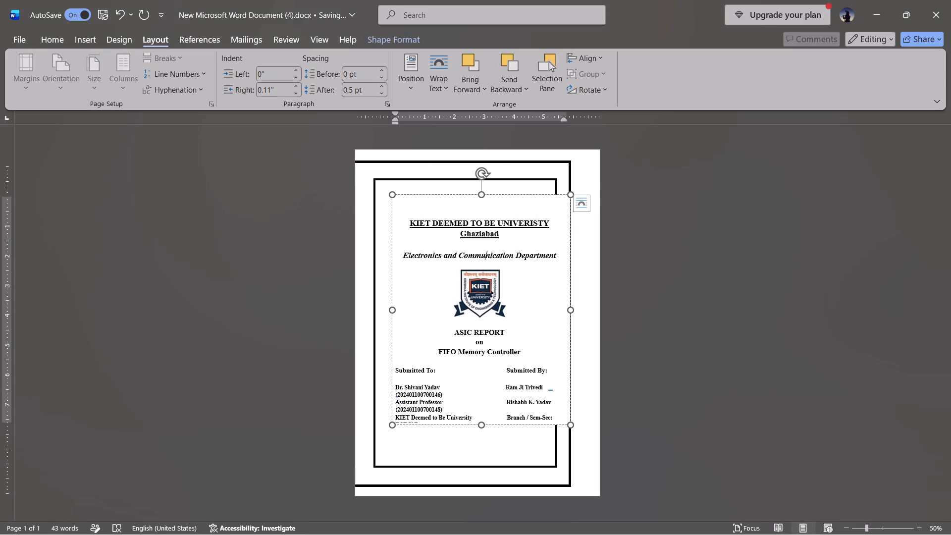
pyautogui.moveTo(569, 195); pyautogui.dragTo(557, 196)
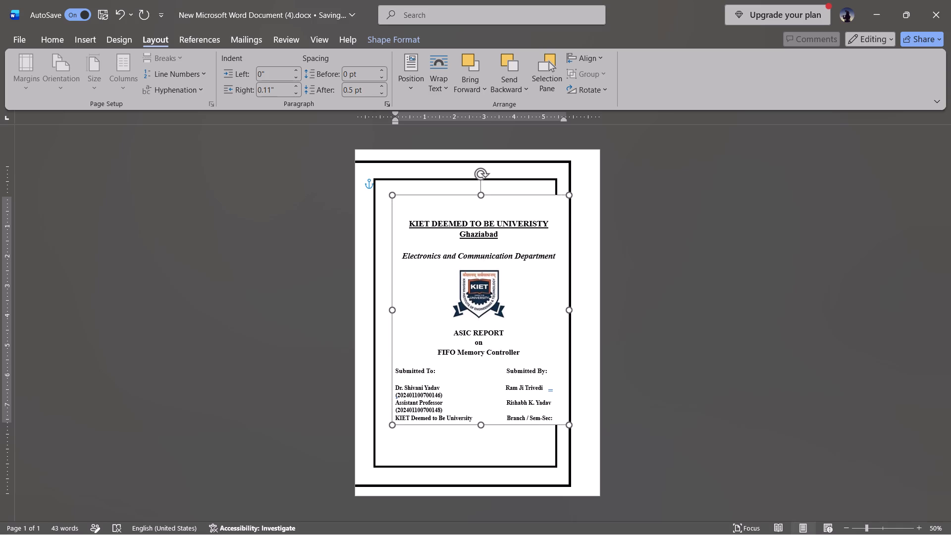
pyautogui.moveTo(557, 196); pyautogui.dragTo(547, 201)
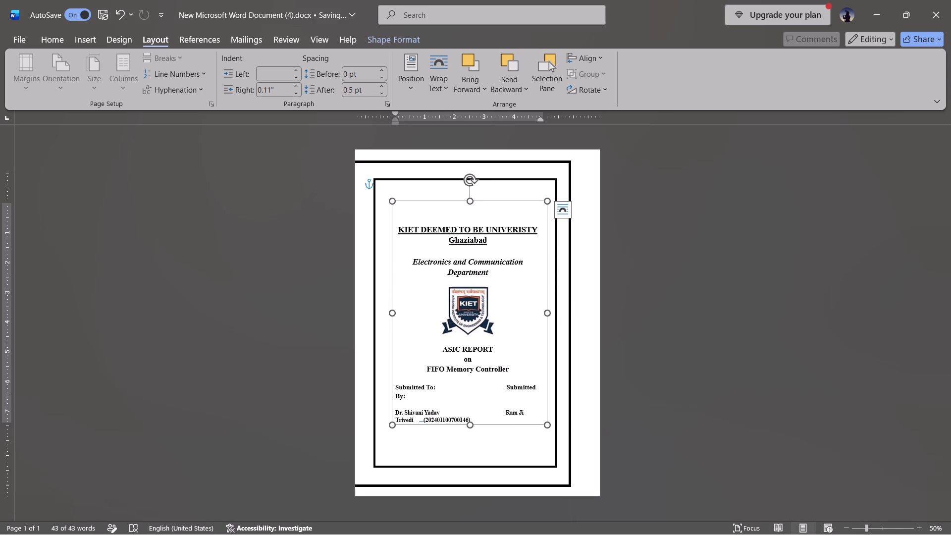
# Move the outer border frame to the page's upper-left area and extend its lower-right corner close to the page edges.
pyautogui.moveTo(568, 161); pyautogui.dragTo(579, 157)
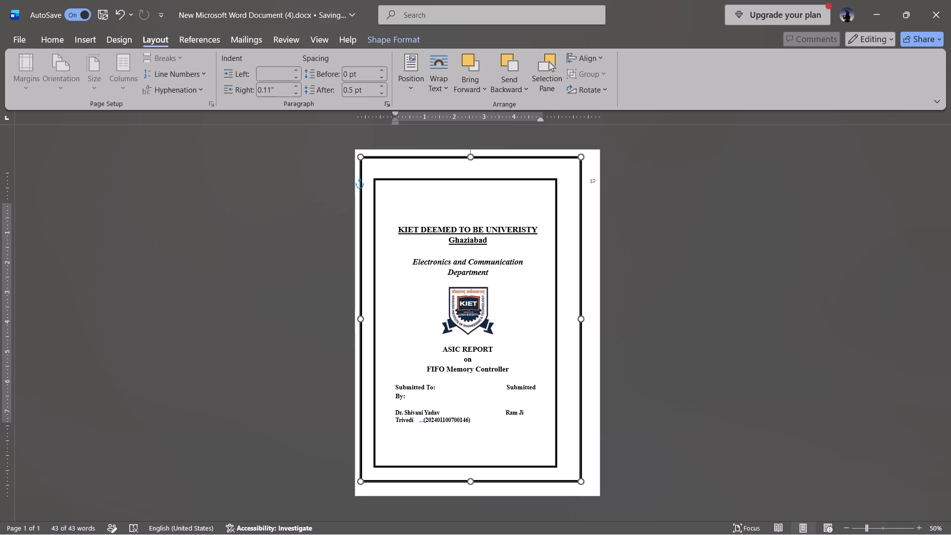
pyautogui.moveTo(579, 157); pyautogui.dragTo(579, 155)
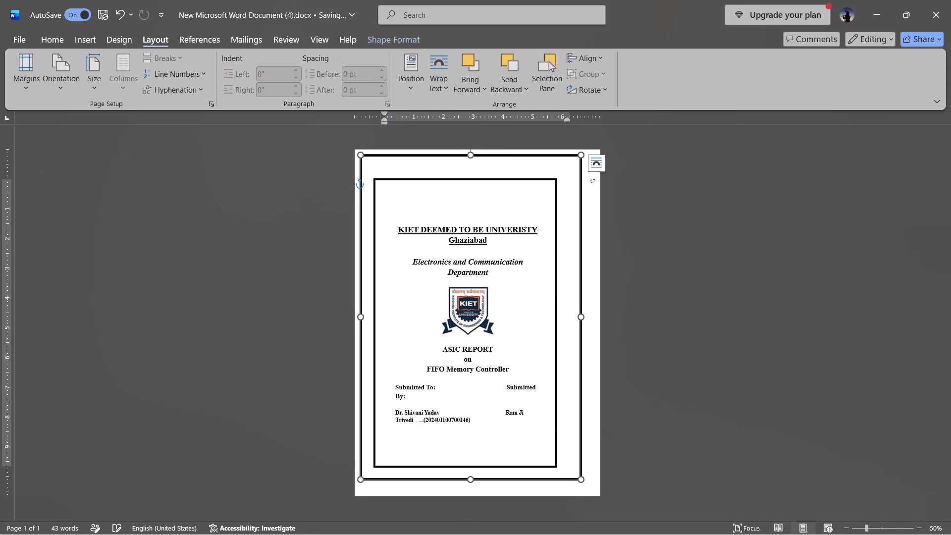
pyautogui.moveTo(581, 477); pyautogui.dragTo(586, 480)
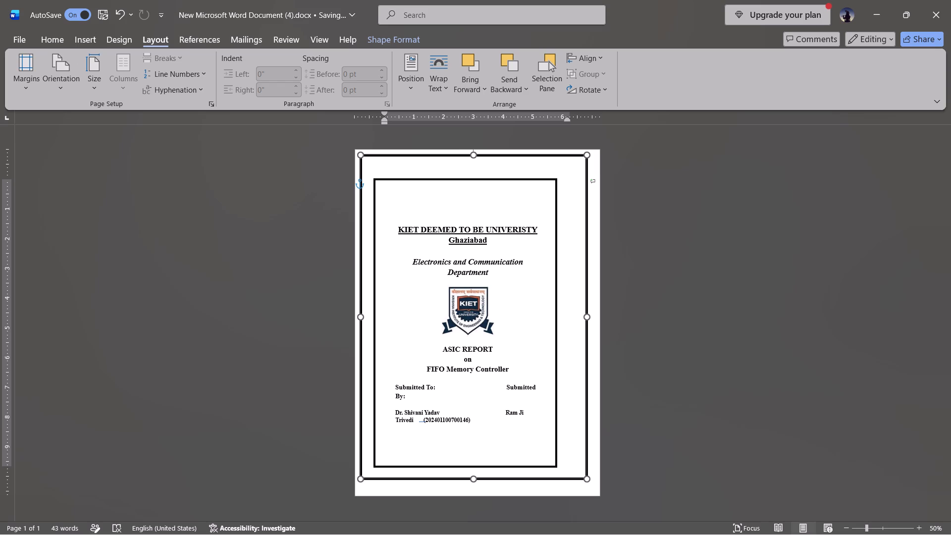
pyautogui.moveTo(586, 480); pyautogui.dragTo(591, 484)
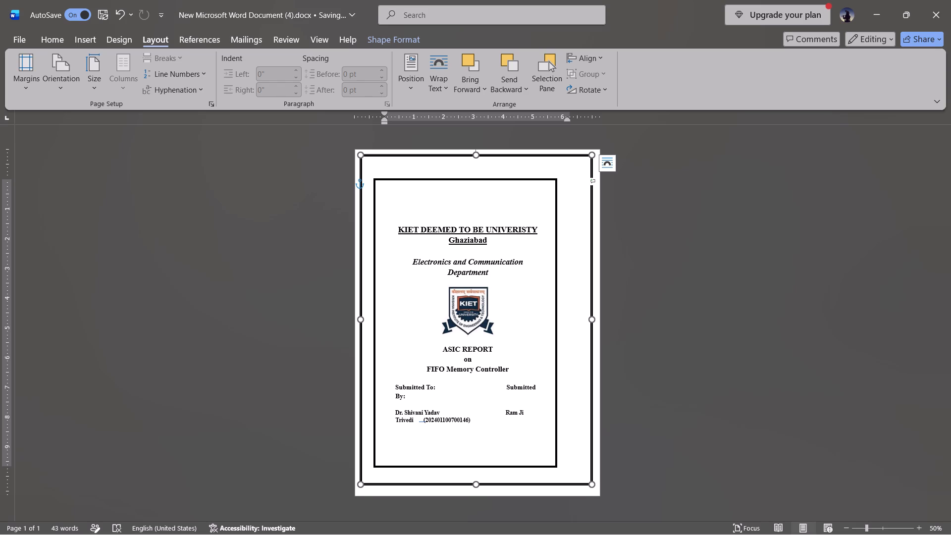
# Enlarge the inner border frame from its corners so it runs just inside the outer frame on all four sides.
pyautogui.click(374, 180)
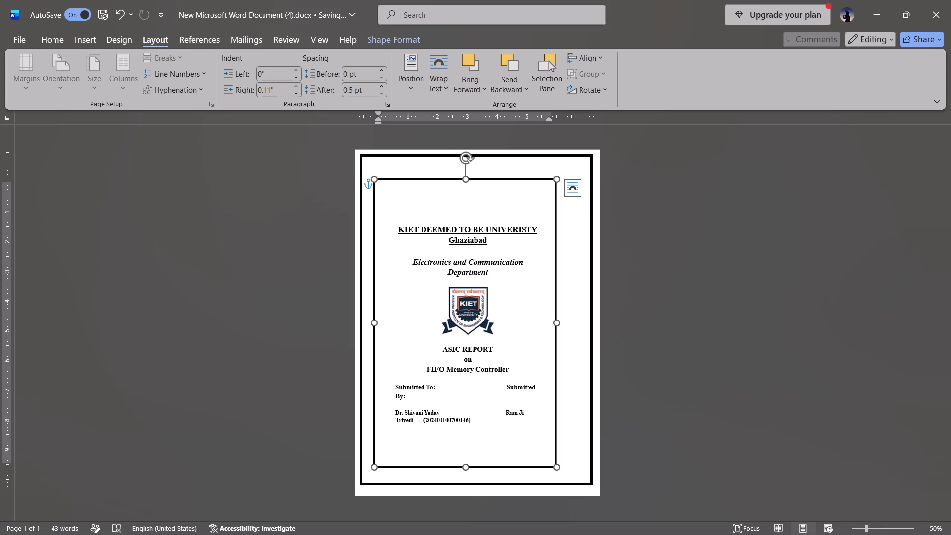
pyautogui.moveTo(373, 178); pyautogui.dragTo(367, 164)
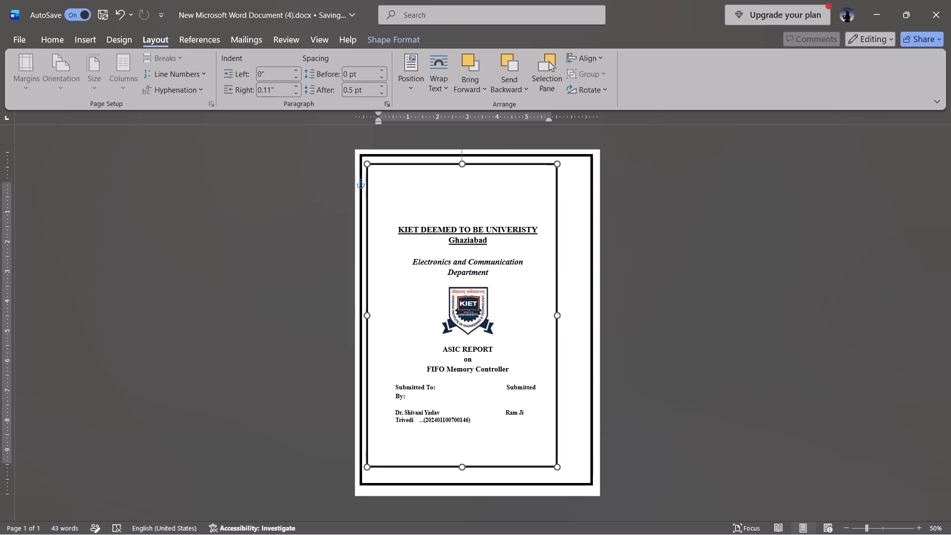
pyautogui.moveTo(367, 164); pyautogui.dragTo(367, 163)
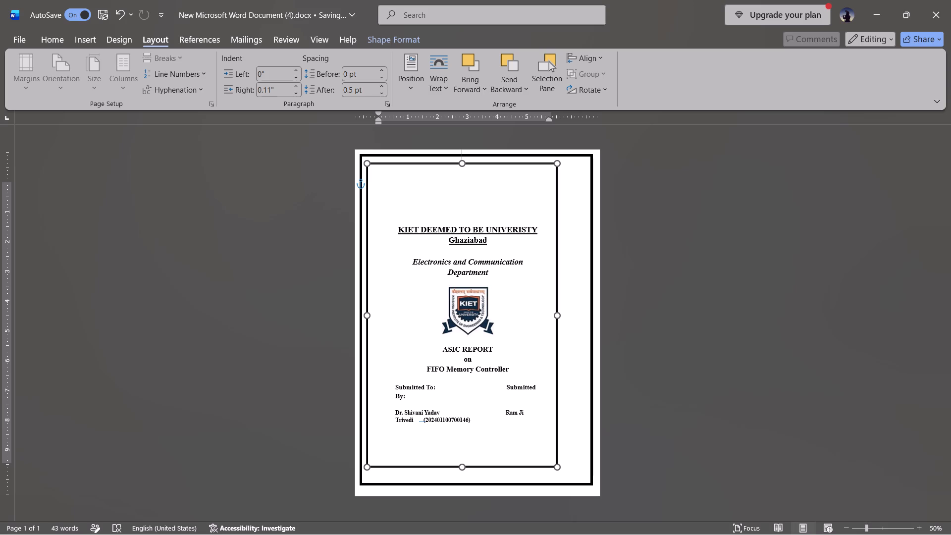
pyautogui.moveTo(367, 163); pyautogui.dragTo(367, 162)
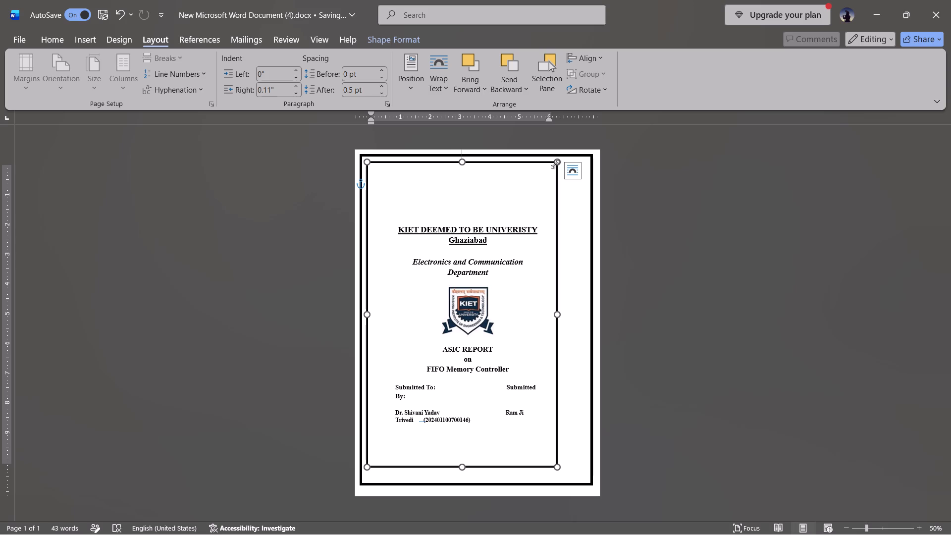
pyautogui.moveTo(557, 163); pyautogui.dragTo(583, 160)
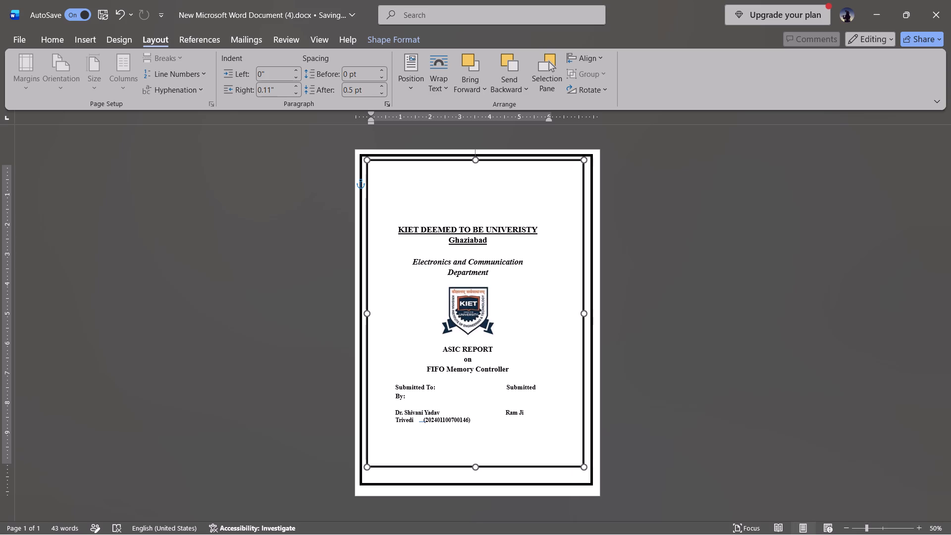
pyautogui.moveTo(583, 160); pyautogui.dragTo(584, 161)
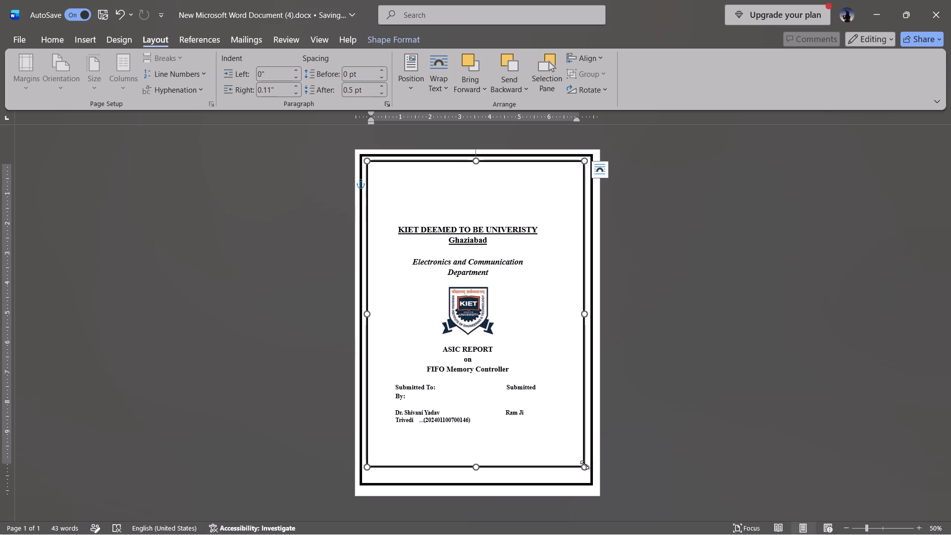
pyautogui.moveTo(583, 465); pyautogui.dragTo(585, 477)
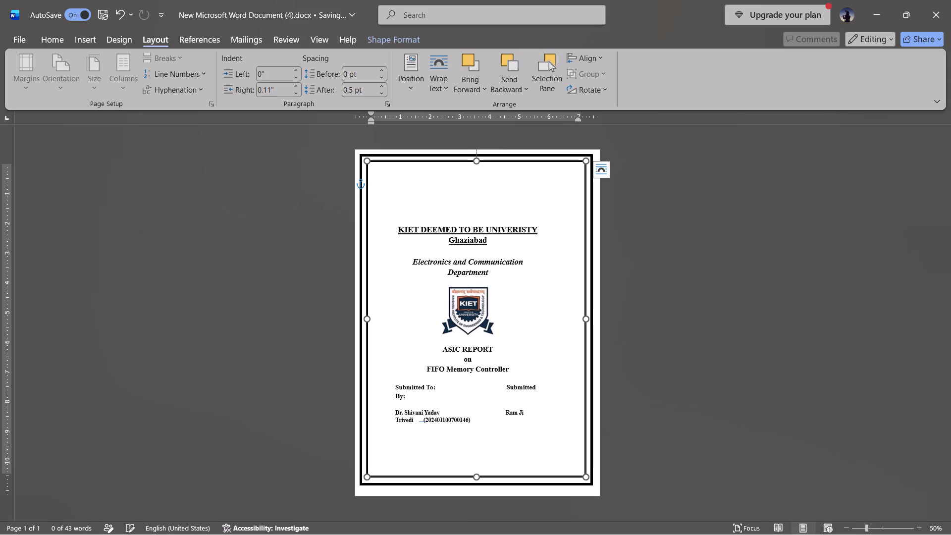
# Move up and enlarge the cover text box to span the inner frame's width, so each submission detail fits on one line.
pyautogui.click(464, 229)
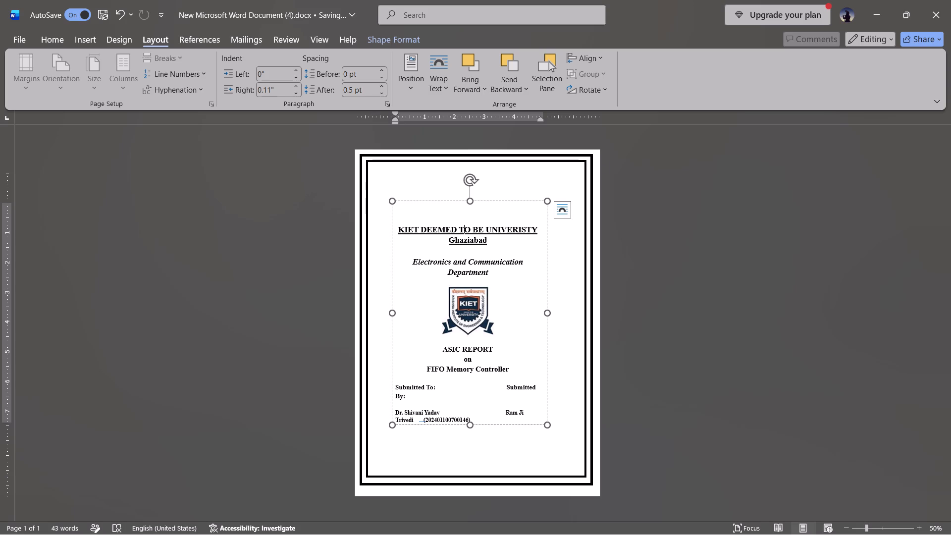
pyautogui.moveTo(471, 201); pyautogui.dragTo(468, 185)
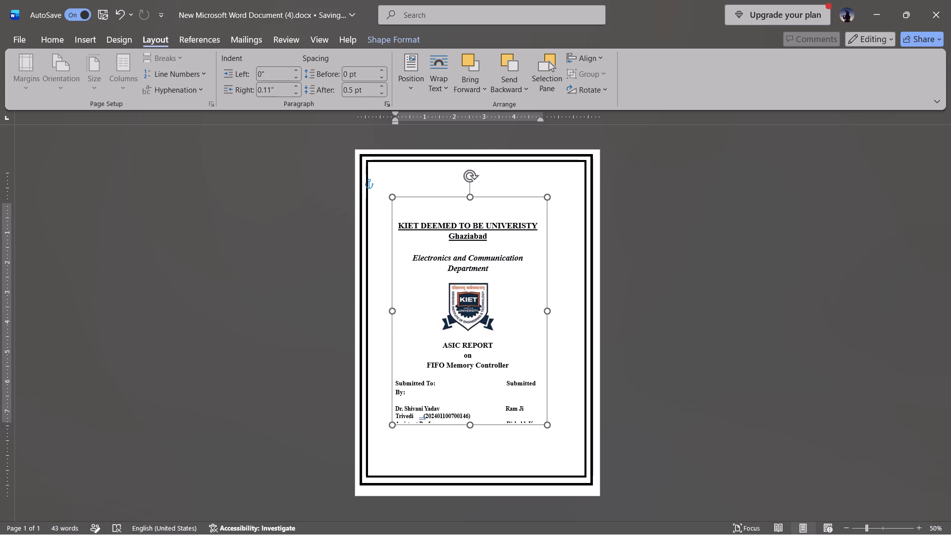
pyautogui.moveTo(468, 185); pyautogui.dragTo(469, 170)
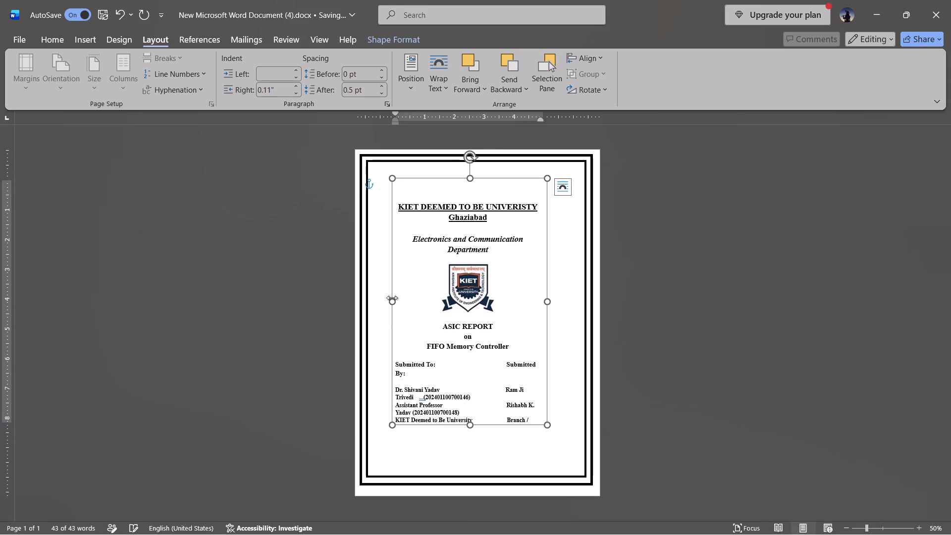
pyautogui.moveTo(392, 298); pyautogui.dragTo(367, 295)
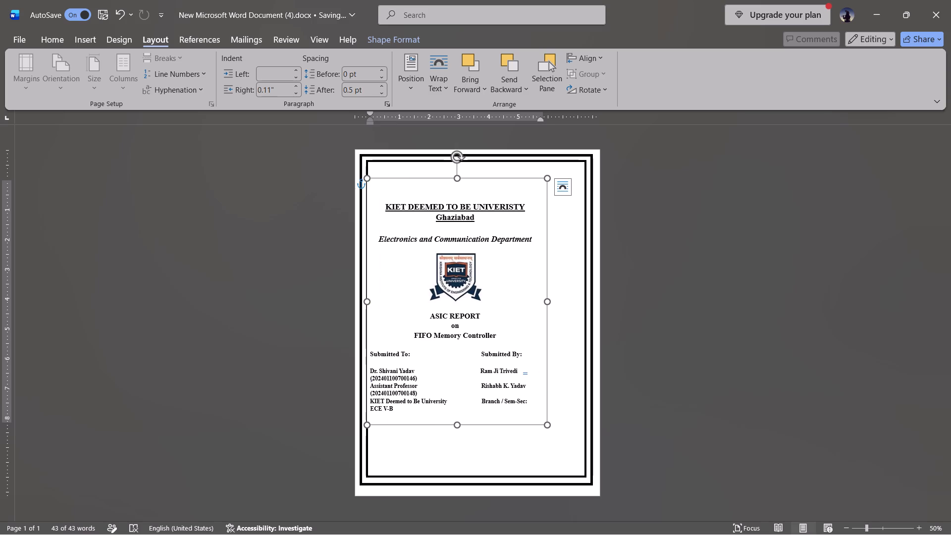
pyautogui.moveTo(492, 177); pyautogui.dragTo(511, 173)
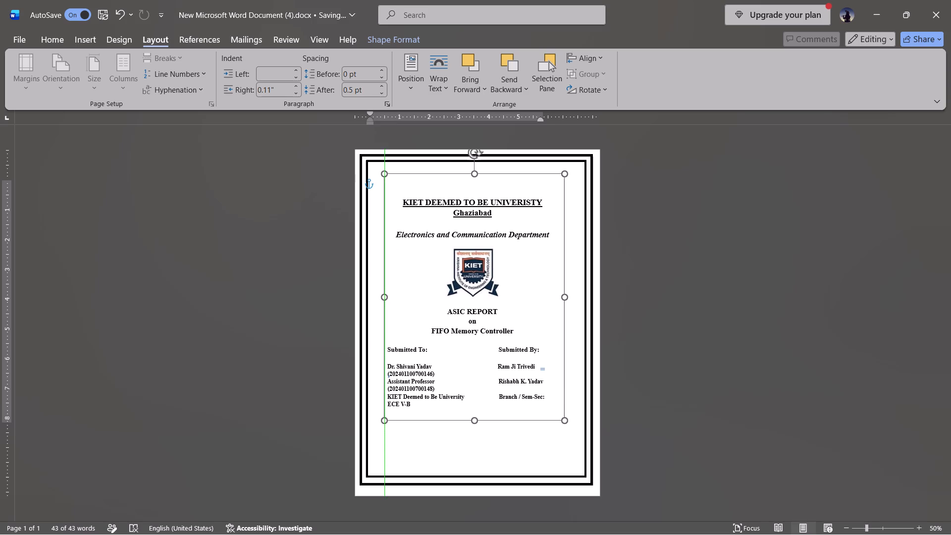
pyautogui.moveTo(511, 173); pyautogui.dragTo(510, 173)
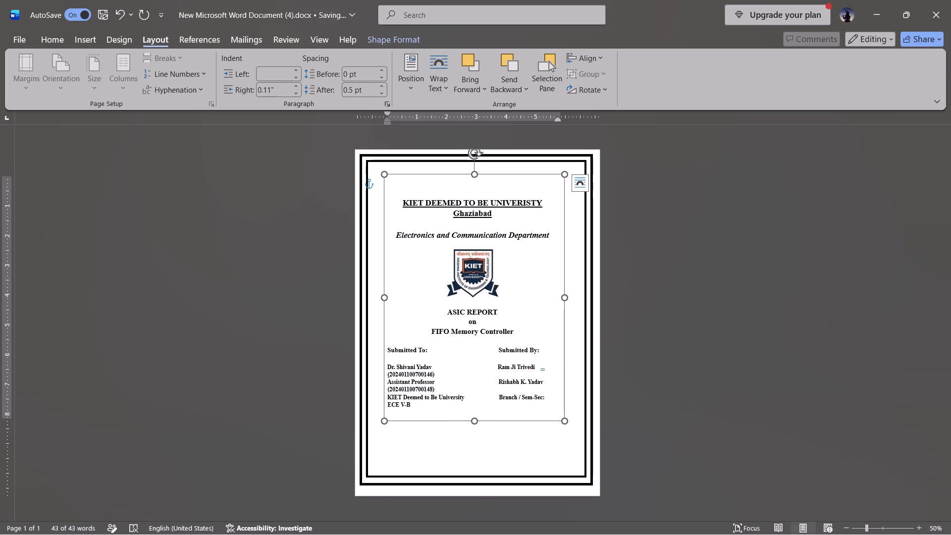
pyautogui.moveTo(564, 420); pyautogui.dragTo(573, 449)
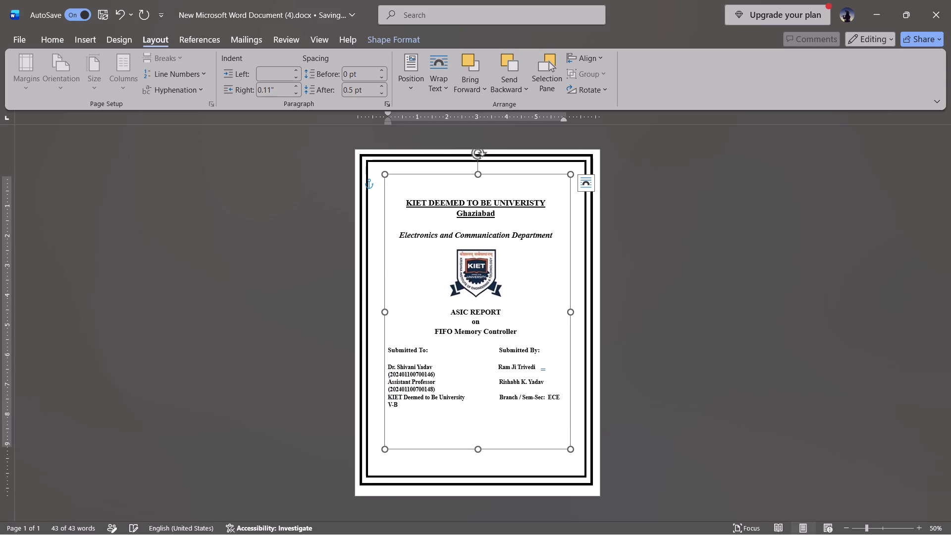
pyautogui.moveTo(571, 314); pyautogui.dragTo(582, 314)
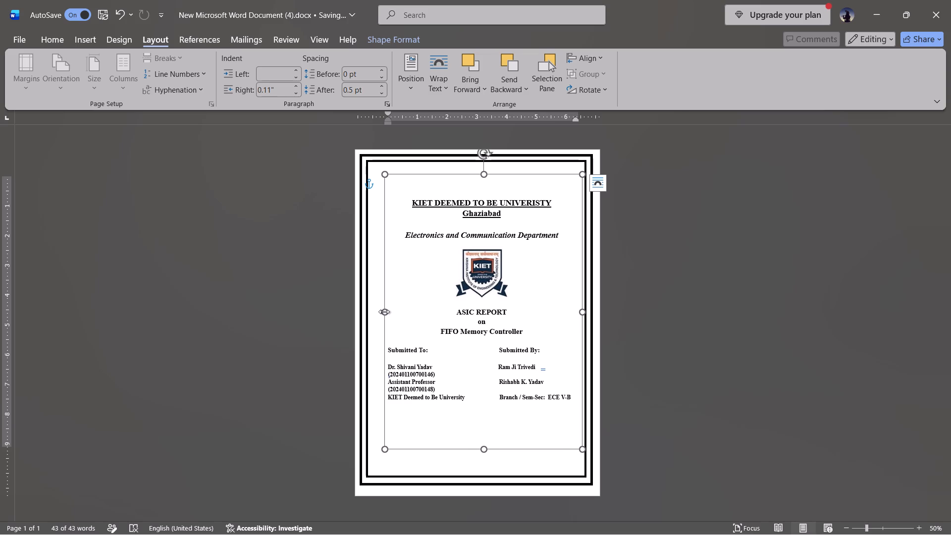
pyautogui.moveTo(384, 312); pyautogui.dragTo(371, 311)
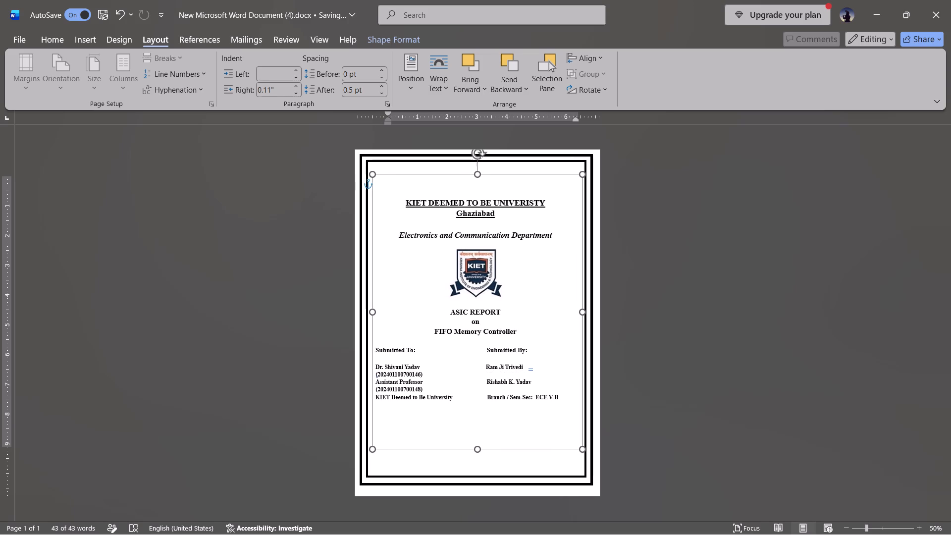
pyautogui.moveTo(371, 311); pyautogui.dragTo(370, 311)
pyautogui.click(581, 313)
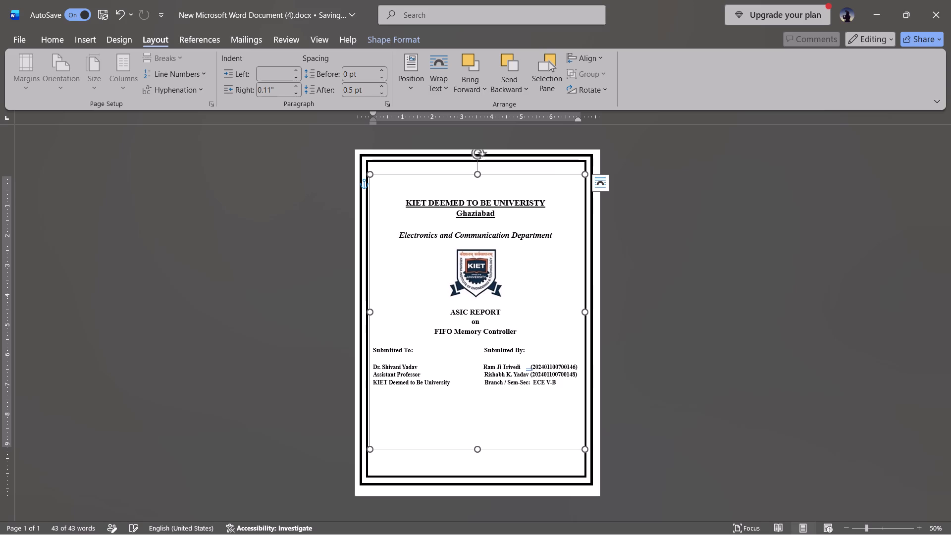
# Add a blank line between the "FIFO Memory Controller" title and the "Submitted To" and "Submitted By" block.
pyautogui.click(518, 340)
pyautogui.press('Return')
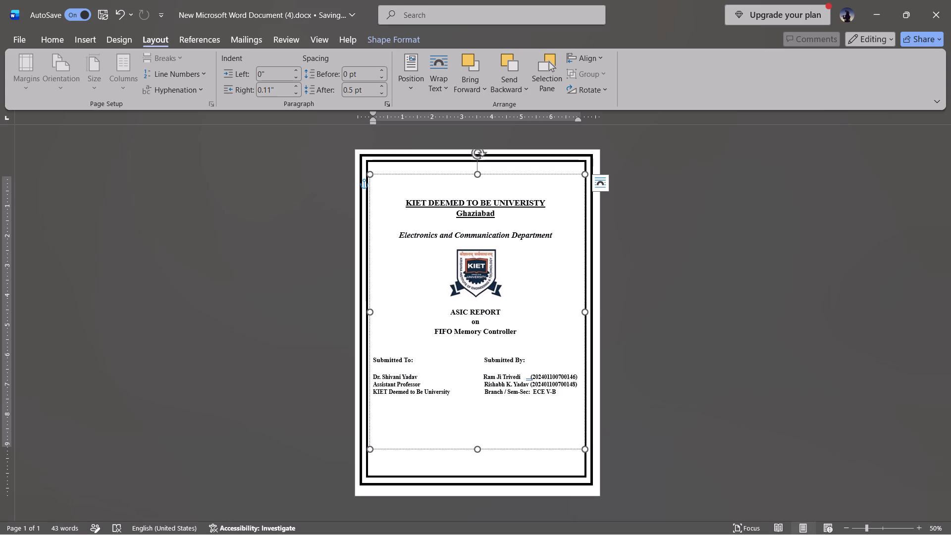
# Add three blank lines above the "Submitted To" and "Submitted By" block and one between the logo and "ASIC REPORT".
pyautogui.press('Return')
pyautogui.press('Return')
pyautogui.press('Return')
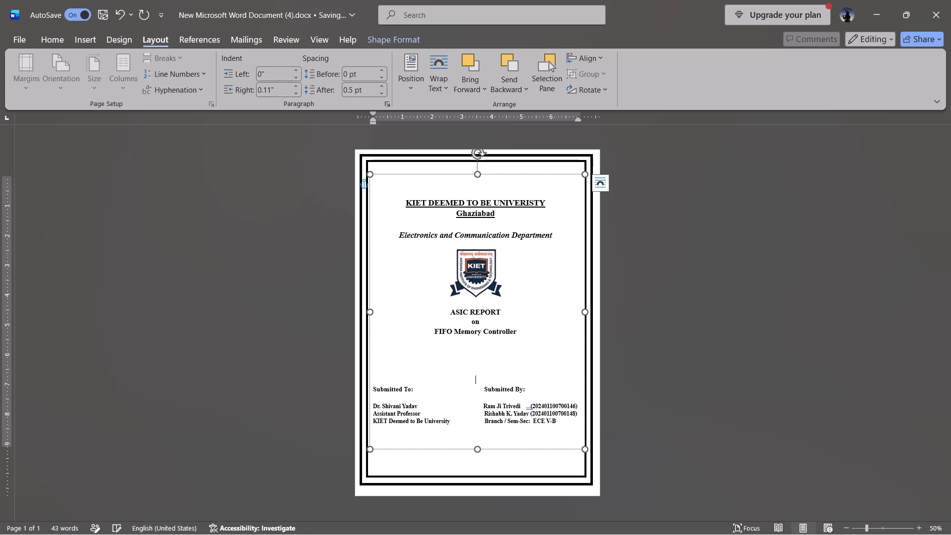
pyautogui.click(489, 301)
pyautogui.press('Return')
# Delete two of the blank lines between the "FIFO Memory Controller" title and the submission block.
pyautogui.click(431, 378)
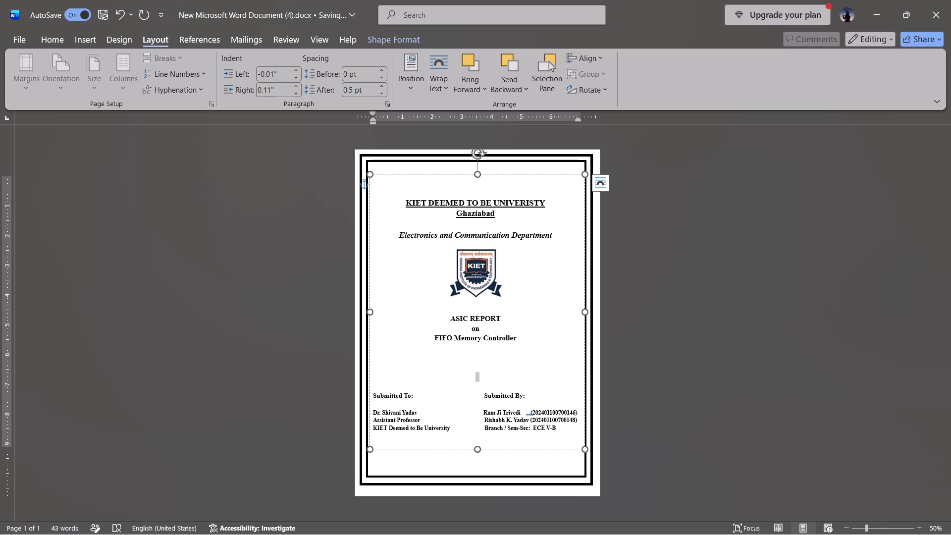
pyautogui.click(385, 386)
pyautogui.click(702, 287)
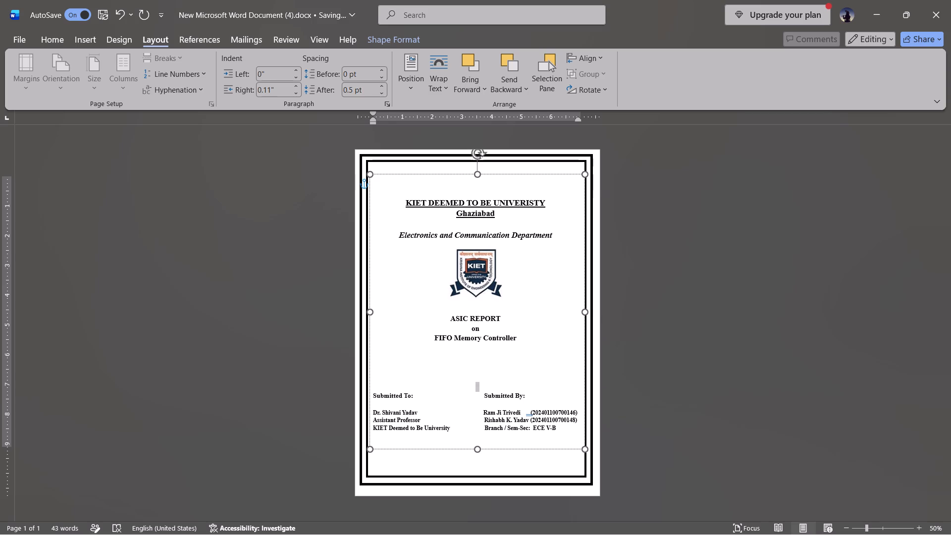
pyautogui.click(465, 367)
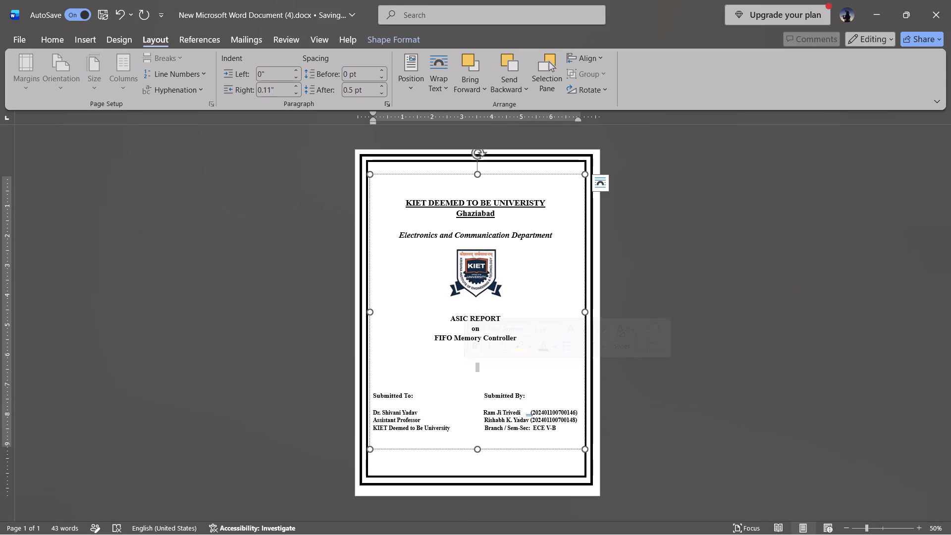
pyautogui.click(418, 382)
pyautogui.press('BackSpace')
pyautogui.press('BackSpace')
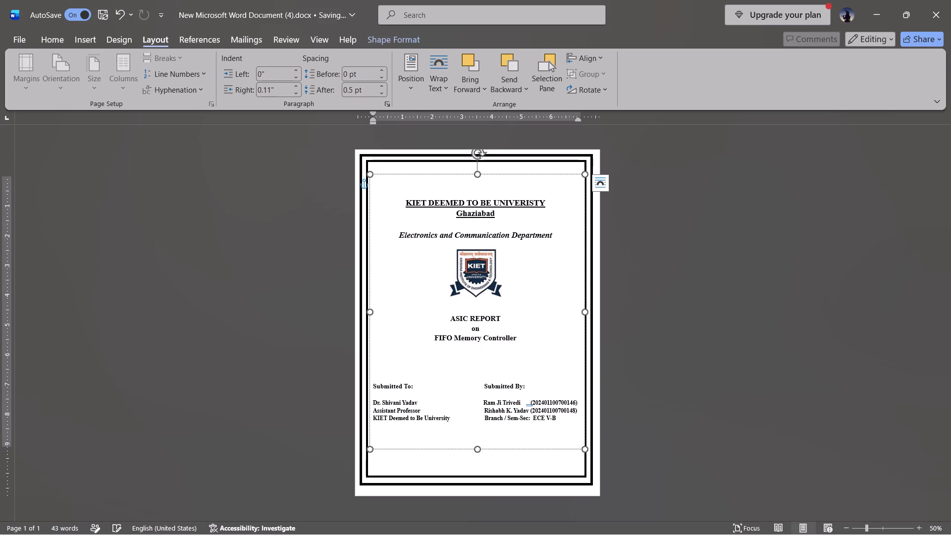
pyautogui.press('BackSpace')
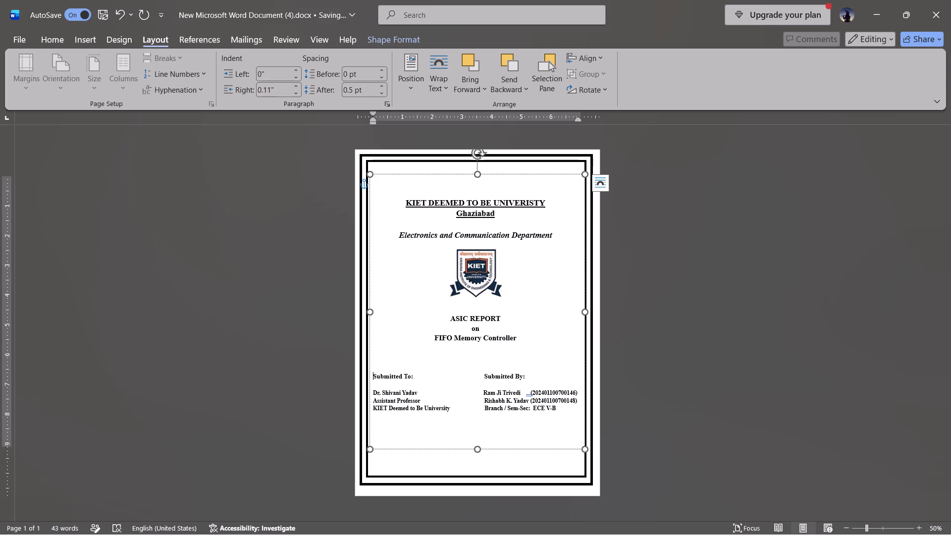
# Add one more blank line above "ASIC REPORT" and one between the department name and the logo.
pyautogui.click(491, 306)
pyautogui.press('Return')
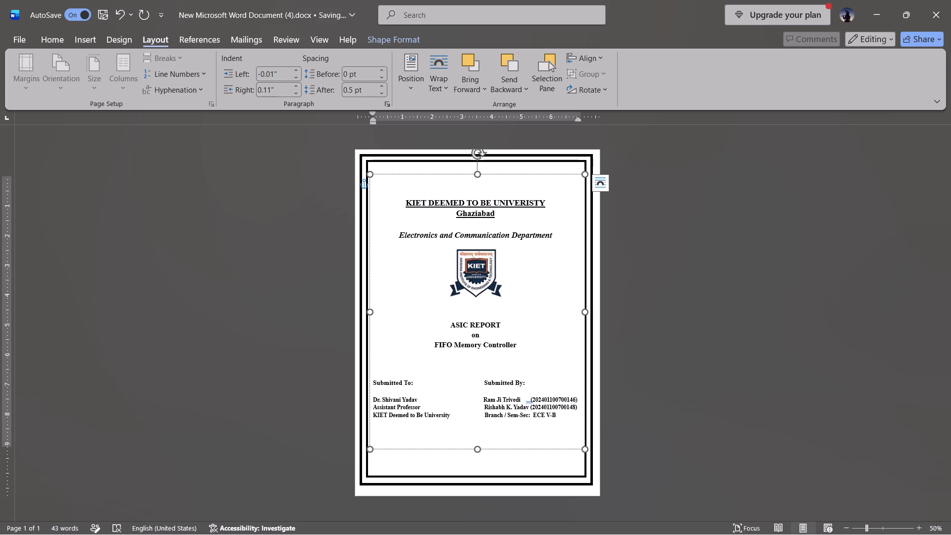
pyautogui.click(562, 235)
pyautogui.press('Return')
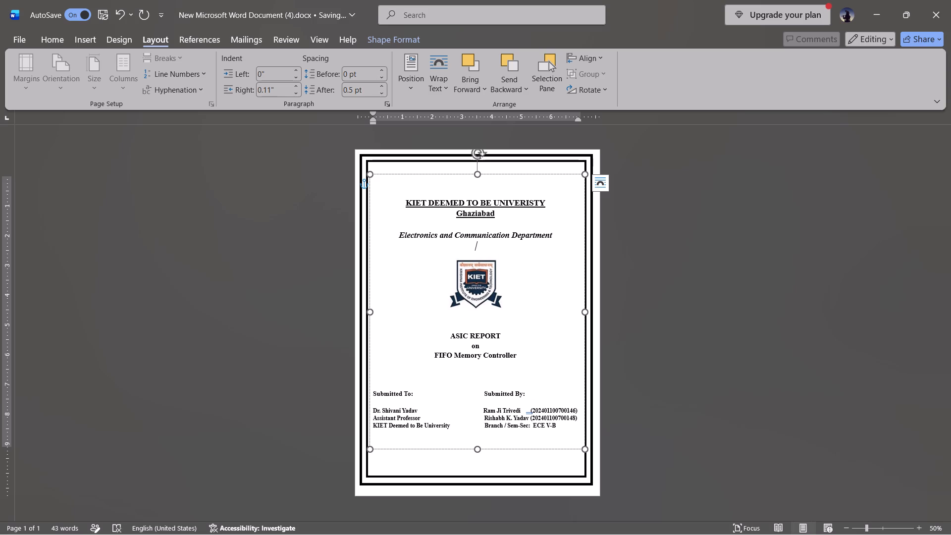
# Reduce the space above the university heading by one line and add a blank line between "Ghaziabad" and the department name.
pyautogui.click(509, 217)
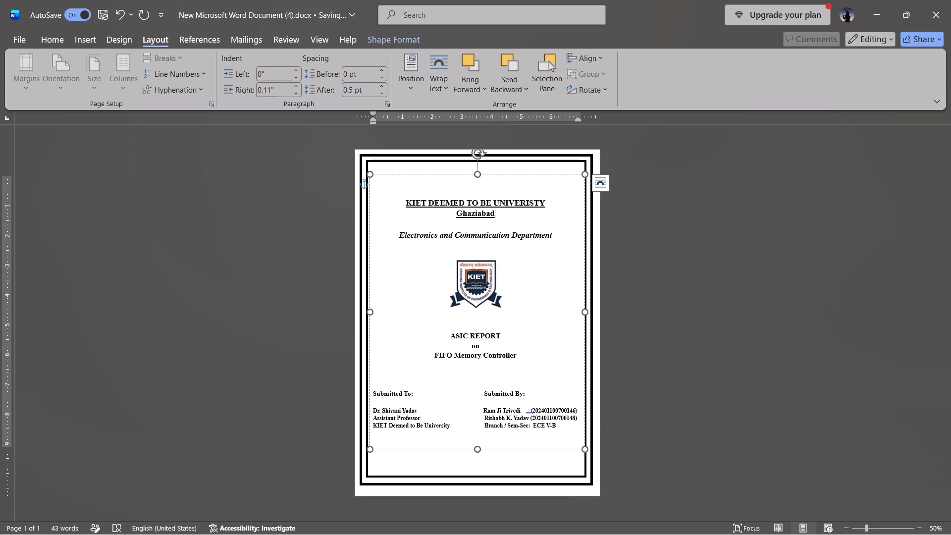
pyautogui.click(406, 202)
pyautogui.press('BackSpace')
pyautogui.press('BackSpace')
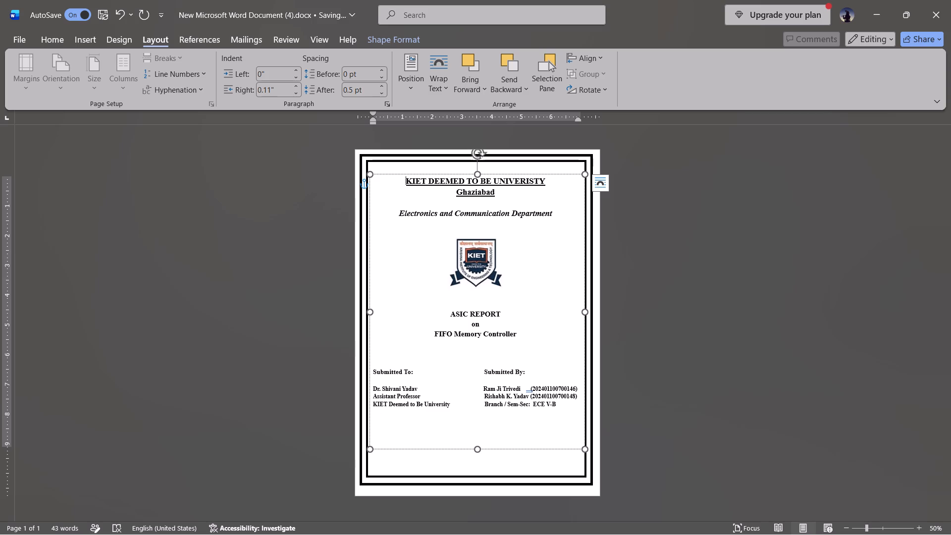
pyautogui.click(474, 203)
pyautogui.press('Return')
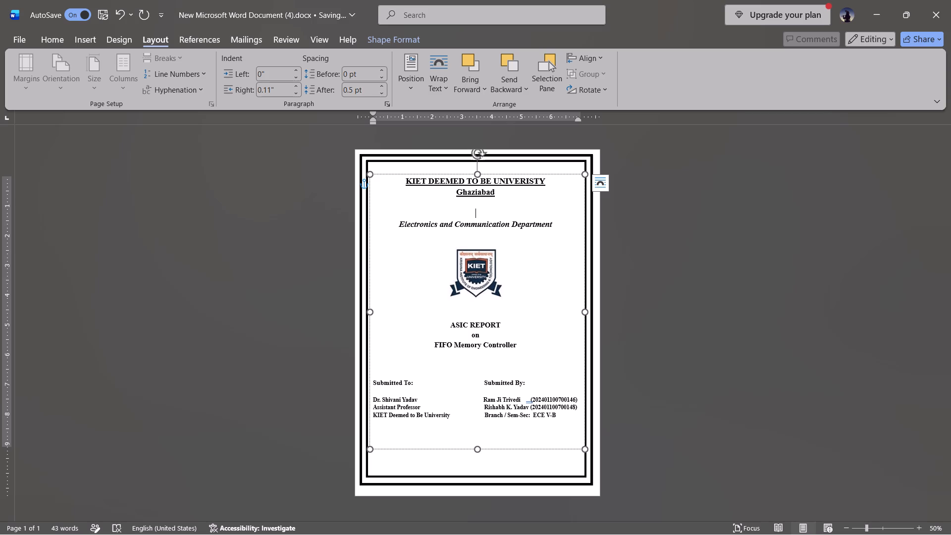
pyautogui.click(403, 182)
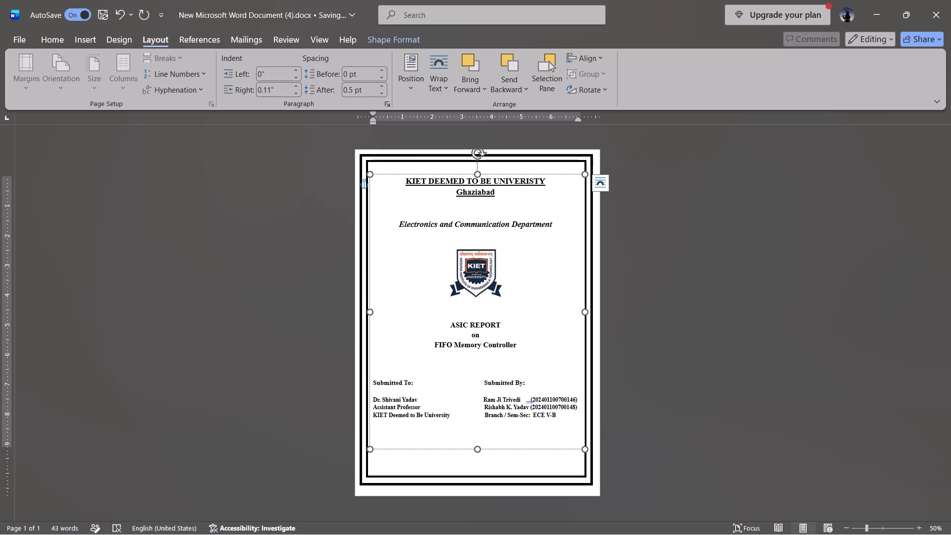
pyautogui.press('Return')
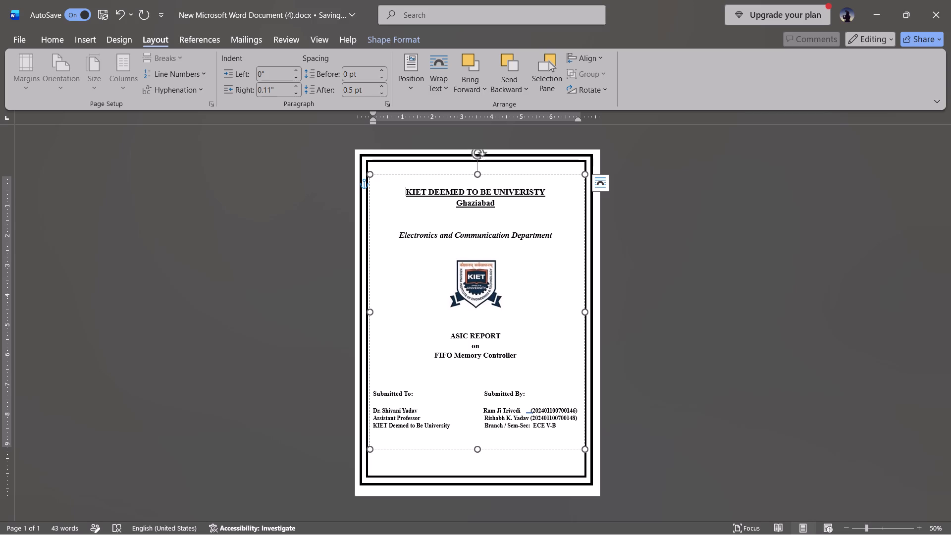
# Nudge the right edge of the cover's inner border frame slightly inward.
pyautogui.click(757, 342)
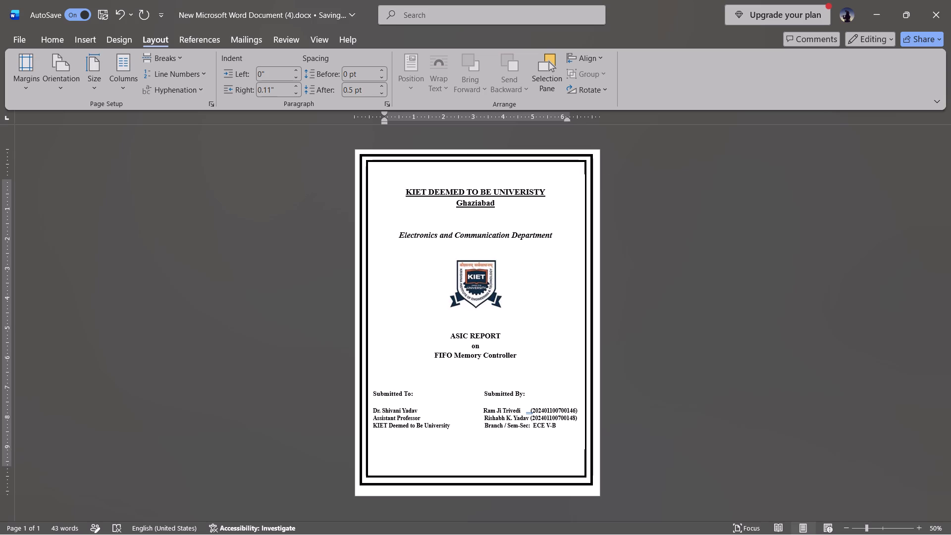
pyautogui.click(585, 447)
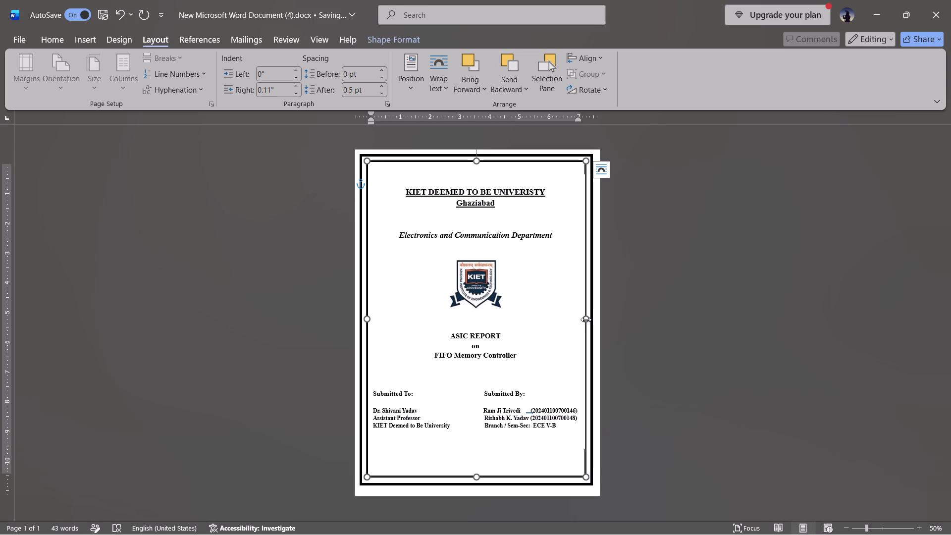
pyautogui.click(585, 320)
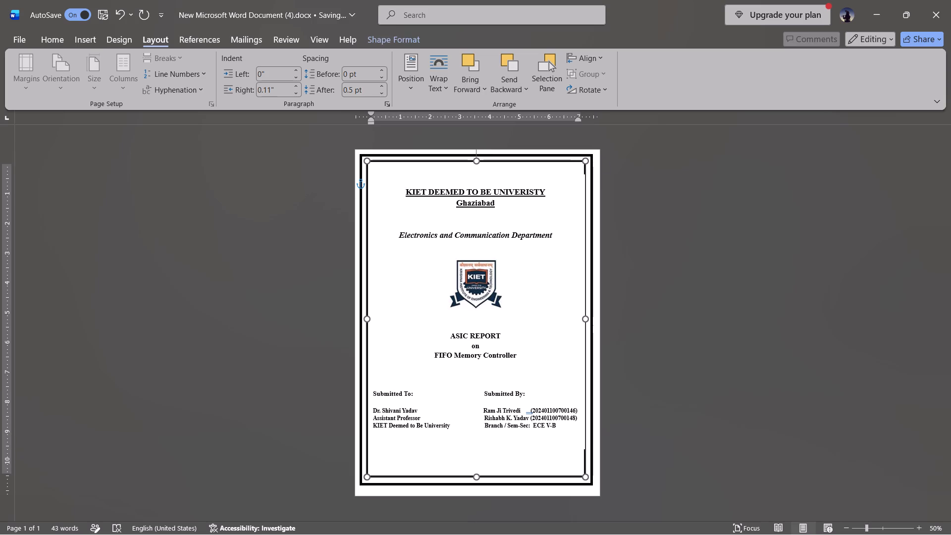
pyautogui.click(685, 288)
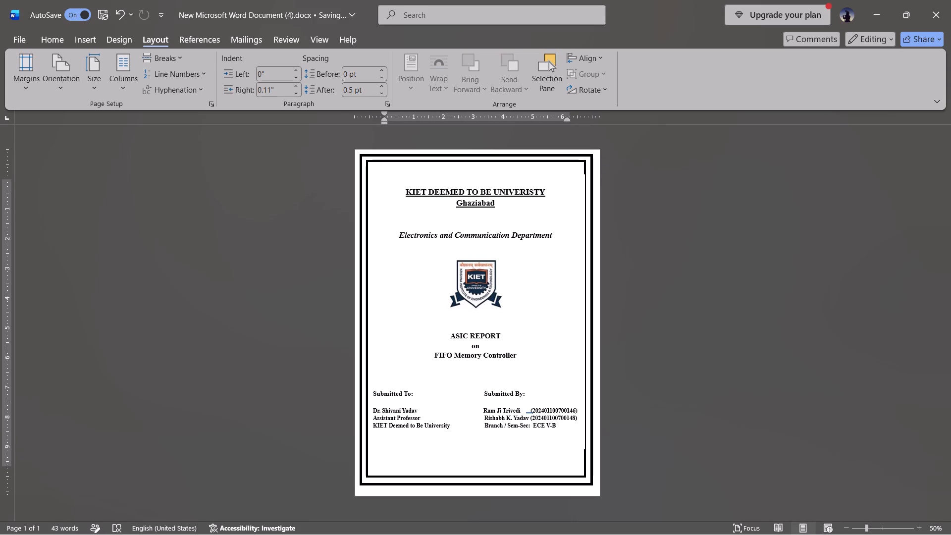
# Check the spaced cover page up close and save the document.
pyautogui.keyDown('ctrl'); pyautogui.scroll(6, 606, 260); pyautogui.keyUp('ctrl')
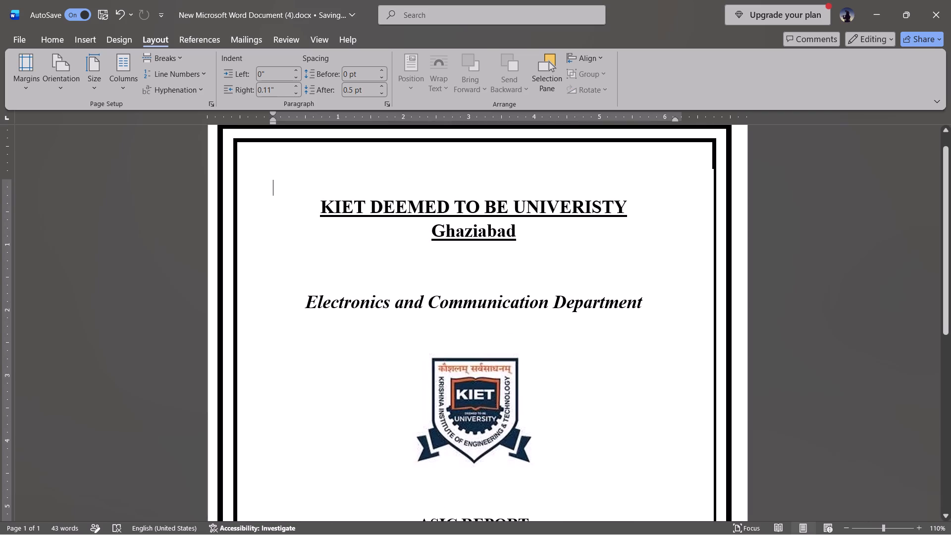
pyautogui.keyDown('ctrl'); pyautogui.scroll(-5, 715, 165); pyautogui.keyUp('ctrl')
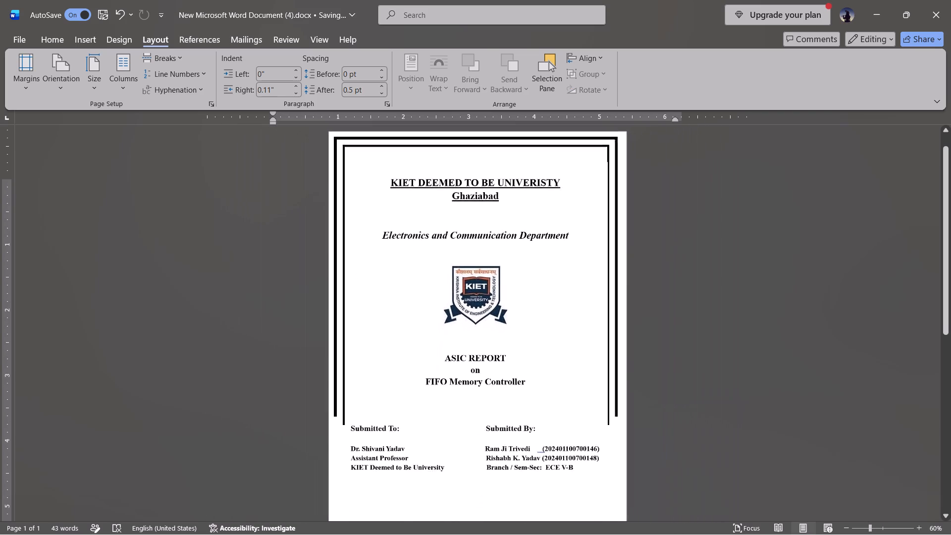
pyautogui.keyDown('ctrl'); pyautogui.scroll(-1, 715, 165); pyautogui.keyUp('ctrl')
pyautogui.hotkey('ctrl', 's')
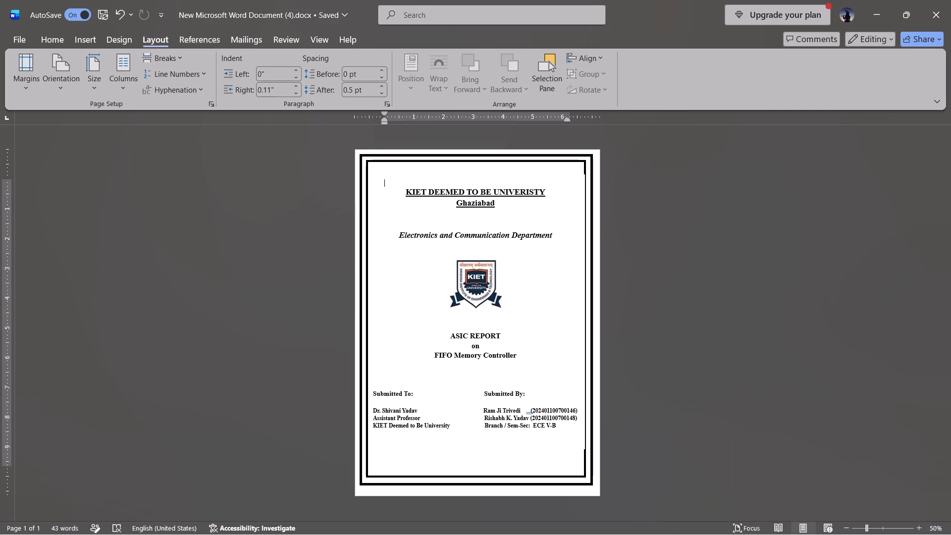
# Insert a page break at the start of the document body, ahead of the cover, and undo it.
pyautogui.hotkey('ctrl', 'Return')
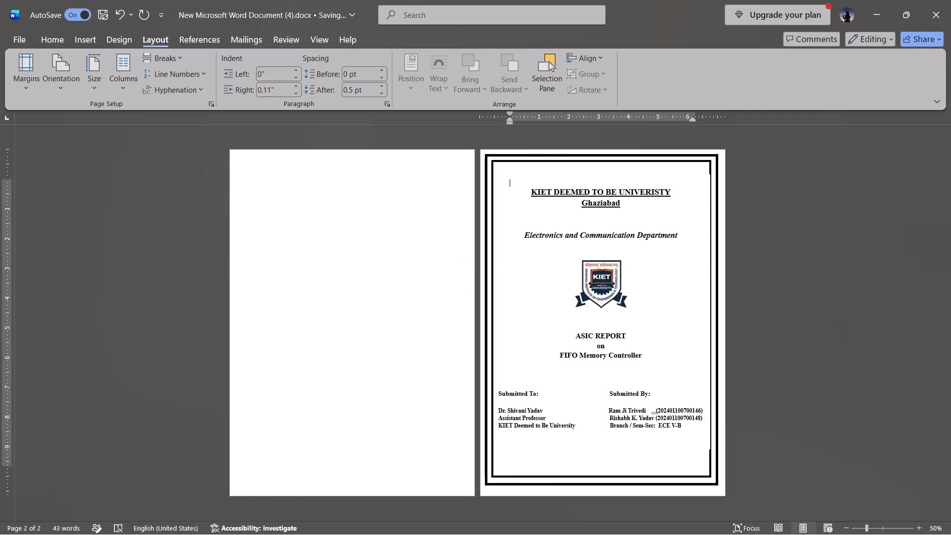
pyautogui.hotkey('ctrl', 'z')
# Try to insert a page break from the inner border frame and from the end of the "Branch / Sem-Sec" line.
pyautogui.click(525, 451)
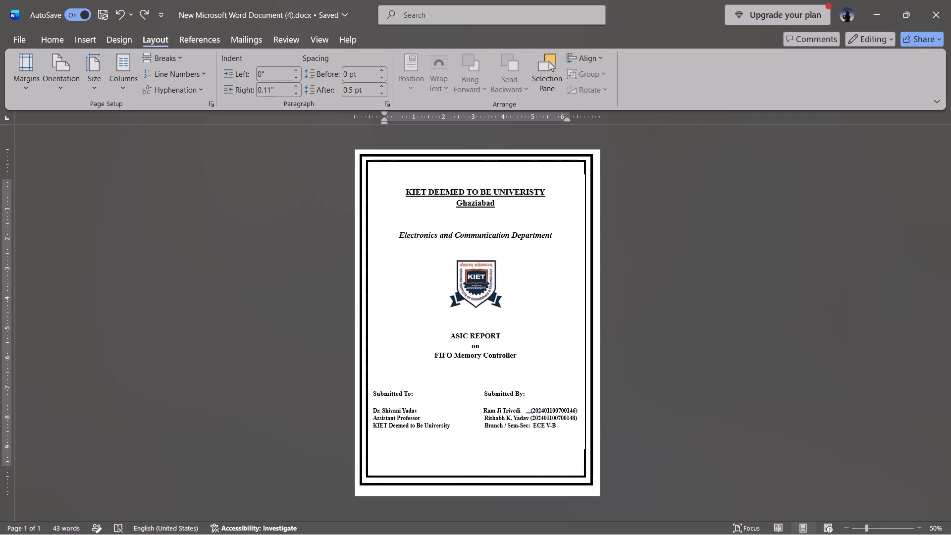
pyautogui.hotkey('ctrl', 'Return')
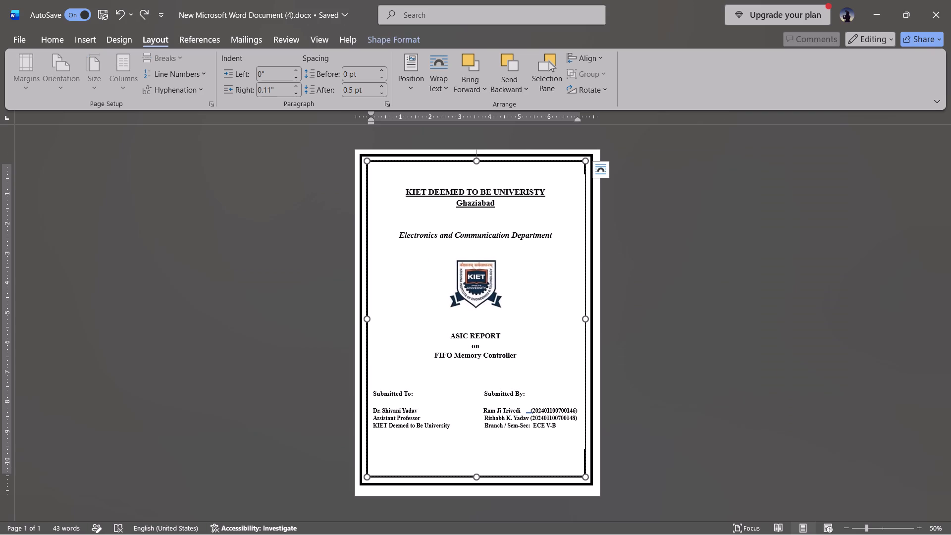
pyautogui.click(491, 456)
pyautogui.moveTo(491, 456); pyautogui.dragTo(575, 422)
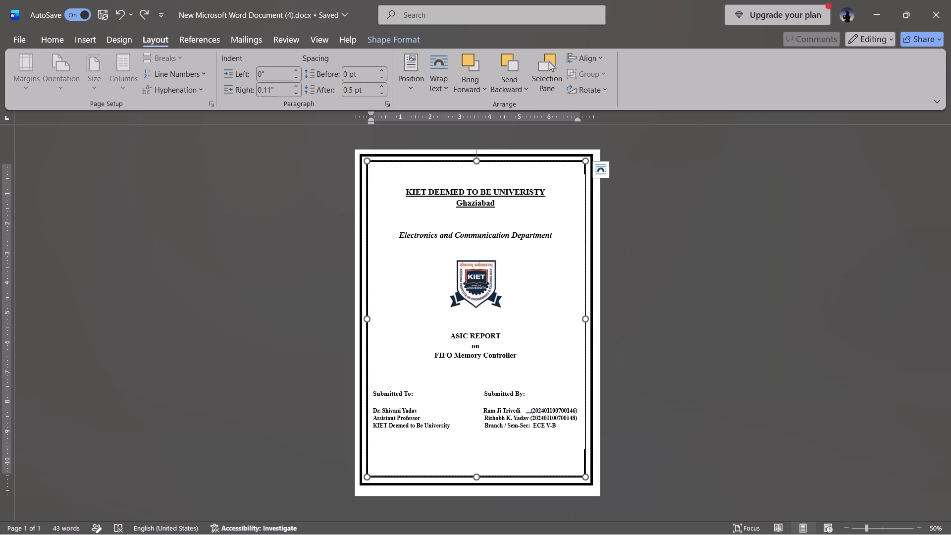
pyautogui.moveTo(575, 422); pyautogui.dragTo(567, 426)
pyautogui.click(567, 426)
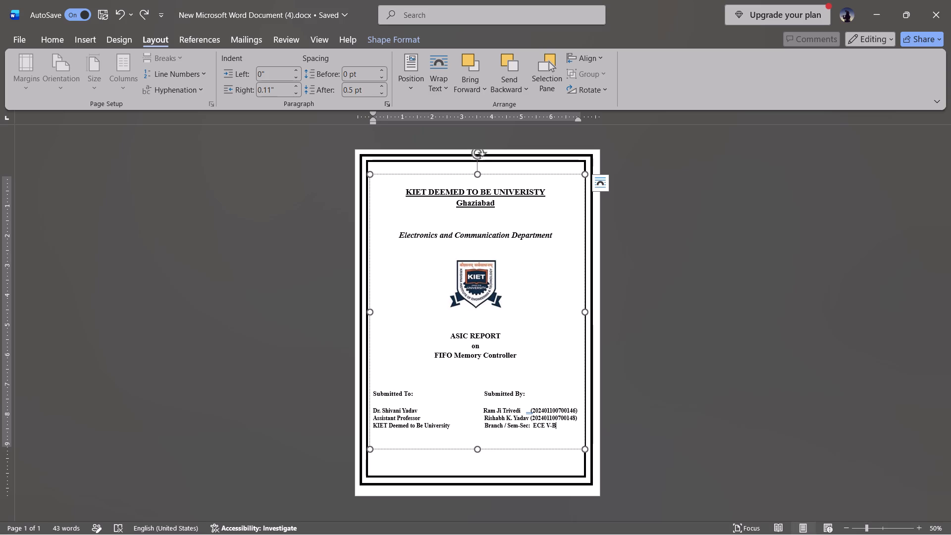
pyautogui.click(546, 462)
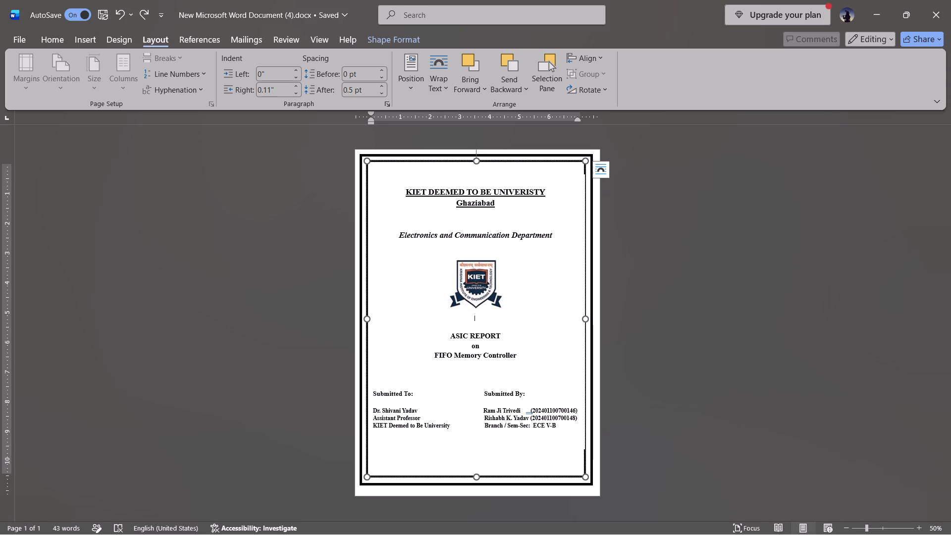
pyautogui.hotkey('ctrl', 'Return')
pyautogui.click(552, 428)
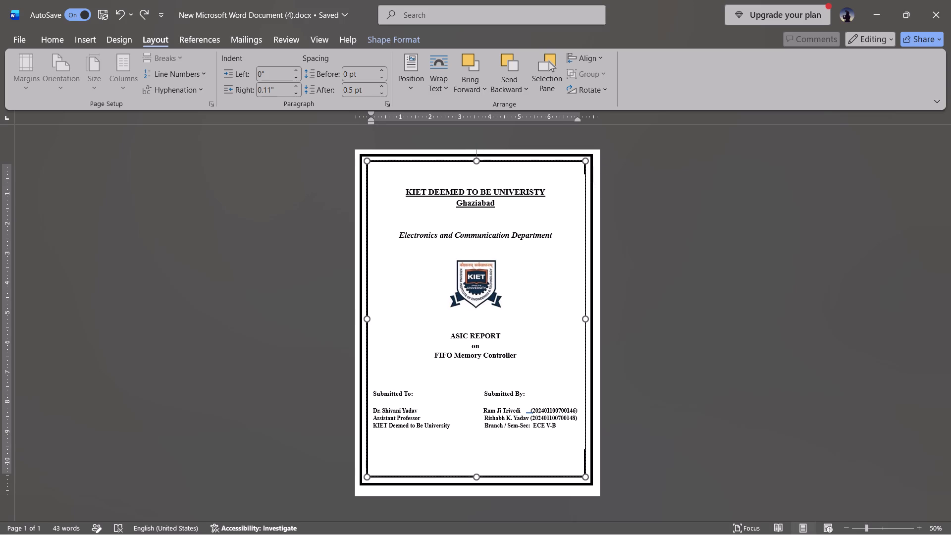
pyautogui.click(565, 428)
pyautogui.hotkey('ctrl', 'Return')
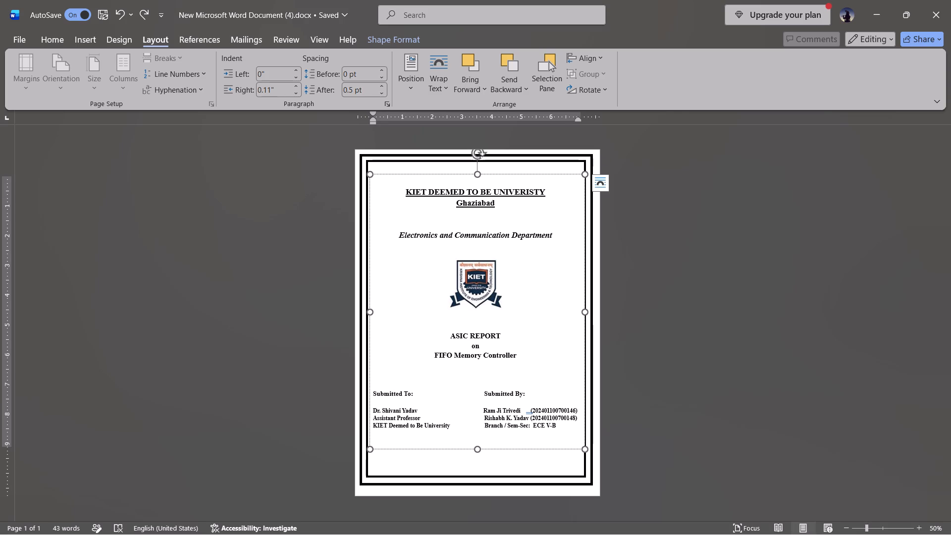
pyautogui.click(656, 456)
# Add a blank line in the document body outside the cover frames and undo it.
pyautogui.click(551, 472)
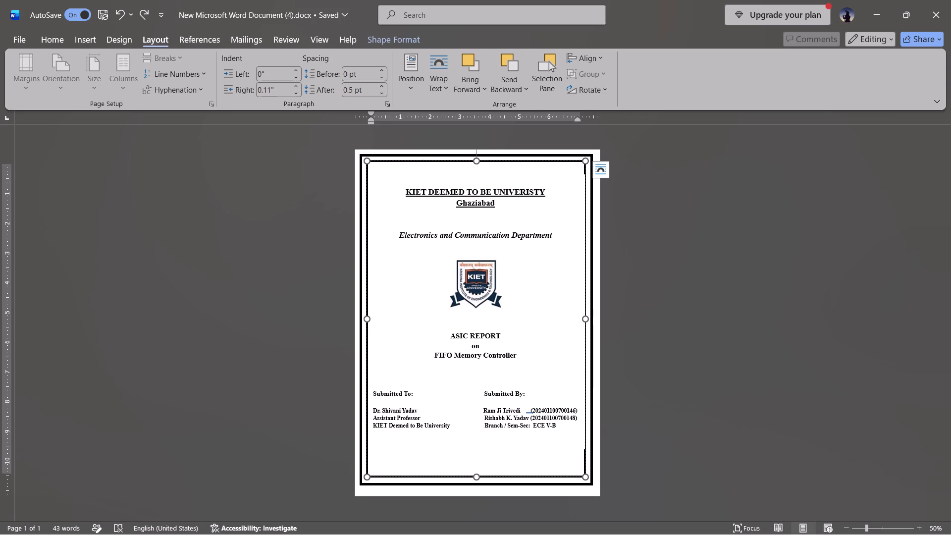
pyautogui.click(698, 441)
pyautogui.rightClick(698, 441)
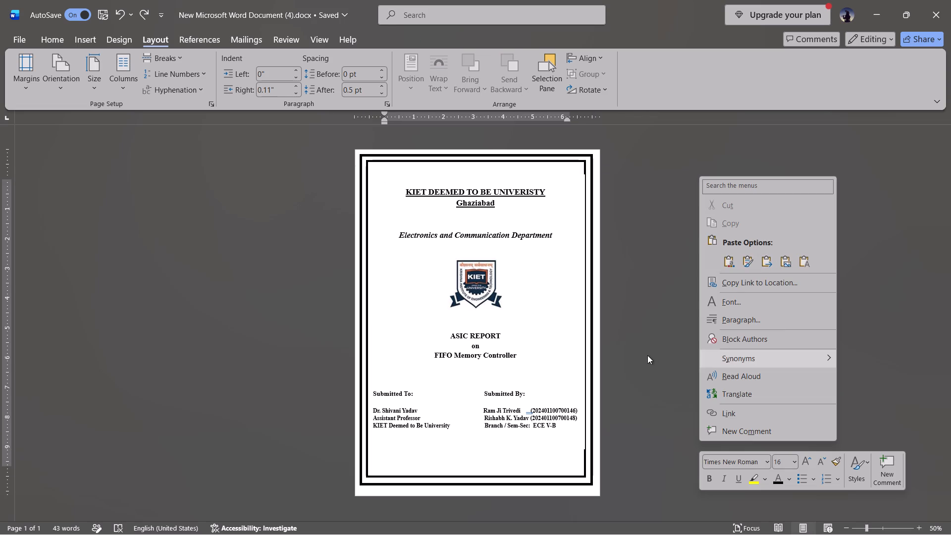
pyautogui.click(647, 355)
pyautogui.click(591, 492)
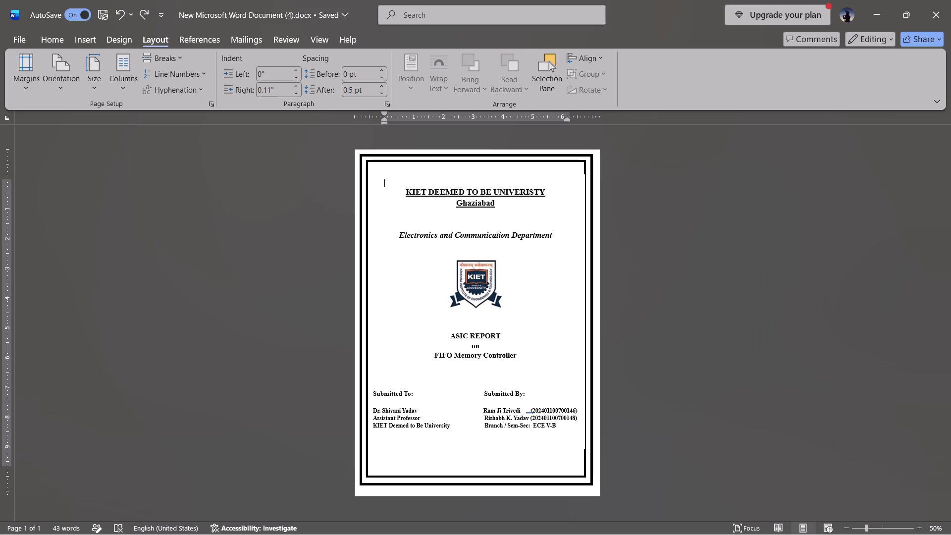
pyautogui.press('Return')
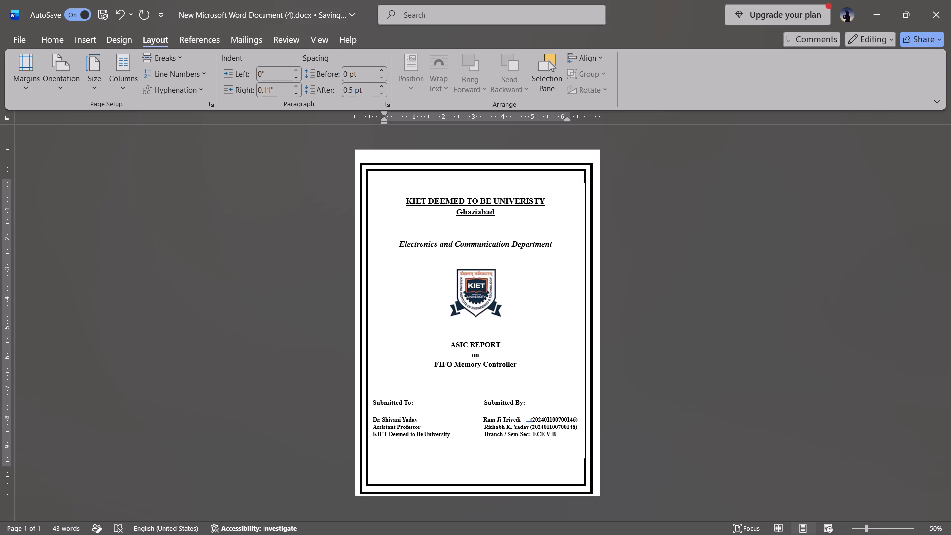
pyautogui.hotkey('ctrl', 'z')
# Insert a page break in the document body outside the cover frames, adding a blank page ahead of the cover.
pyautogui.press('Down')
pyautogui.press('Down')
pyautogui.press('Down')
pyautogui.press('Down')
pyautogui.press('Down')
pyautogui.press('Down')
pyautogui.press('Down')
pyautogui.press('Down')
pyautogui.press('Down')
pyautogui.press('Down')
pyautogui.press('Down')
pyautogui.press('Down')
pyautogui.press('Down')
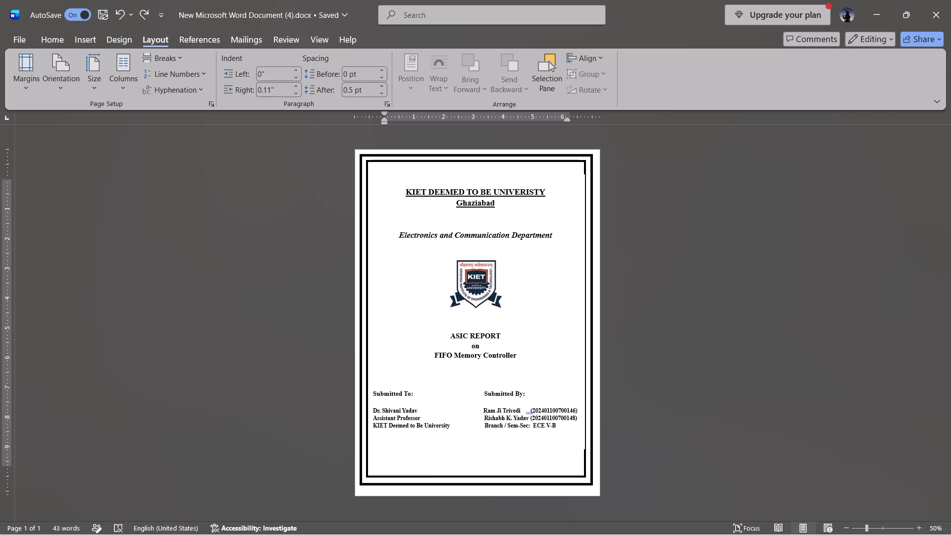
pyautogui.press('Down')
pyautogui.press('Down')
pyautogui.press('Down')
pyautogui.press('Down')
pyautogui.hotkey('ctrl', 'Return')
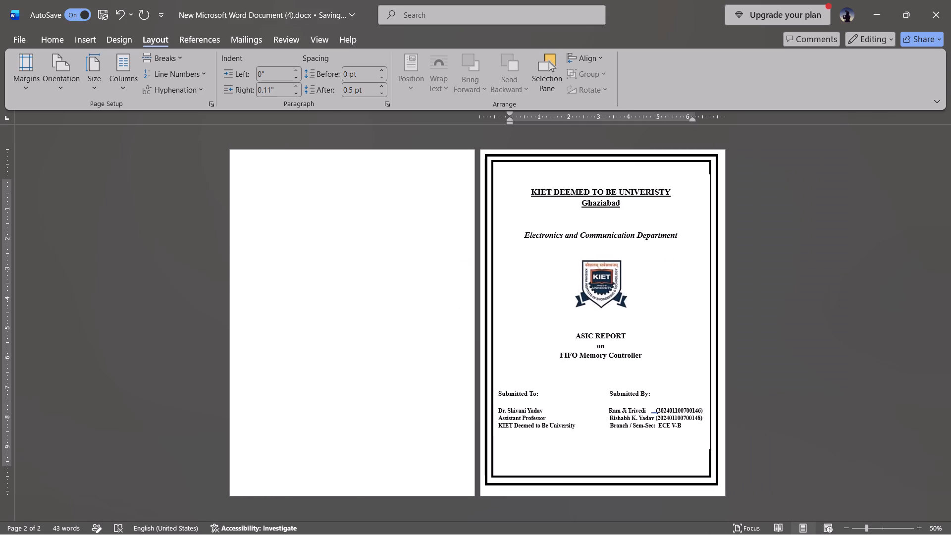
# Open the outline weight options for the cover's inner border frame.
pyautogui.click(711, 172)
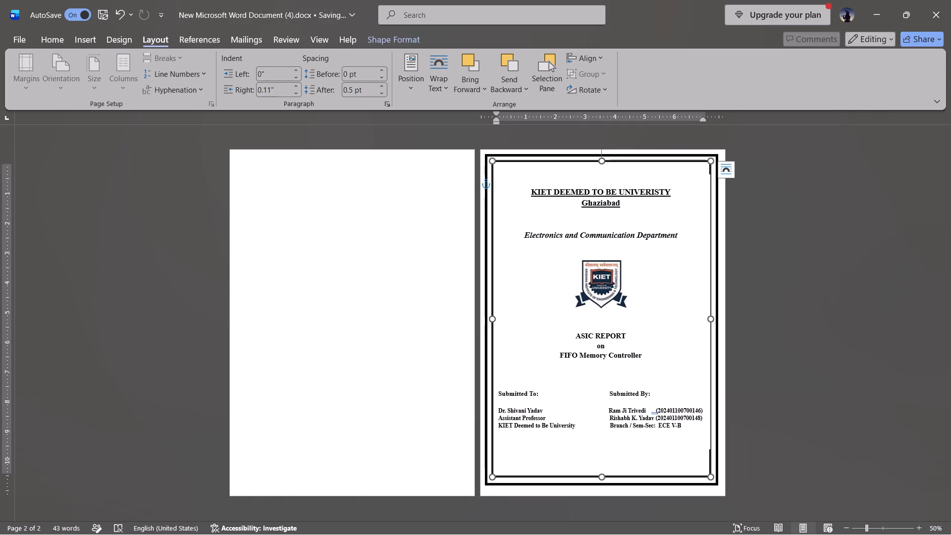
pyautogui.click(375, 41)
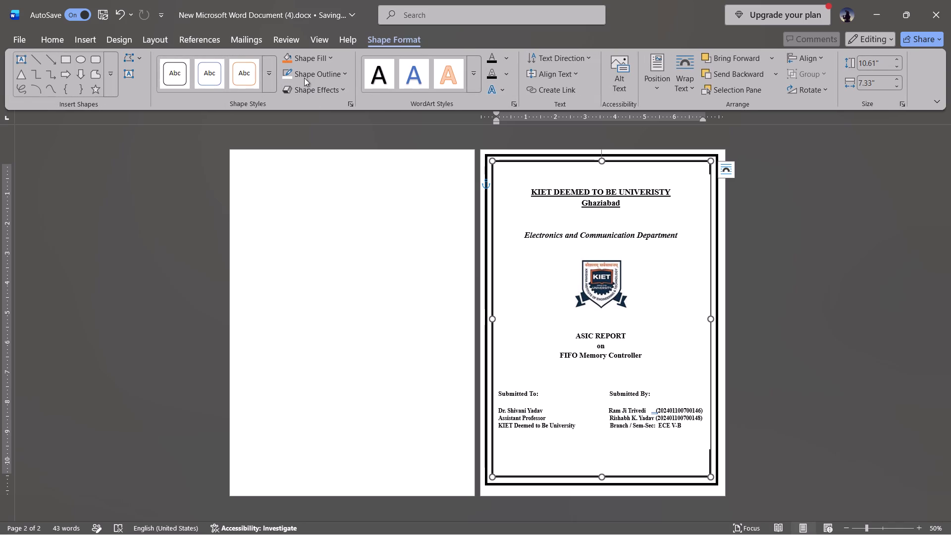
pyautogui.click(346, 71)
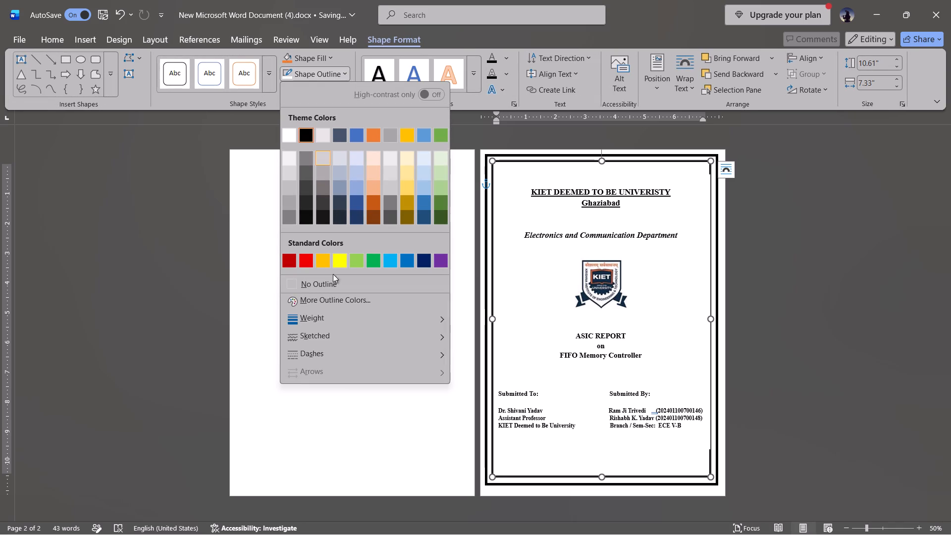
pyautogui.click(333, 318)
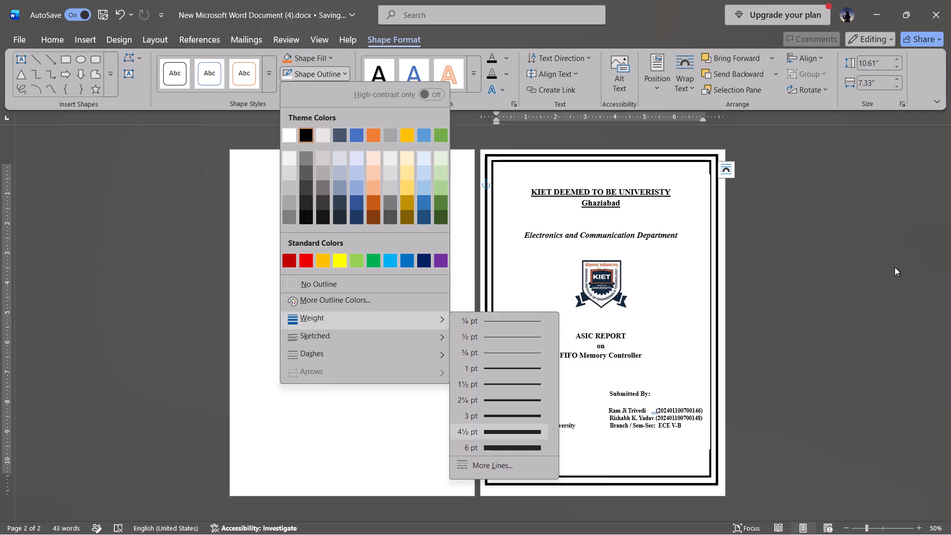
pyautogui.click(942, 232)
pyautogui.click(808, 288)
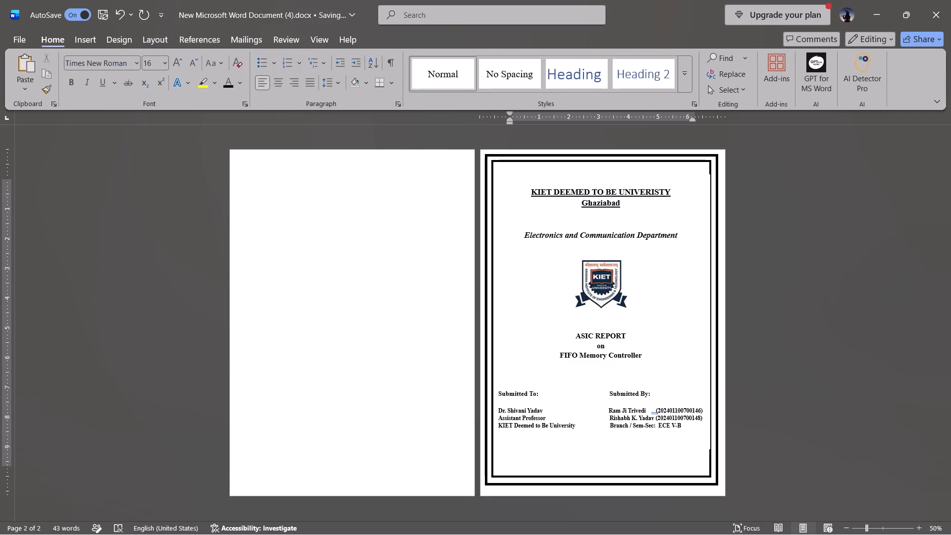
# Close the new Word document and return to the original report, asic final 1.docx.
pyautogui.click(950, 3)
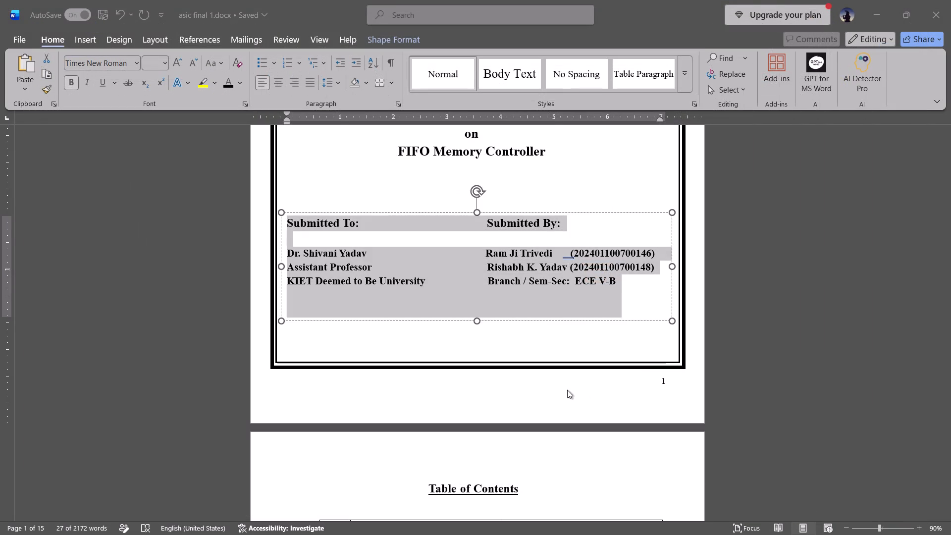
pyautogui.click(355, 226)
pyautogui.press('Delete')
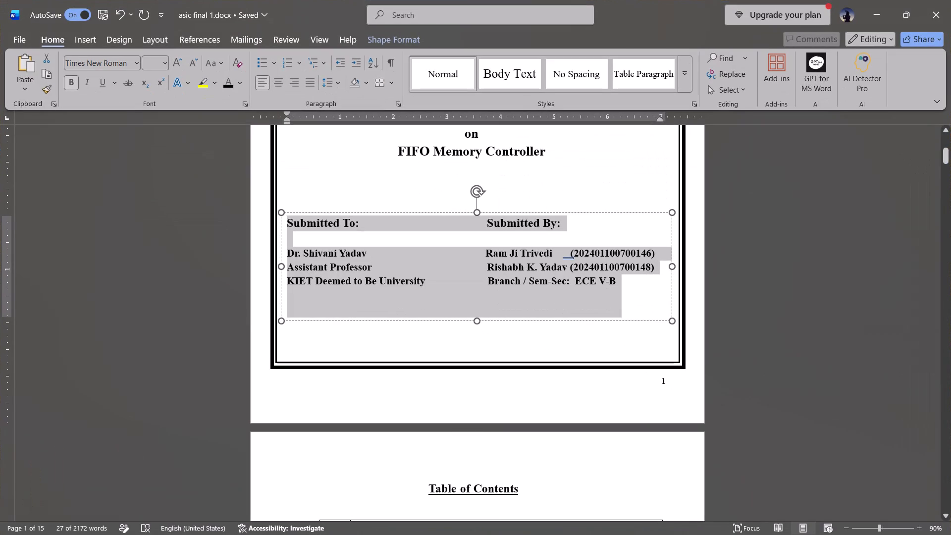
pyautogui.click(753, 286)
# Look through the original report's sections and page numbers from the Table of Contents to the Time Report.
pyautogui.scroll(-1, 567, 319)
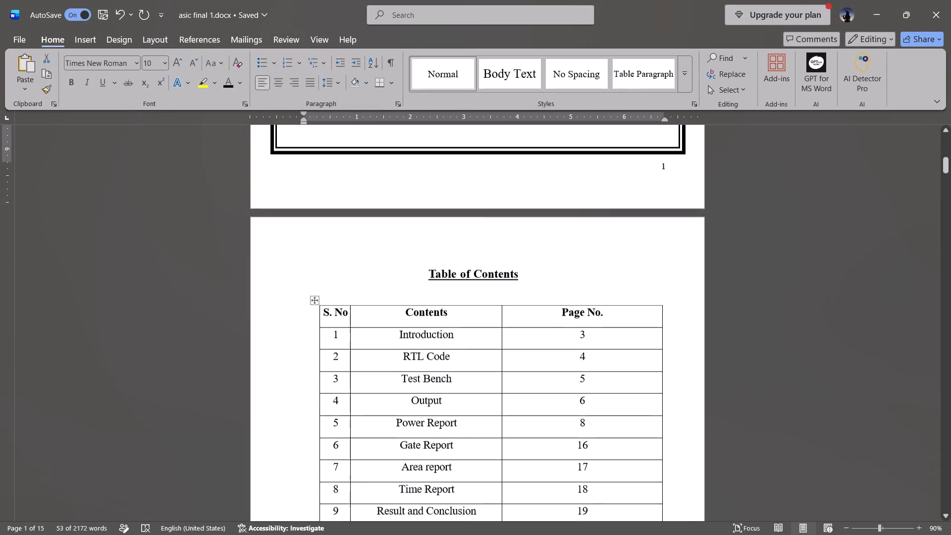
pyautogui.scroll(-2, 567, 319)
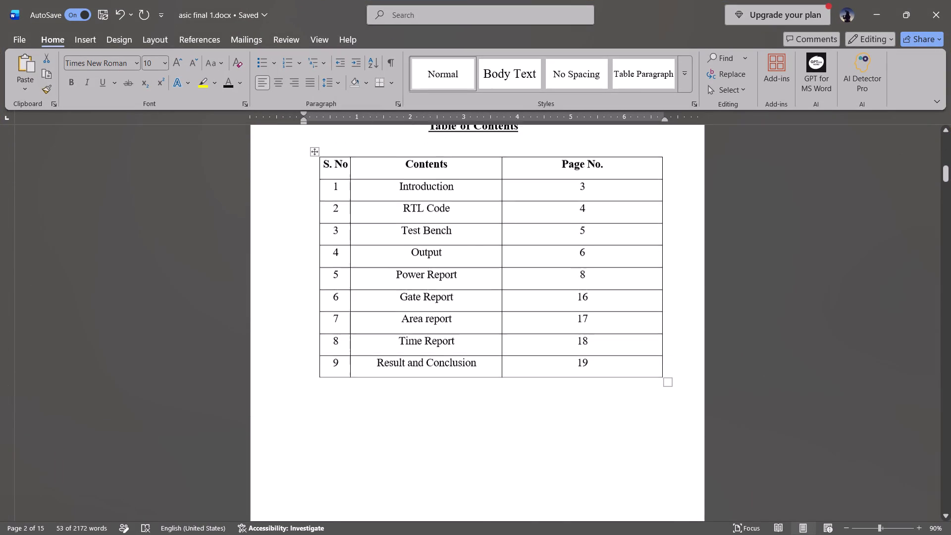
pyautogui.scroll(-1, 567, 319)
pyautogui.hscroll(-1, 567, 319)
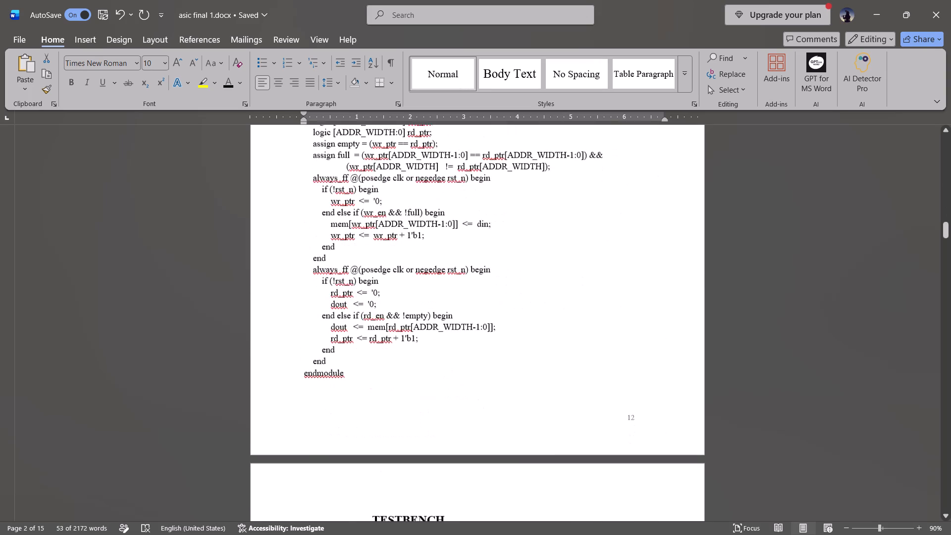
pyautogui.hscroll(-1, 567, 319)
pyautogui.scroll(-2, 567, 319)
pyautogui.hscroll(-1, 567, 319)
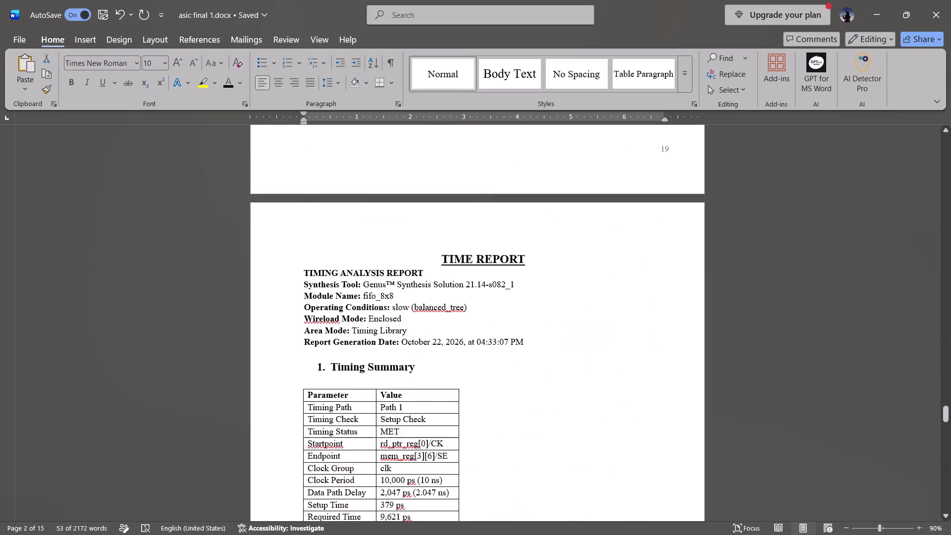
pyautogui.hscroll(-1, 567, 319)
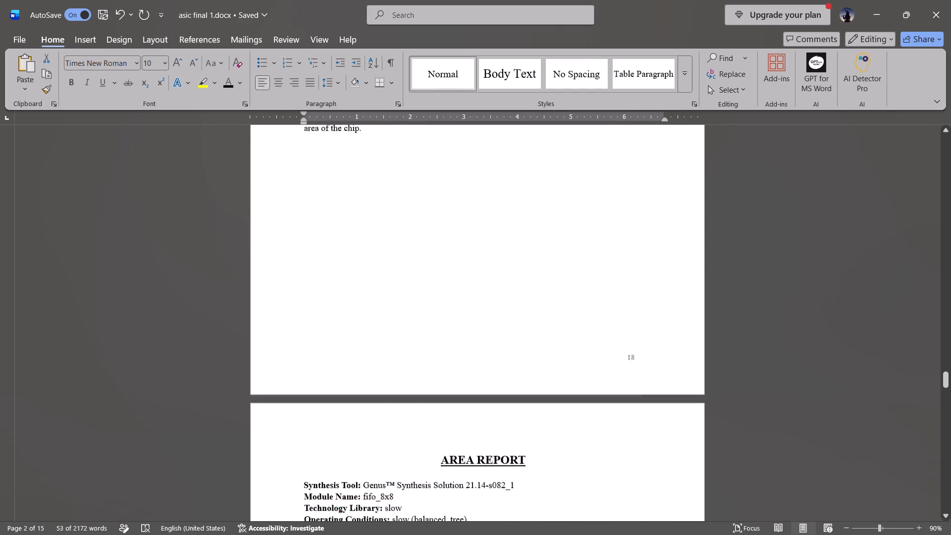
pyautogui.hscroll(-1, 567, 319)
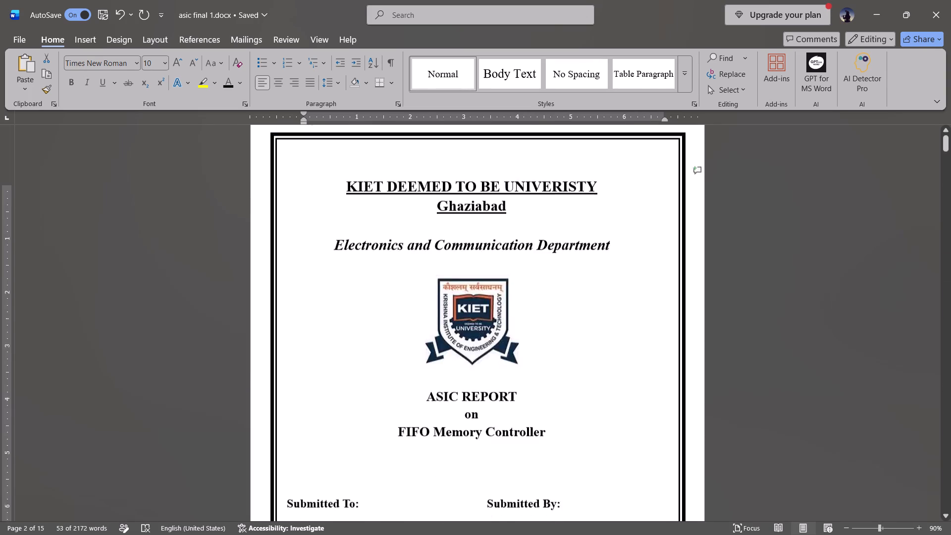
# Insert a page break after the Introduction text and enter the heading "Block Diagram" on the new page.
pyautogui.hscroll(-1, 567, 319)
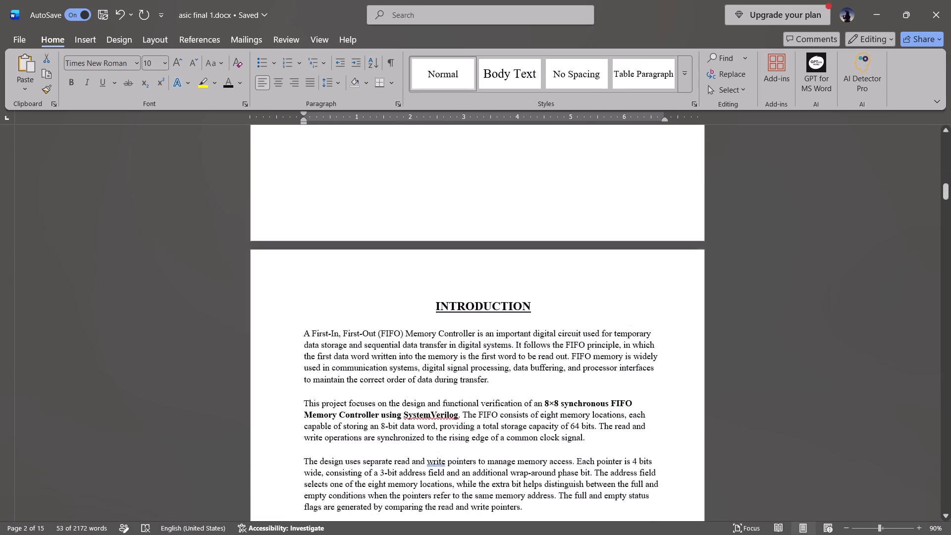
pyautogui.hscroll(-1, 567, 319)
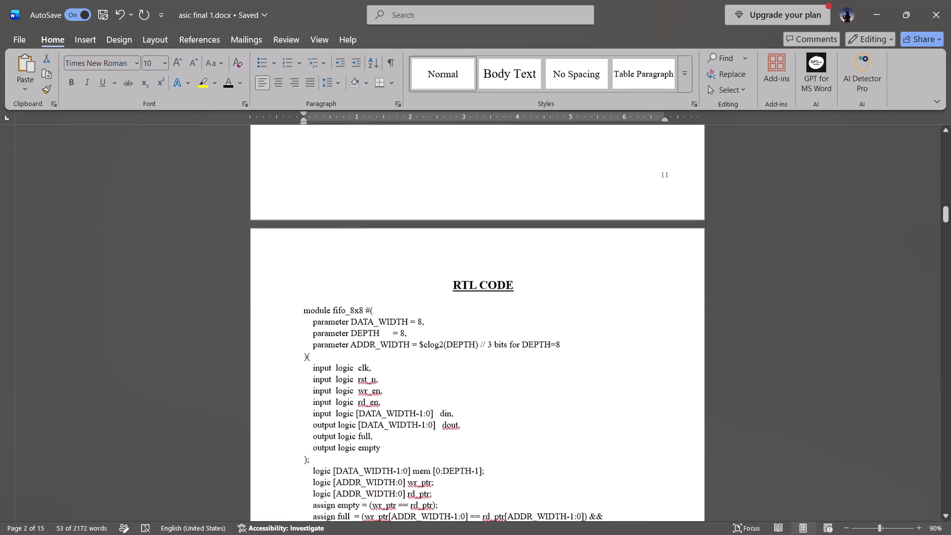
pyautogui.hscroll(-1, 567, 319)
pyautogui.click(458, 303)
pyautogui.hotkey('ctrl', 'Return')
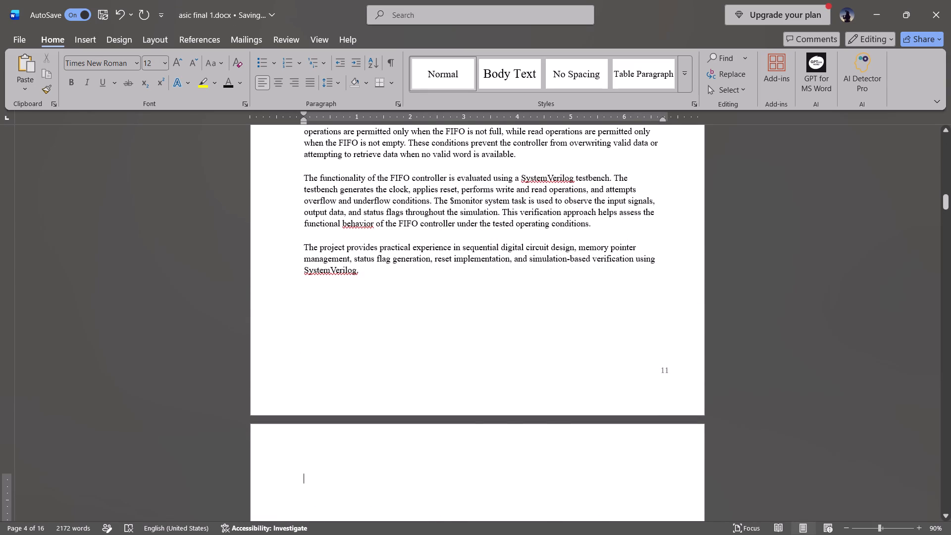
pyautogui.write('Blok')
pyautogui.press('BackSpace')
pyautogui.write('ck Diagram')
pyautogui.press('Return')
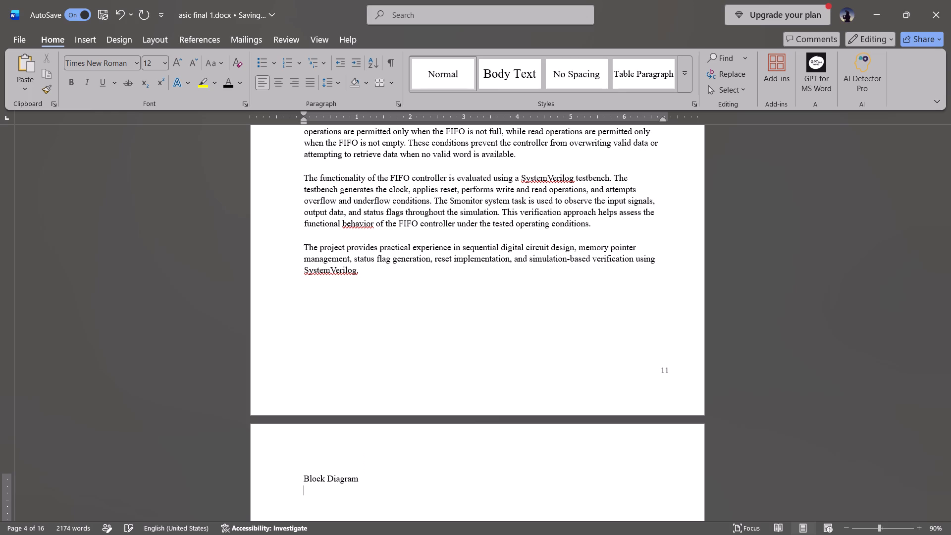
pyautogui.press('BackSpace')
pyautogui.press('BackSpace')
# Format the "Block Diagram" heading as bold, underlined, centred and 16 pt.
pyautogui.hotkey('shift', 'Left')
pyautogui.hotkey('shift', 'Left')
pyautogui.hotkey('shift', 'Left')
pyautogui.hotkey('shift', 'Left')
pyautogui.hotkey('shift', 'Left')
pyautogui.hotkey('shift', 'Left')
pyautogui.hotkey('shift', 'Left')
pyautogui.hotkey('shift', 'Left')
pyautogui.hotkey('shift', 'Left')
pyautogui.hotkey('shift', 'Left')
pyautogui.hotkey('shift', 'Left')
pyautogui.hotkey('shift', 'Left')
pyautogui.hotkey('shift', 'Left')
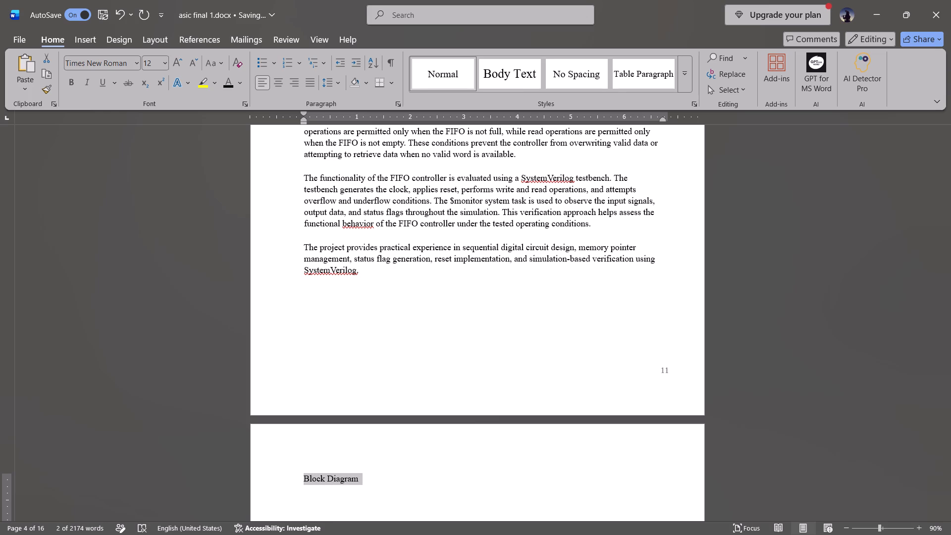
pyautogui.hotkey('ctrl', 'b')
pyautogui.hotkey('ctrl', 'u')
pyautogui.hotkey('ctrl', 'e')
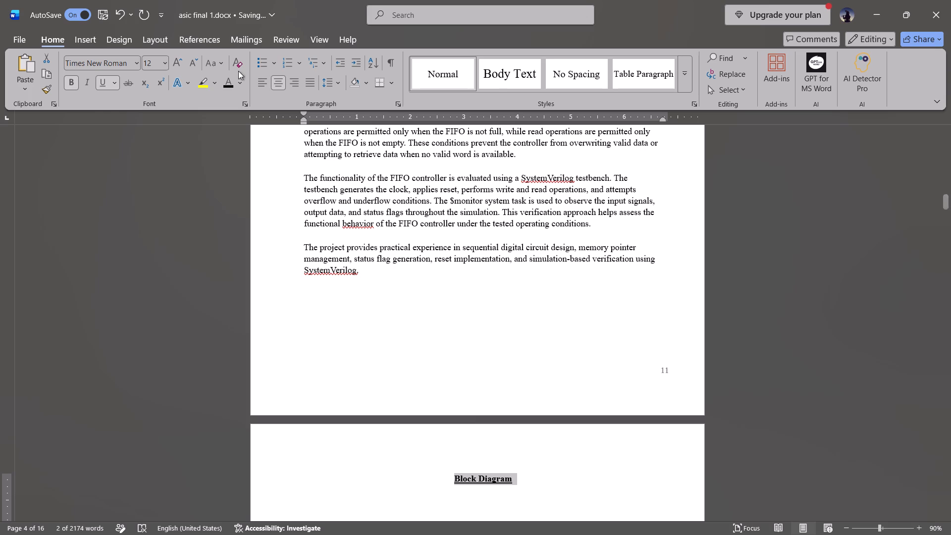
pyautogui.click(156, 67)
pyautogui.write('16')
pyautogui.press('Return')
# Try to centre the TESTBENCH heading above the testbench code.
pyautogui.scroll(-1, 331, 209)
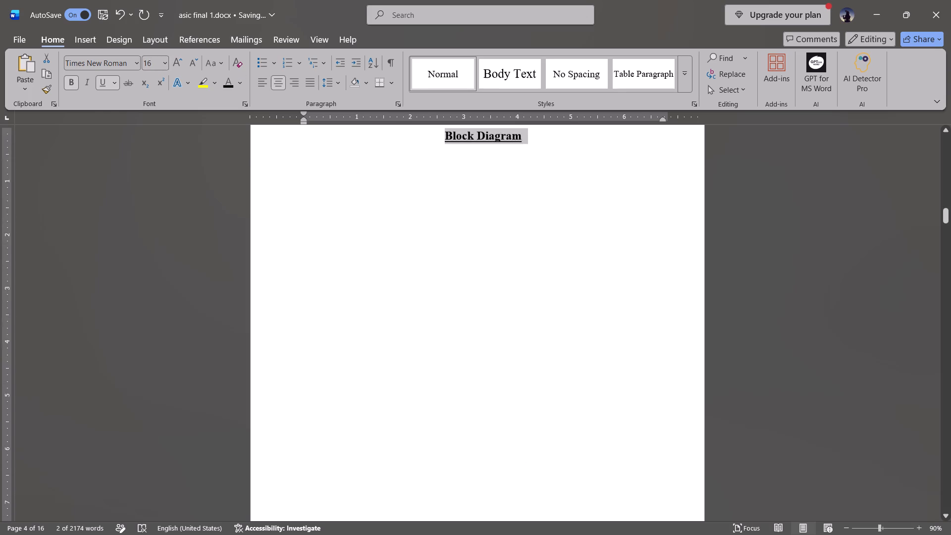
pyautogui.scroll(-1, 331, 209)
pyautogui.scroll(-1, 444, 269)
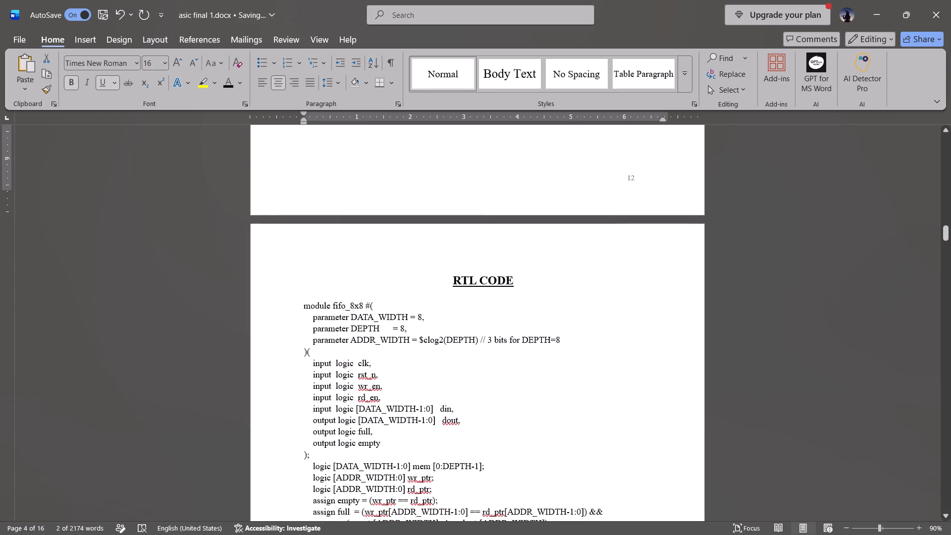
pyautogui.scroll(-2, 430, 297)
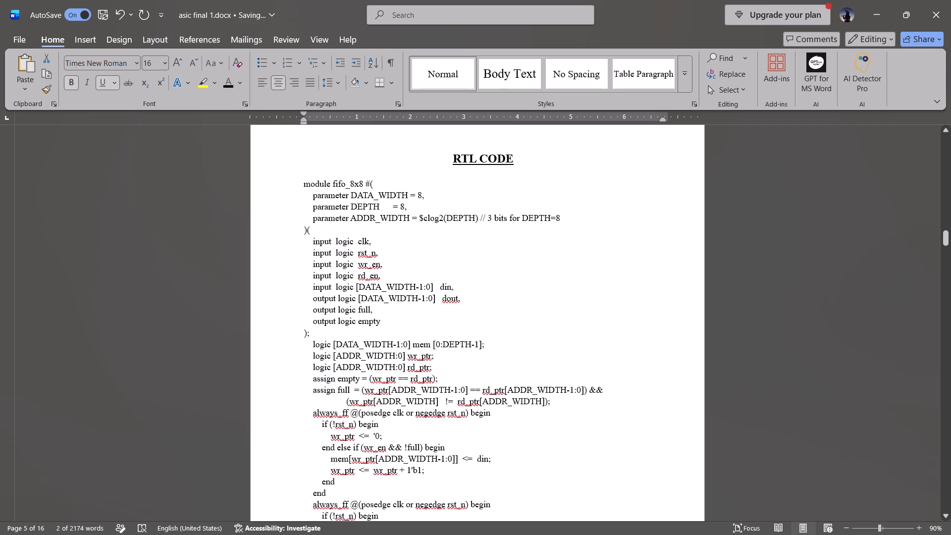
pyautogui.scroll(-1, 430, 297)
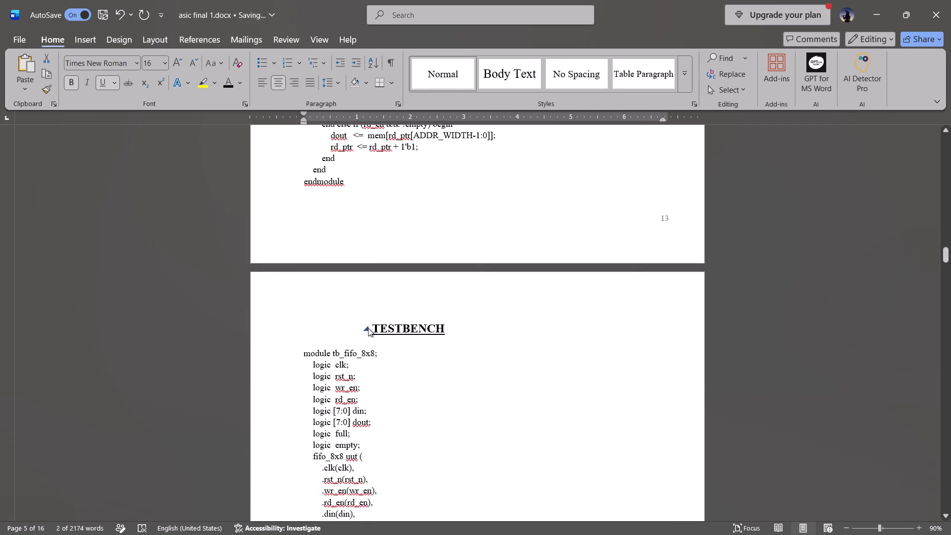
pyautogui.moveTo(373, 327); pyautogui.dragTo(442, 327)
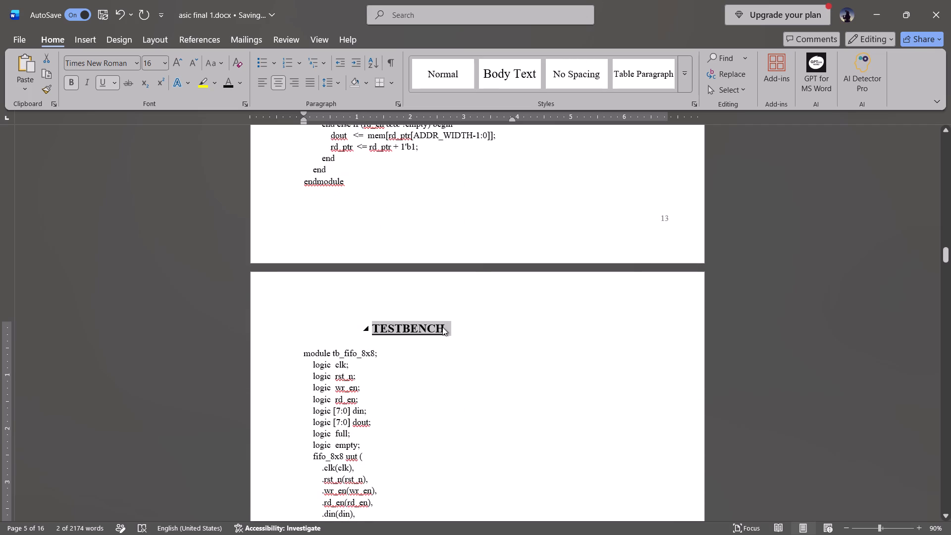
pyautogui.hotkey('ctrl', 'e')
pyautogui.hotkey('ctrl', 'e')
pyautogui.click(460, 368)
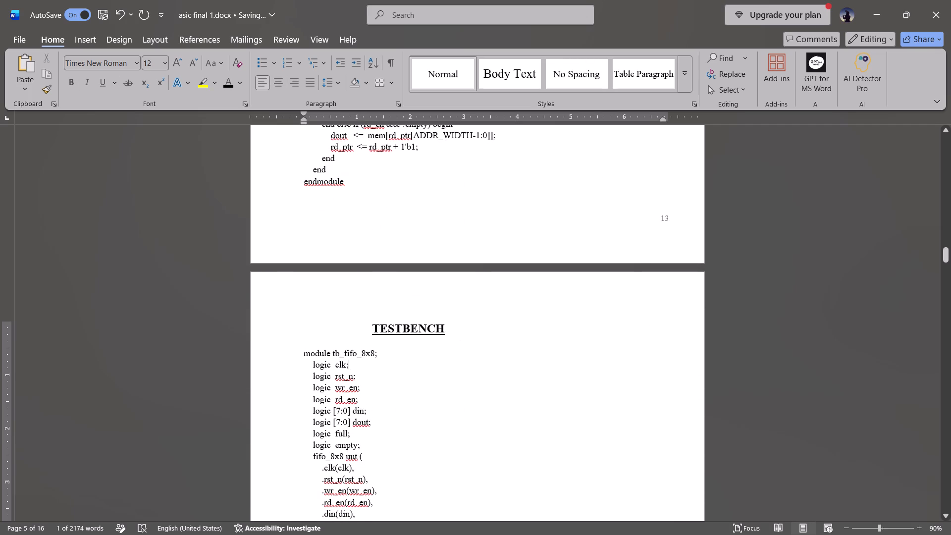
# Replace the OUTPUT heading with "Simulation Results".
pyautogui.scroll(-1, 460, 368)
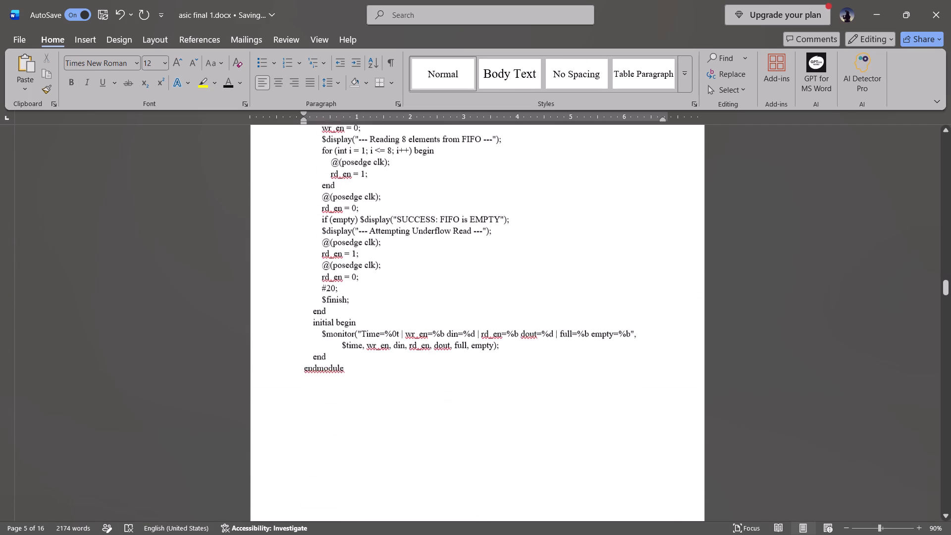
pyautogui.scroll(-2, 460, 368)
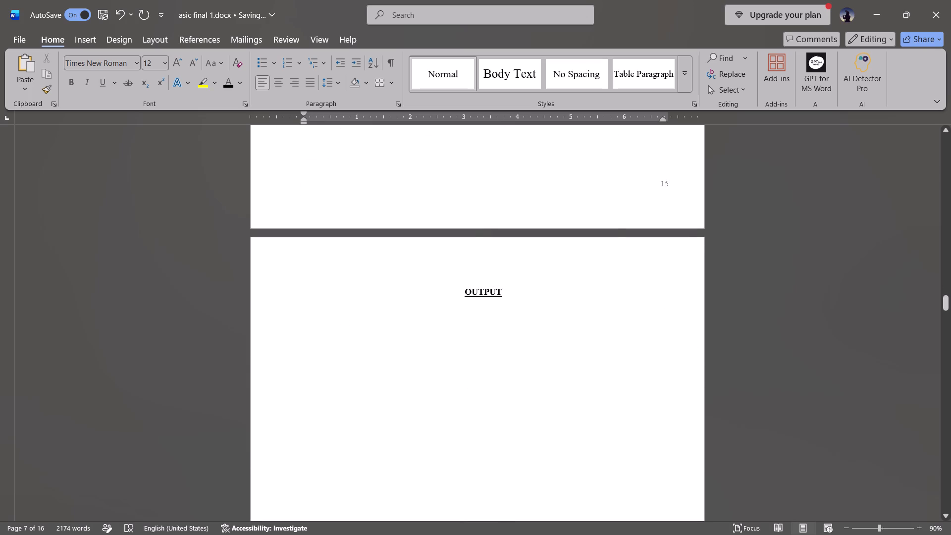
pyautogui.moveTo(501, 295); pyautogui.dragTo(464, 292)
pyautogui.write('Simulation Results')
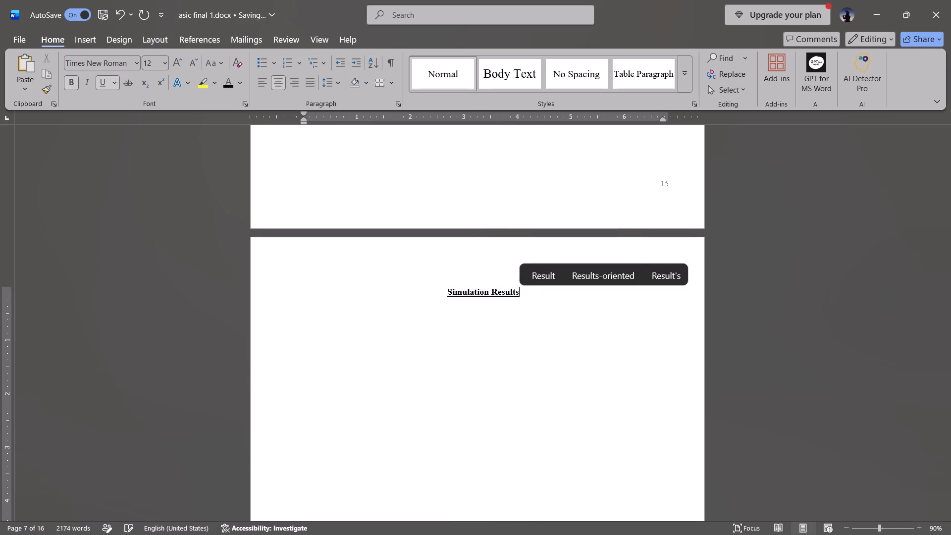
# Set the "Simulation Results" heading's font size to 16 pt.
pyautogui.hotkey('shift', 'Left')
pyautogui.hotkey('shift', 'Left')
pyautogui.hotkey('shift', 'Left')
pyautogui.hotkey('shift', 'Left')
pyautogui.hotkey('shift', 'Left')
pyautogui.hotkey('shift', 'Left')
pyautogui.hotkey('shift', 'Left')
pyautogui.hotkey('shift', 'Left')
pyautogui.hotkey('shift', 'Left')
pyautogui.hotkey('shift', 'Left')
pyautogui.hotkey('shift', 'Left')
pyautogui.hotkey('shift', 'Left')
pyautogui.hotkey('shift', 'Left')
pyautogui.hotkey('shift', 'Left')
pyautogui.hotkey('shift', 'Left')
pyautogui.hotkey('shift', 'Left')
pyautogui.hotkey('shift', 'Left')
pyautogui.hotkey('shift', 'Left')
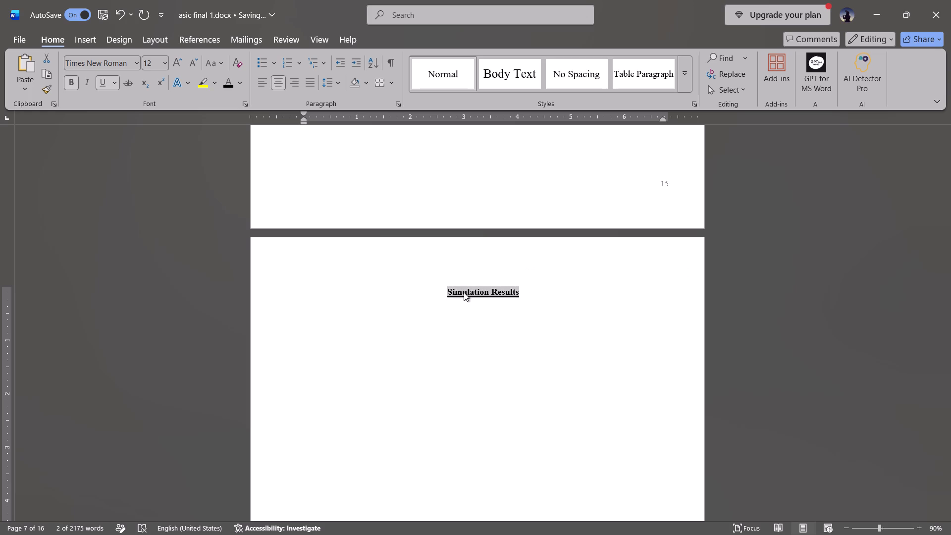
pyautogui.click(158, 65)
pyautogui.write('16')
pyautogui.press('Return')
pyautogui.click(461, 311)
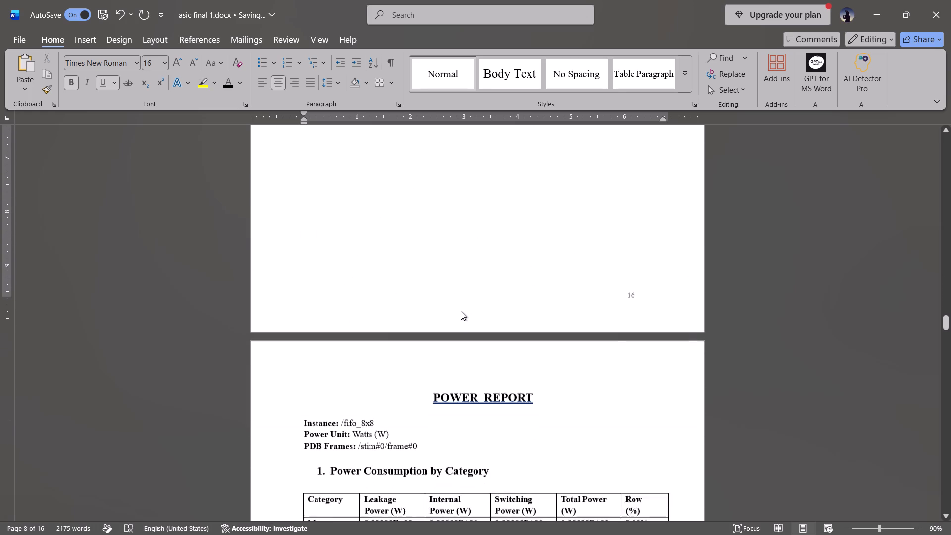
# Insert a page break before the POWER REPORT page to add a blank page, and save the document.
pyautogui.hotkey('ctrl', 'Return')
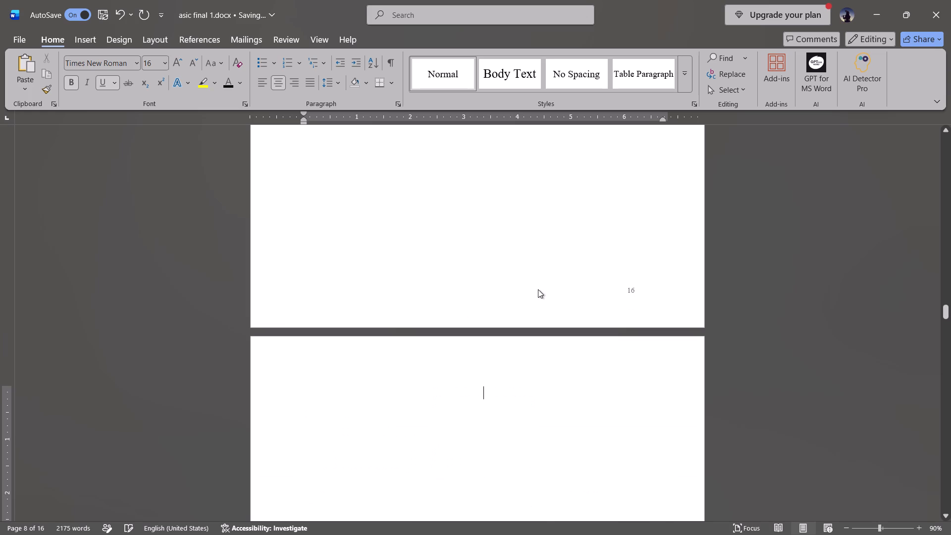
pyautogui.scroll(-2, 538, 289)
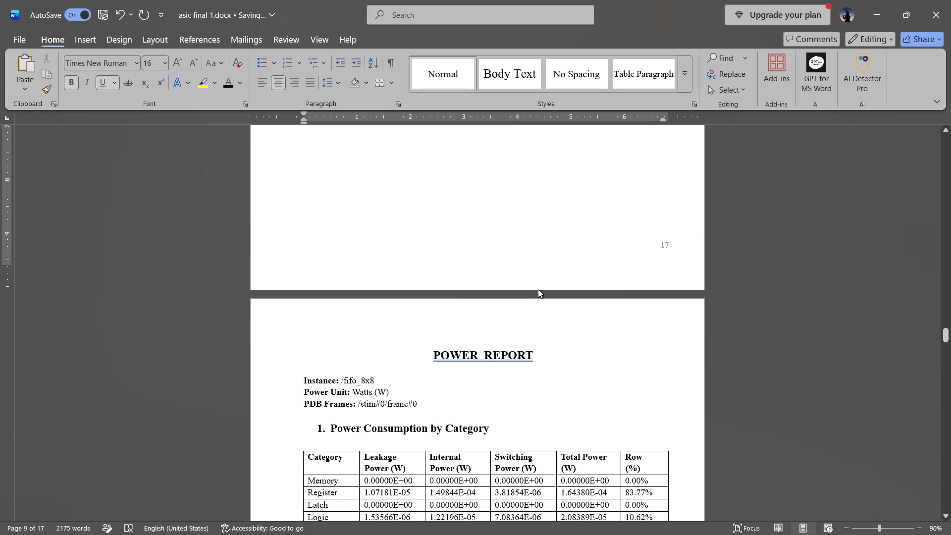
pyautogui.scroll(-1, 538, 289)
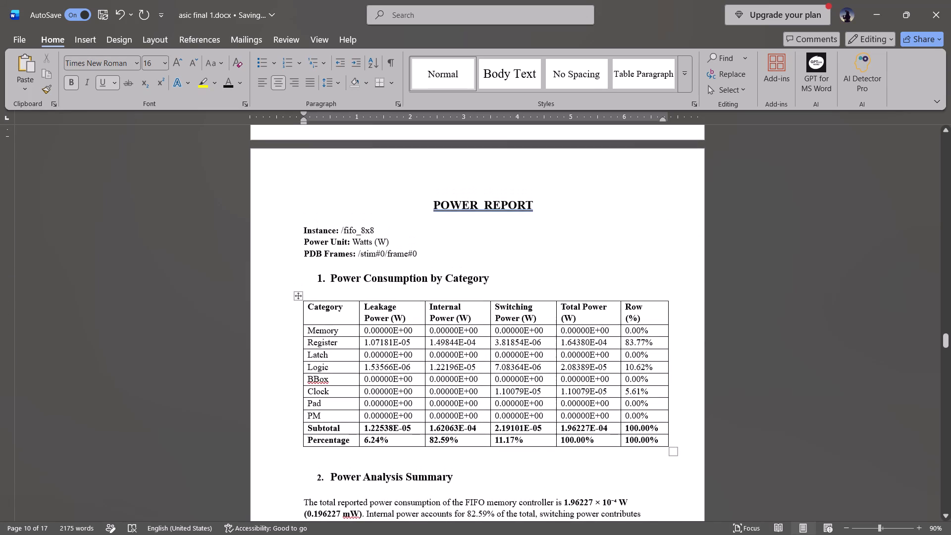
pyautogui.hotkey('ctrl', 's')
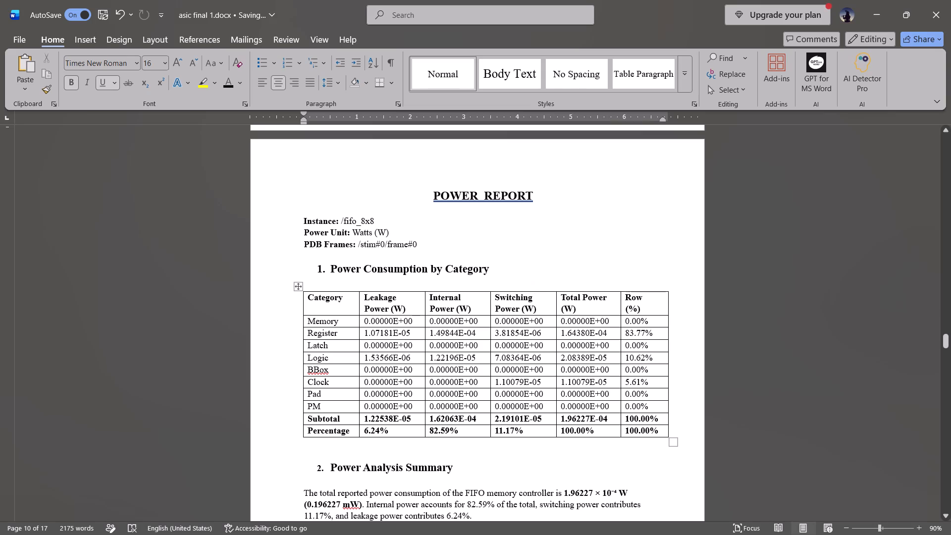
# Review the report's pages from the power report through the Conclusion, and check the cover page and its page number.
pyautogui.scroll(-1, 538, 289)
pyautogui.scroll(1, 538, 289)
pyautogui.scroll(-2, 538, 289)
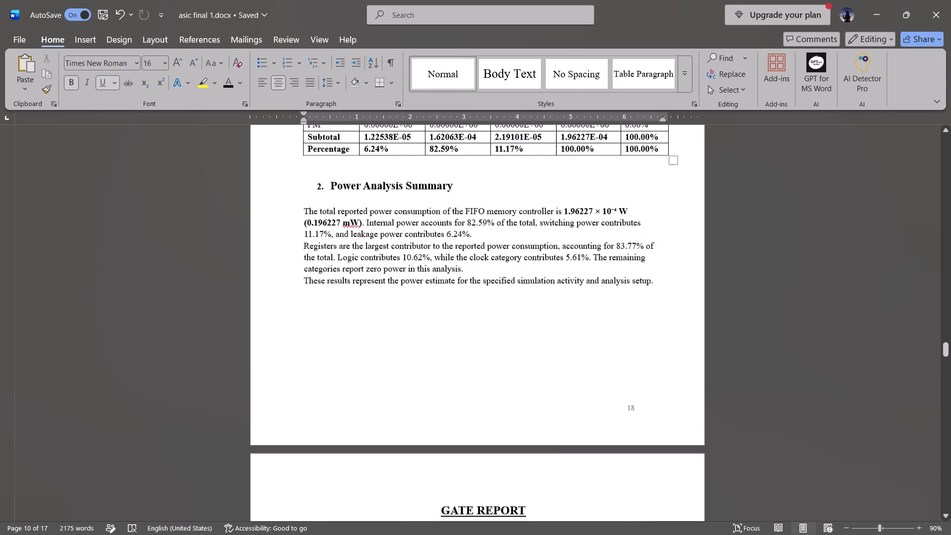
pyautogui.scroll(-2, 538, 289)
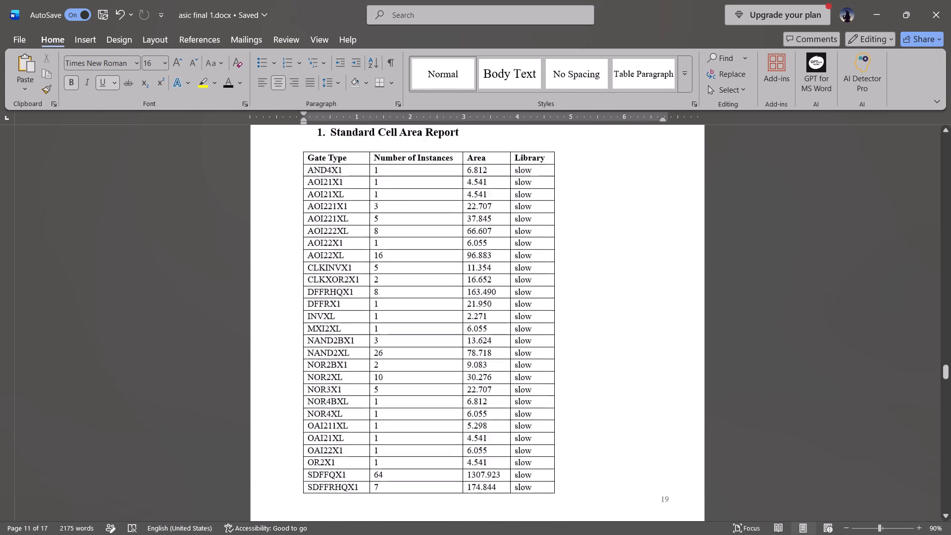
pyautogui.scroll(-2, 538, 289)
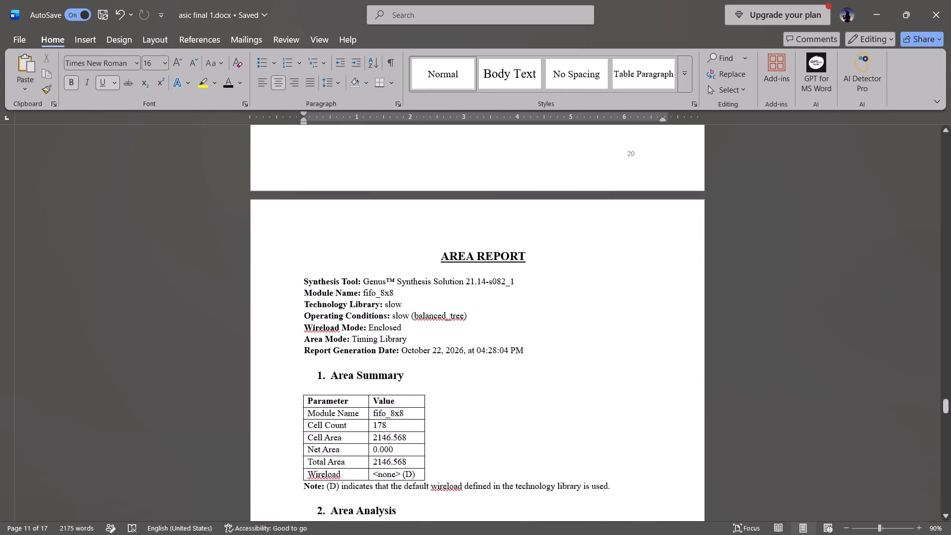
pyautogui.scroll(-1, 538, 289)
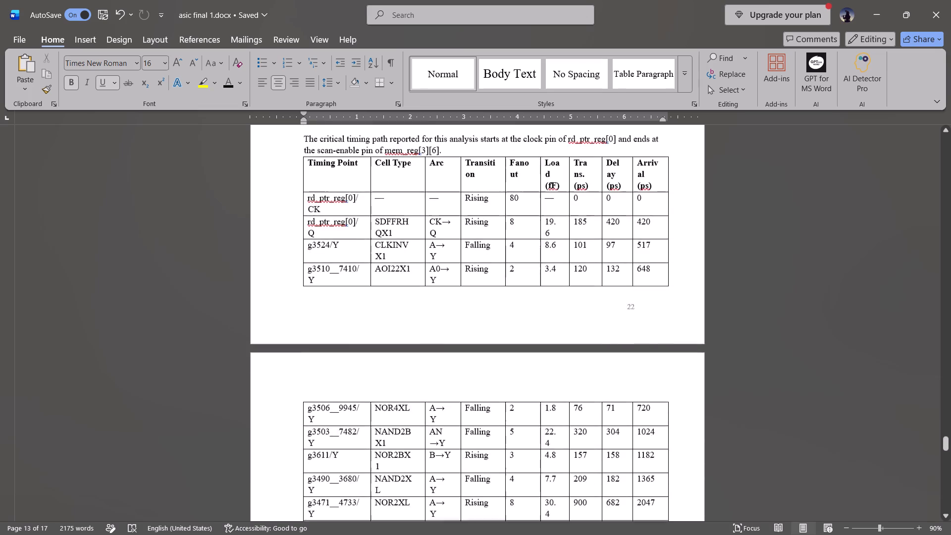
pyautogui.scroll(-1, 538, 289)
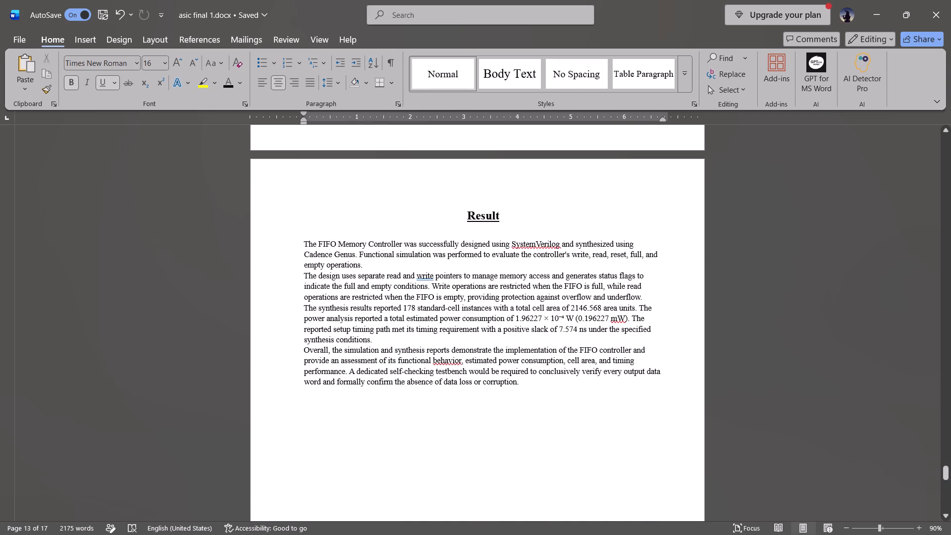
pyautogui.scroll(1, 460, 323)
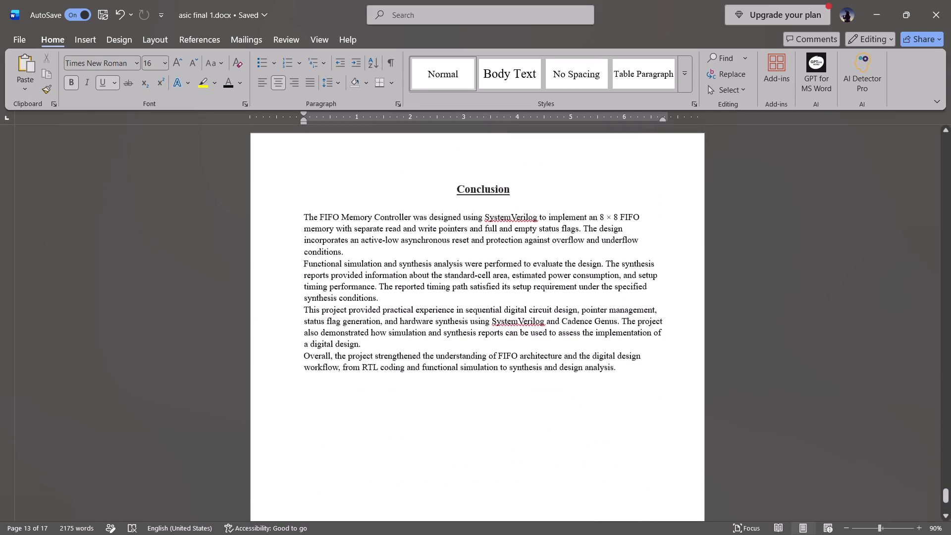
pyautogui.scroll(1, 460, 323)
pyautogui.scroll(-1, 460, 323)
pyautogui.scroll(4, 460, 323)
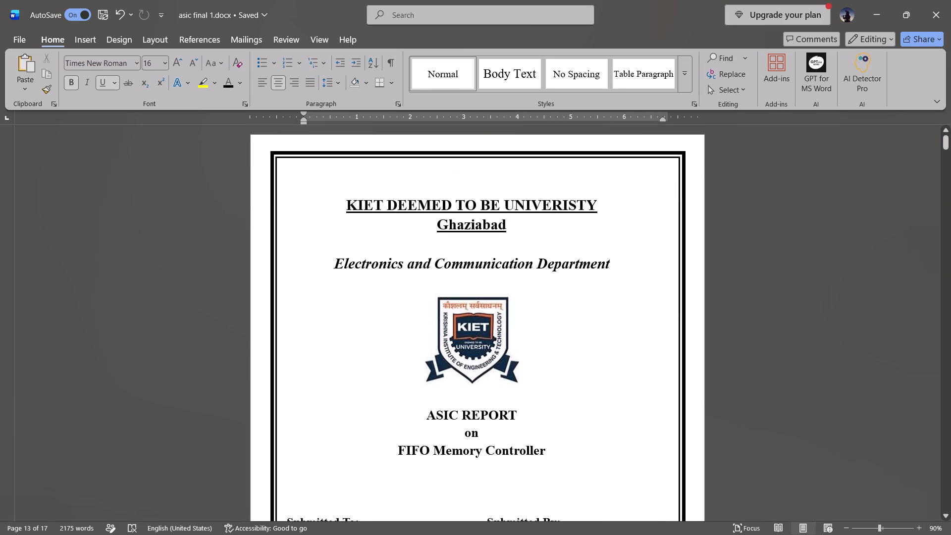
pyautogui.scroll(1, 460, 323)
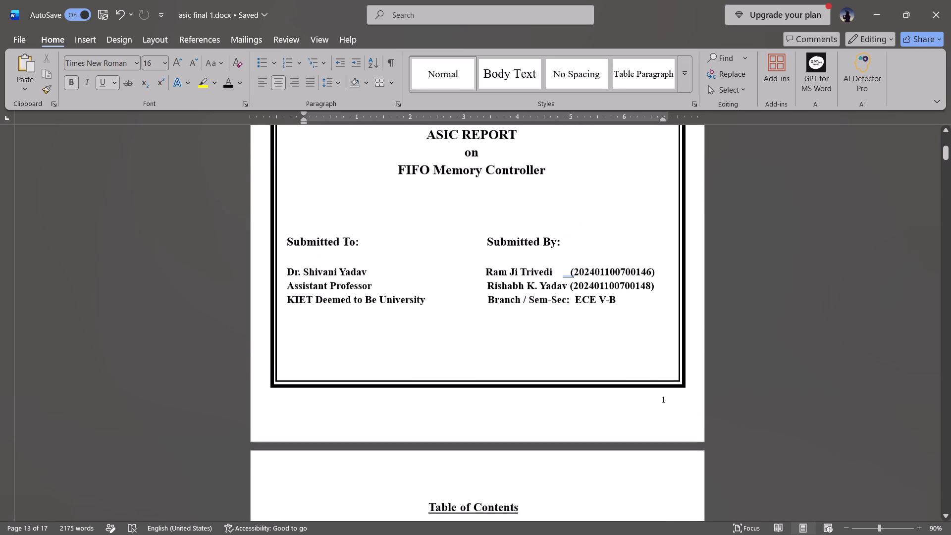
# Draw a rectangle about 0.27" high and 0.37" wide over the page number at the bottom of the cover page.
pyautogui.click(77, 38)
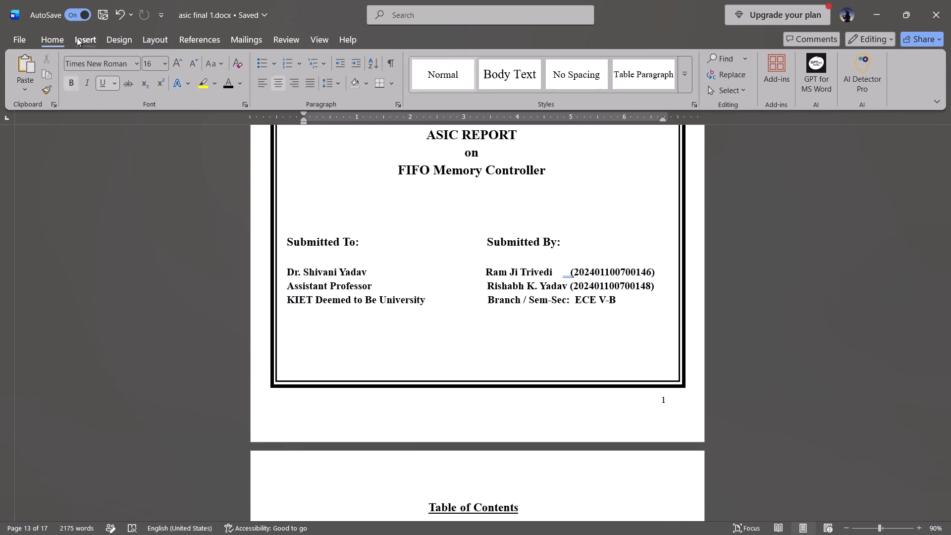
pyautogui.click(132, 91)
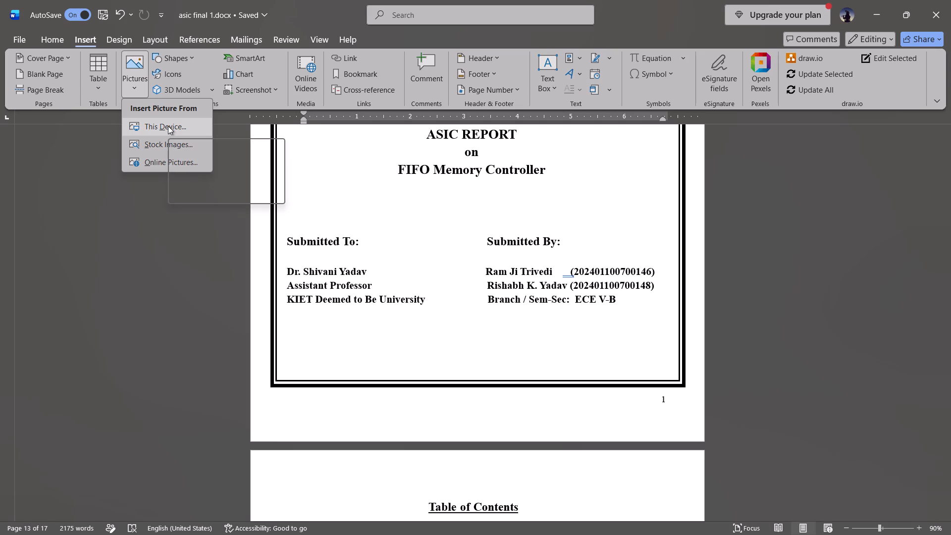
pyautogui.click(182, 53)
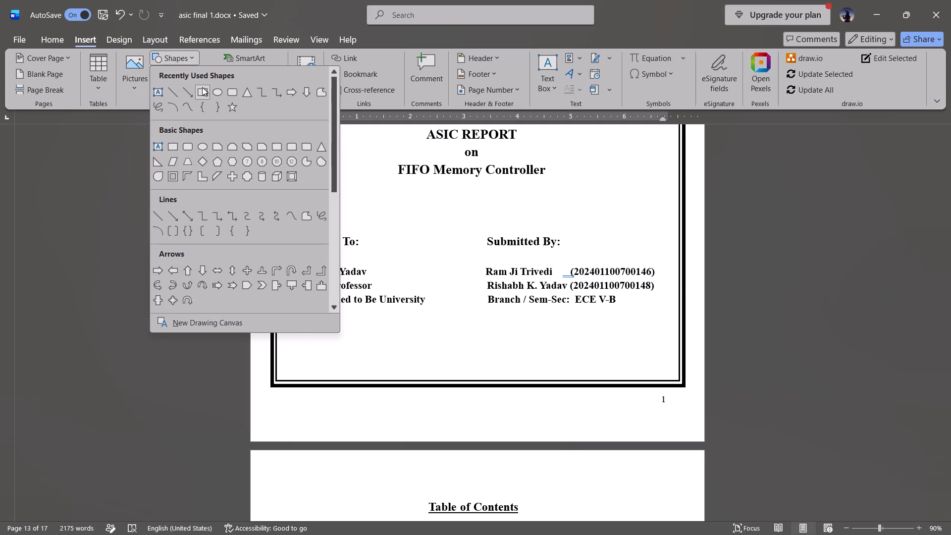
pyautogui.click(202, 87)
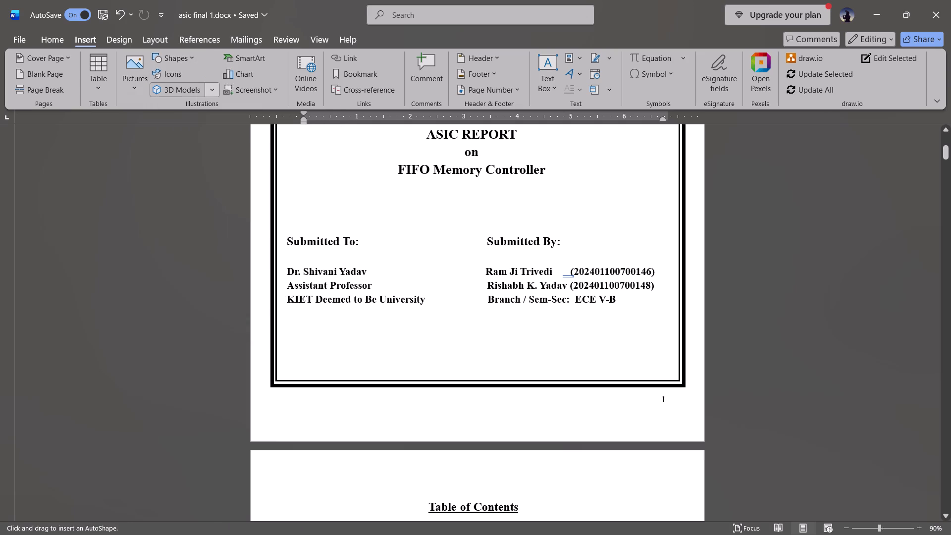
pyautogui.moveTo(655, 393); pyautogui.dragTo(675, 407)
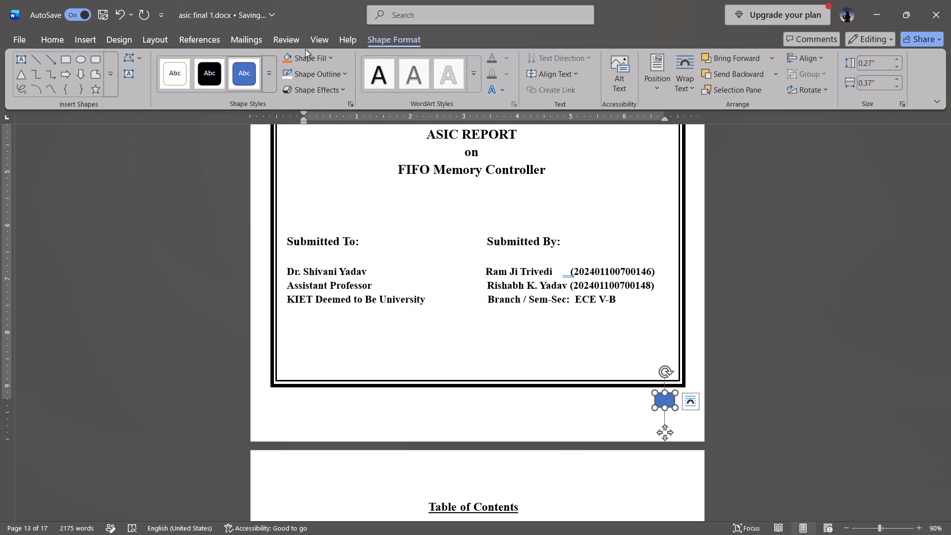
# Give the rectangle over the cover's page number a white fill and a white outline.
pyautogui.click(322, 75)
pyautogui.click(291, 131)
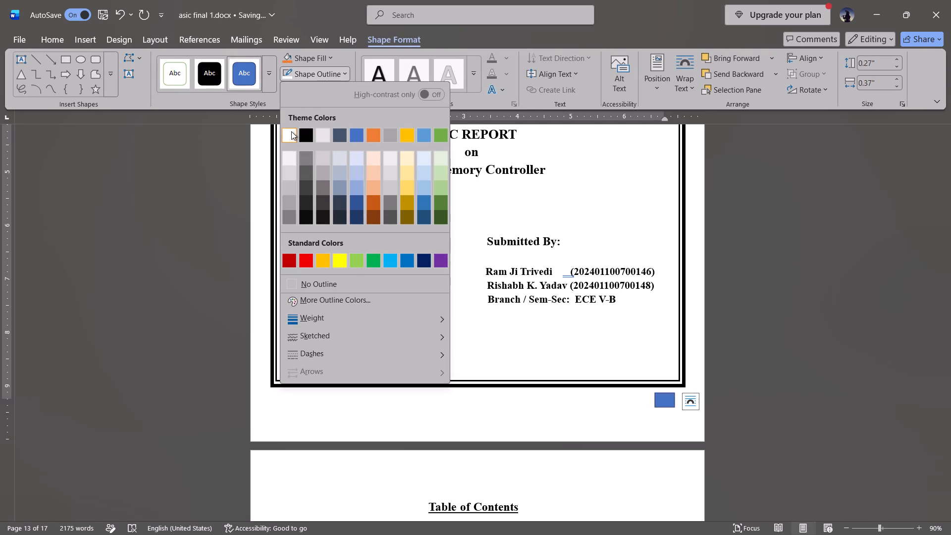
pyautogui.click(180, 77)
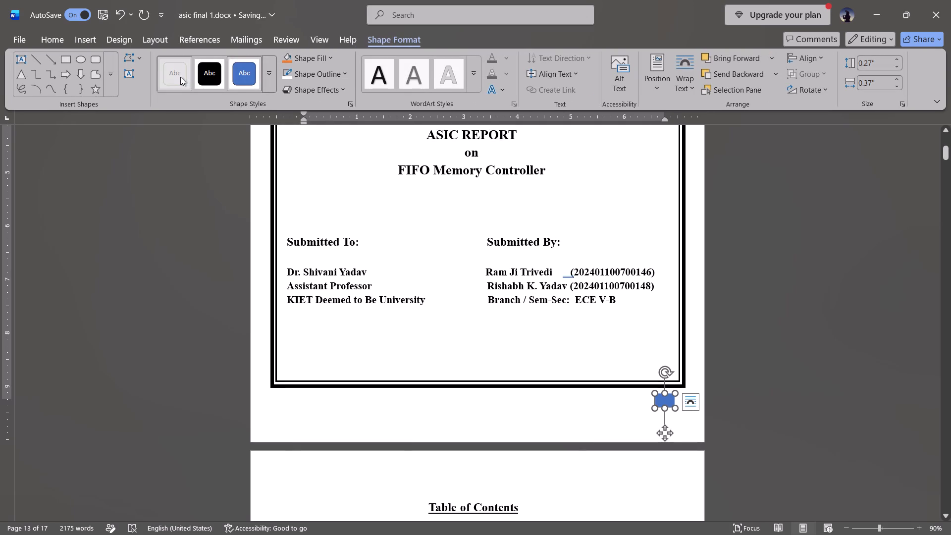
pyautogui.click(325, 75)
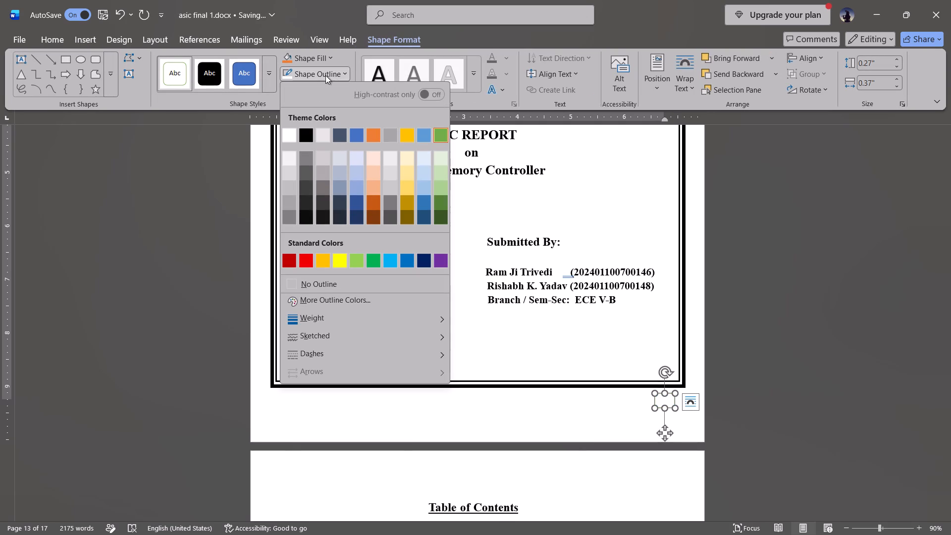
pyautogui.click(293, 134)
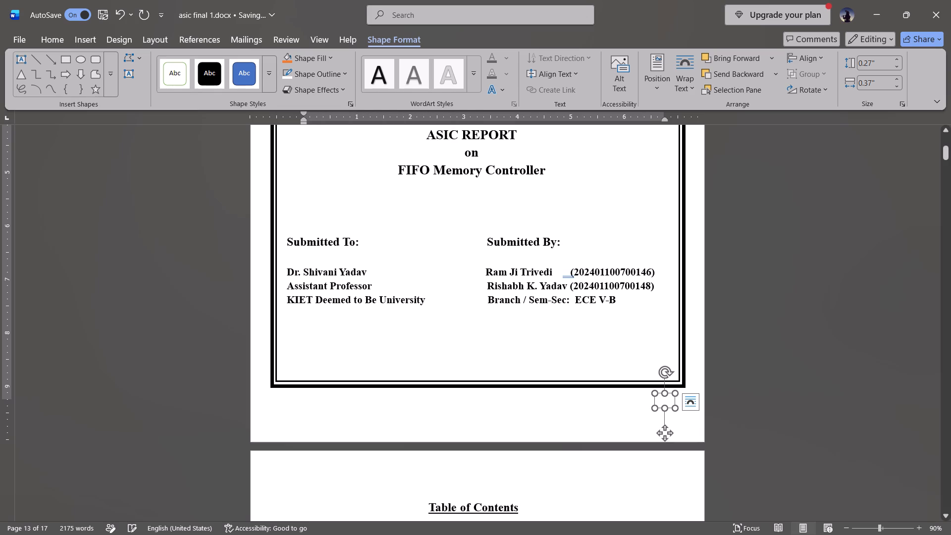
# Add the text "1" inside the white rectangle at the bottom of the cover page.
pyautogui.rightClick(663, 398)
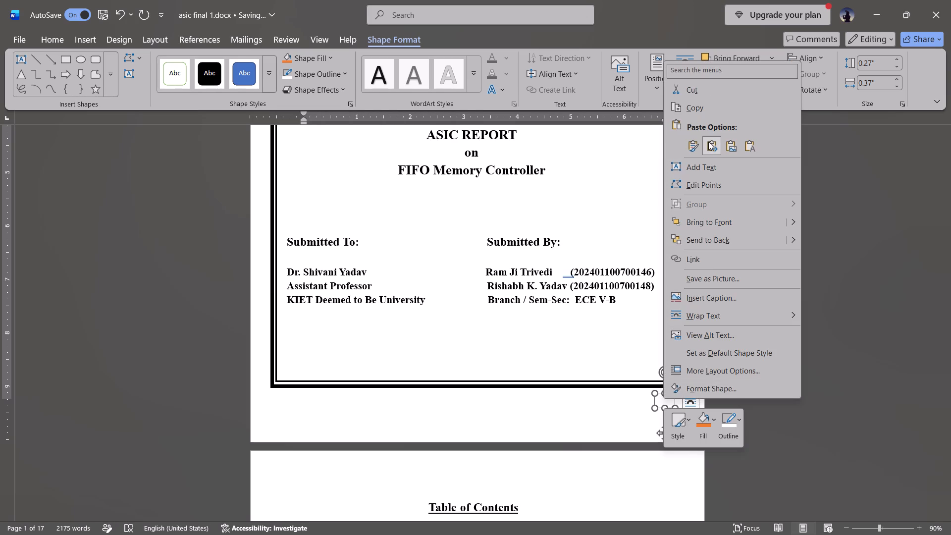
pyautogui.click(702, 163)
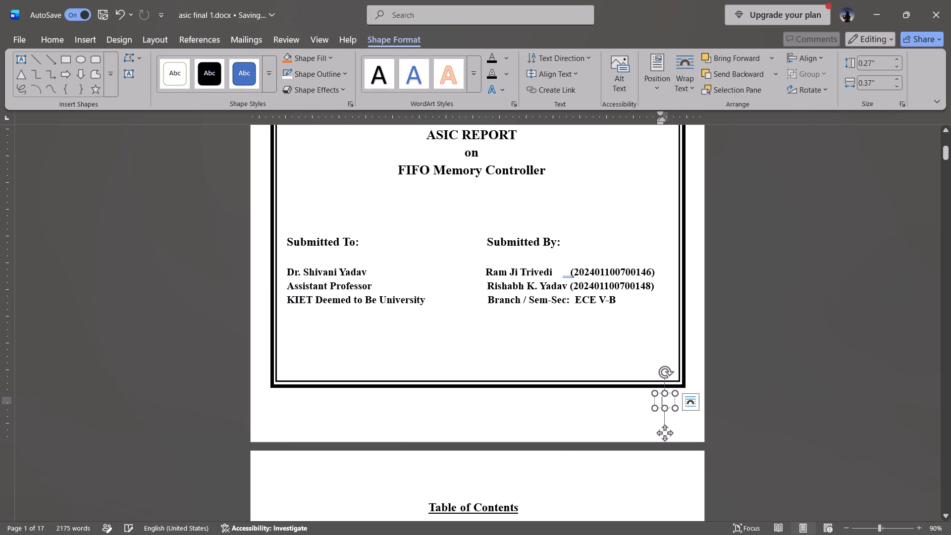
pyautogui.press('1')
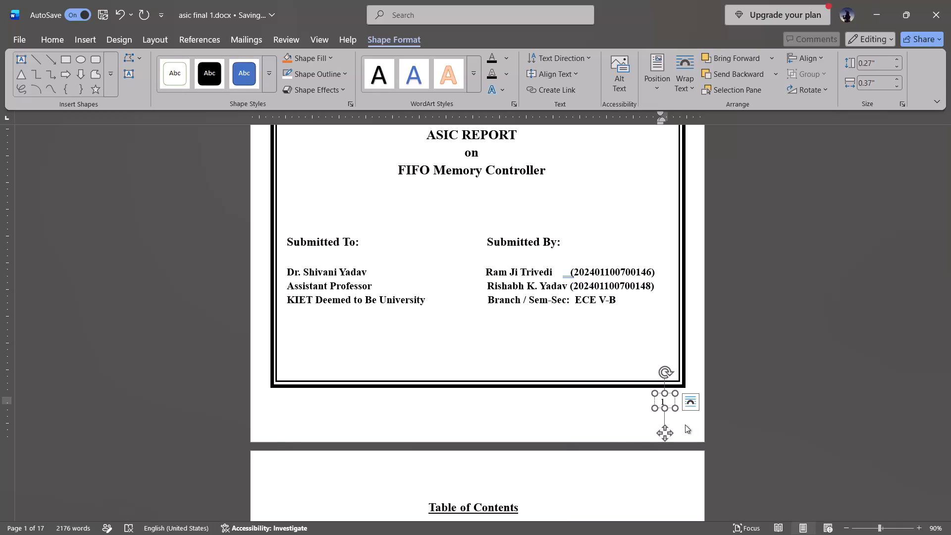
pyautogui.click(615, 428)
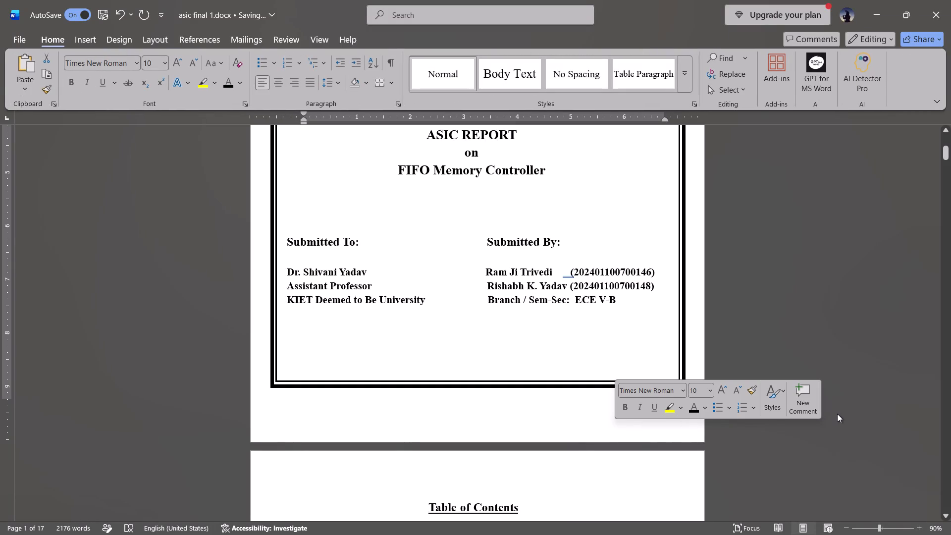
pyautogui.click(840, 416)
# Copy the cover's page-number box and place the duplicate at the lower right corner of the Table of Contents page.
pyautogui.click(662, 400)
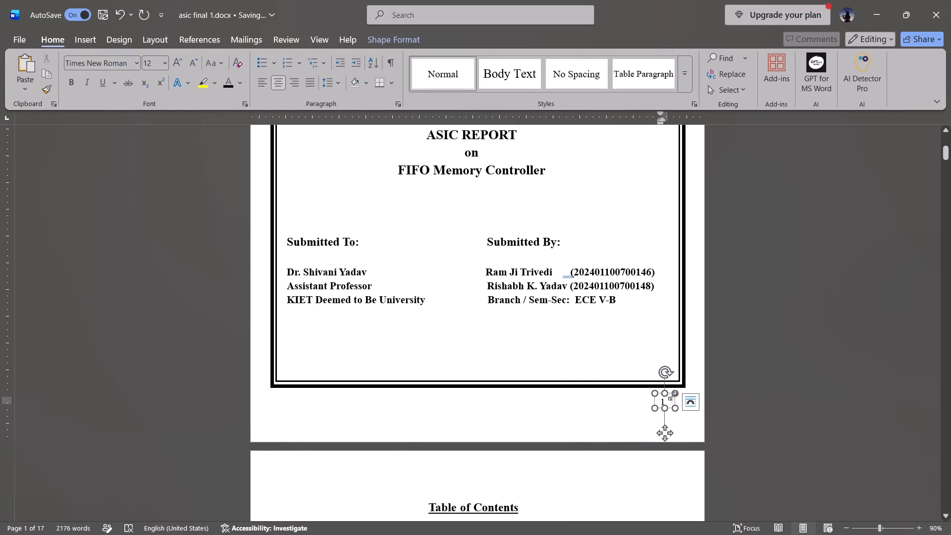
pyautogui.hotkey('ctrl', 'c')
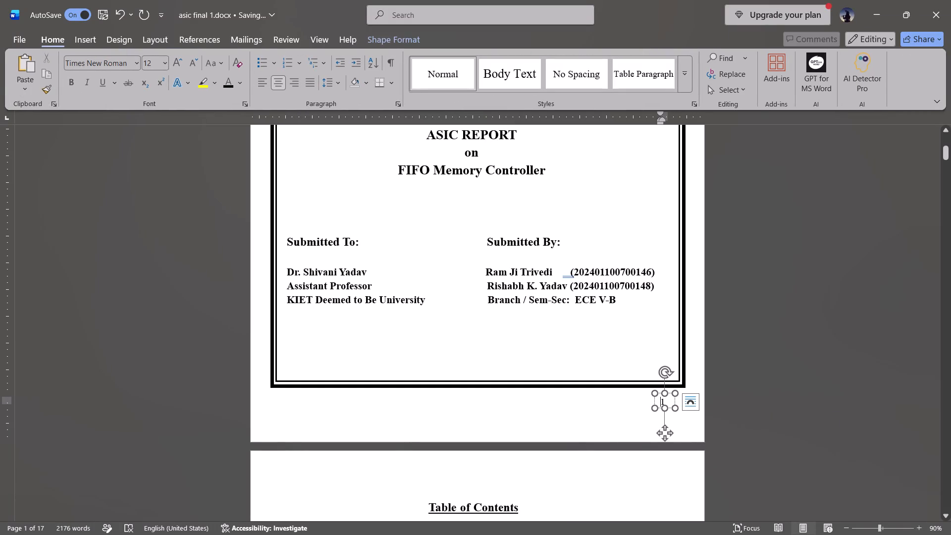
pyautogui.click(664, 430)
pyautogui.hotkey('ctrl', 'c')
pyautogui.scroll(-1, 664, 430)
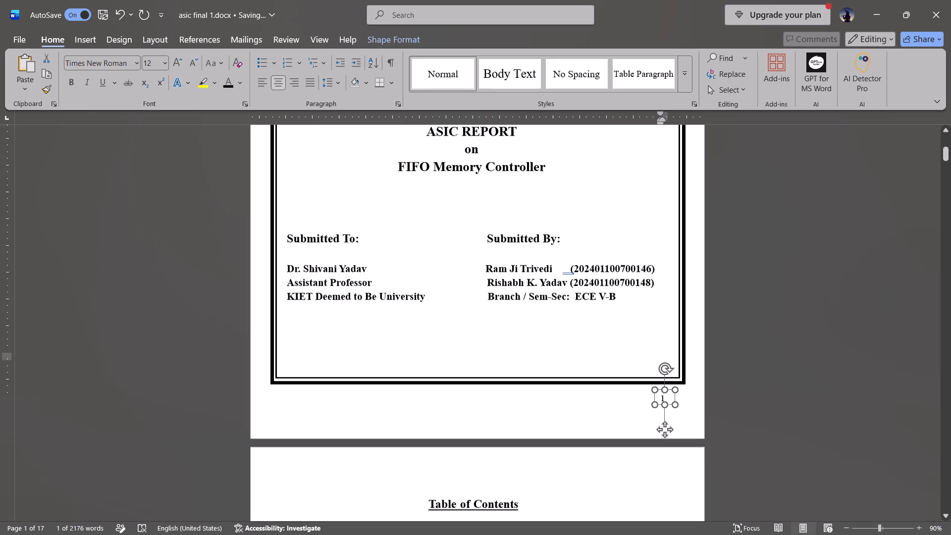
pyautogui.scroll(-1, 664, 430)
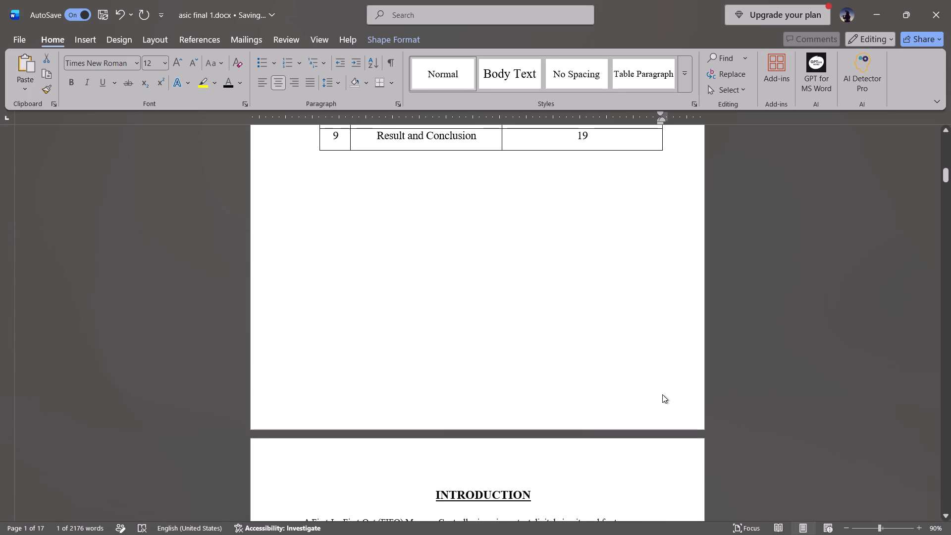
pyautogui.click(662, 394)
pyautogui.hotkey('ctrl', 'v')
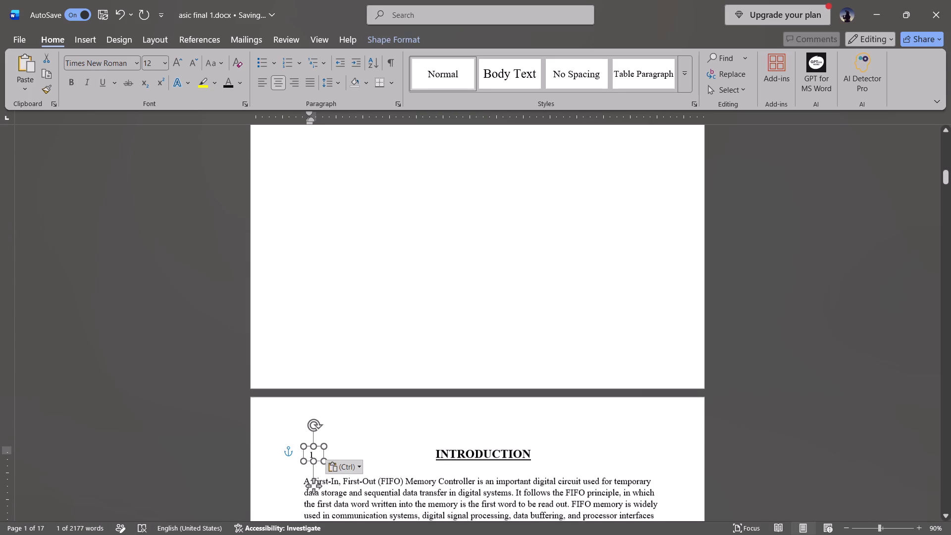
pyautogui.moveTo(311, 487); pyautogui.dragTo(645, 367)
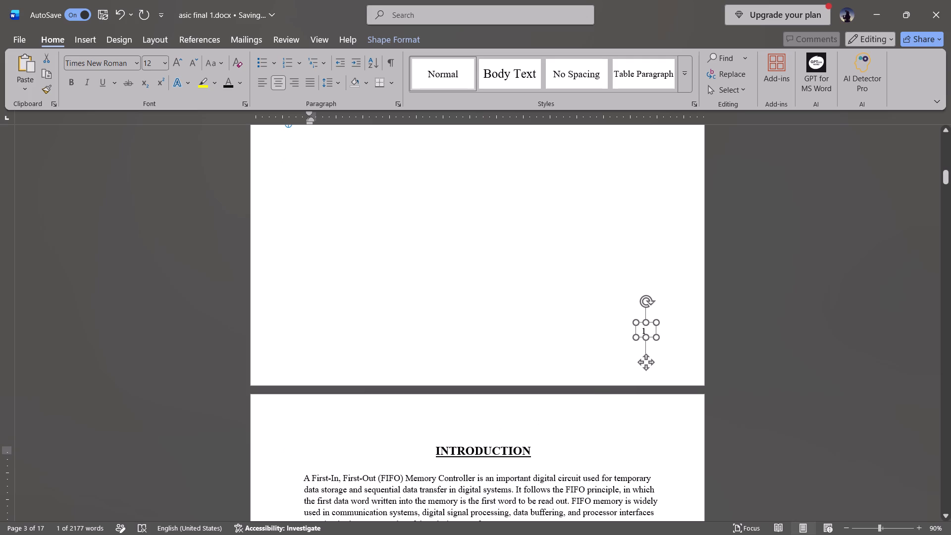
pyautogui.moveTo(645, 367); pyautogui.dragTo(659, 387)
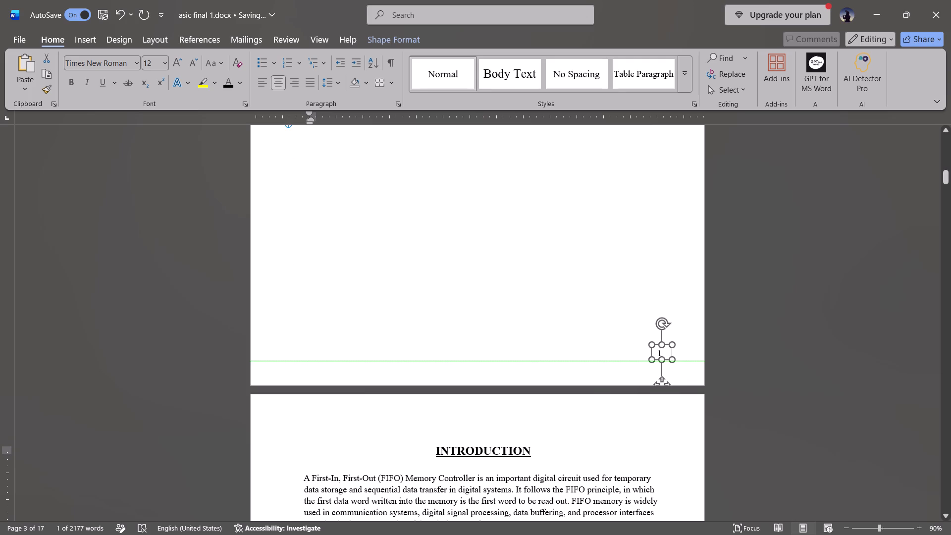
pyautogui.moveTo(659, 387); pyautogui.dragTo(655, 387)
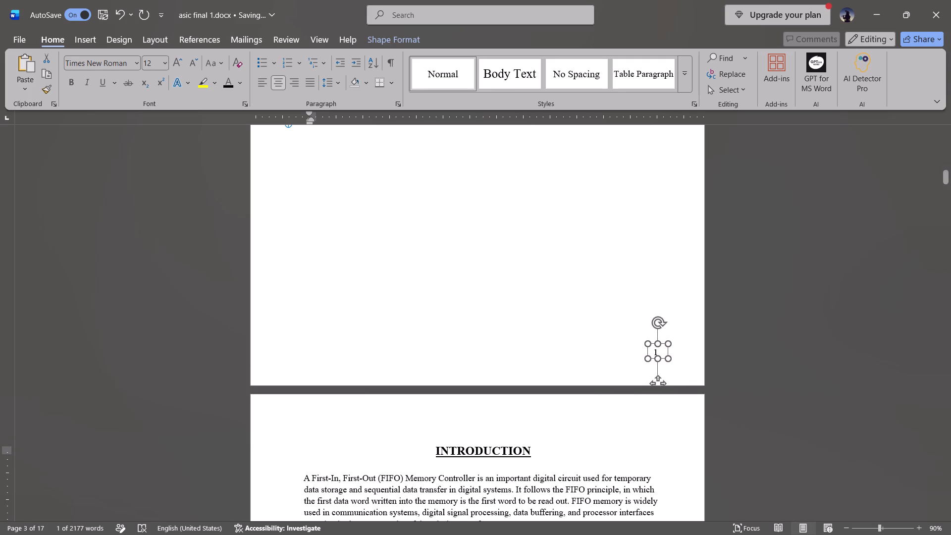
pyautogui.moveTo(655, 387); pyautogui.dragTo(651, 391)
# Paste a copy of the "1" page-number box and position it over the number 11 at the bottom of the Introduction page.
pyautogui.scroll(-1, 671, 422)
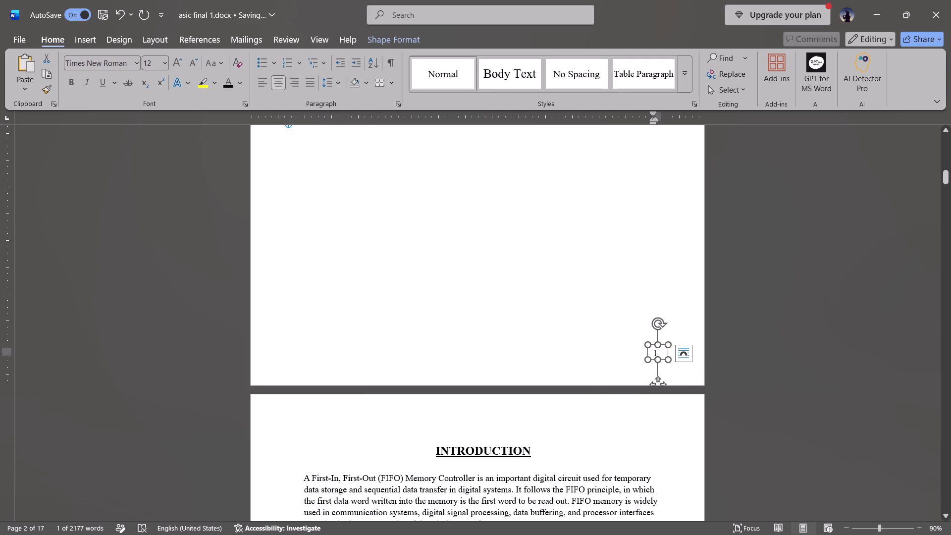
pyautogui.scroll(-2, 671, 422)
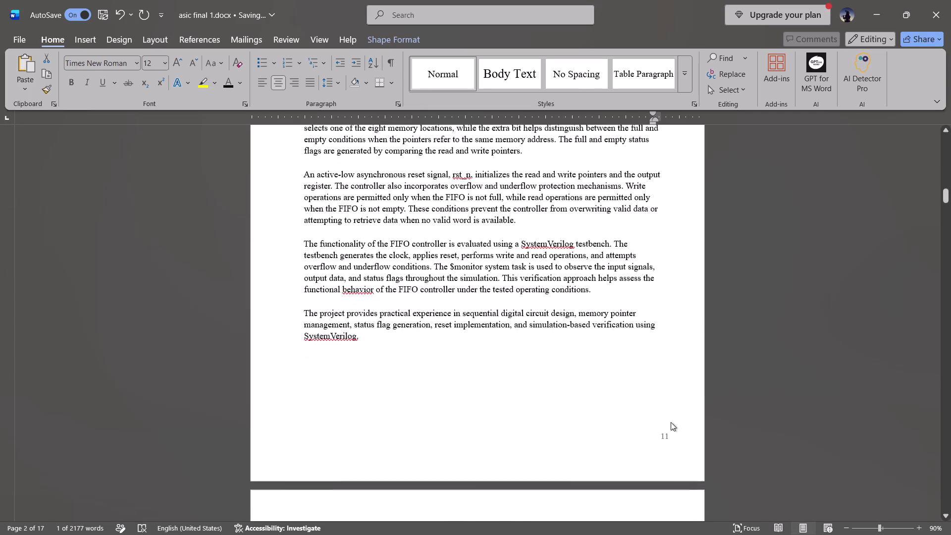
pyautogui.scroll(-1, 671, 422)
pyautogui.click(665, 411)
pyautogui.hotkey('ctrl', 'v')
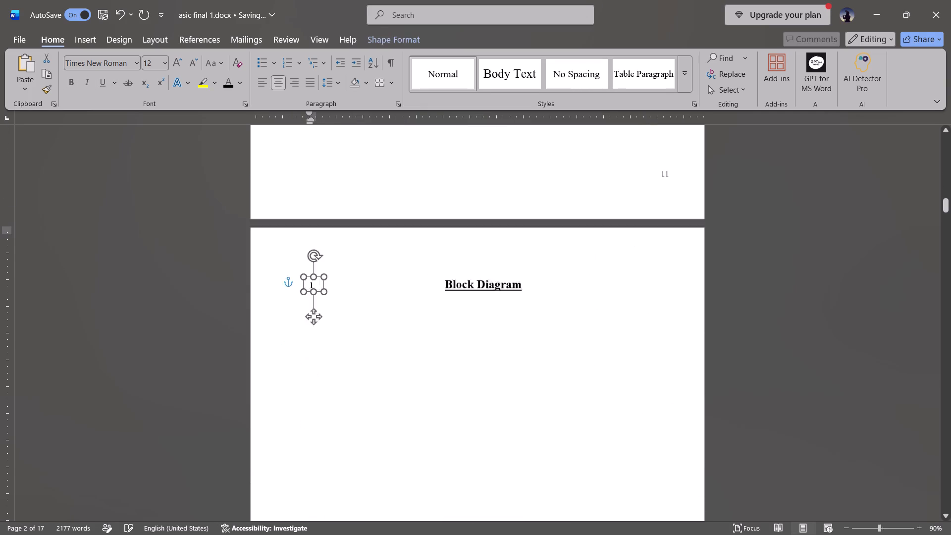
pyautogui.click(311, 265)
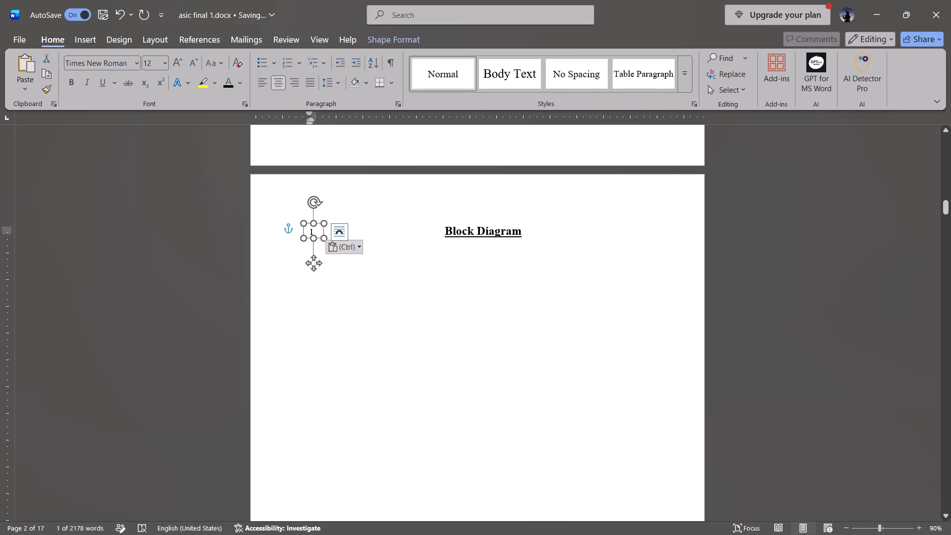
pyautogui.moveTo(311, 265); pyautogui.dragTo(647, 140)
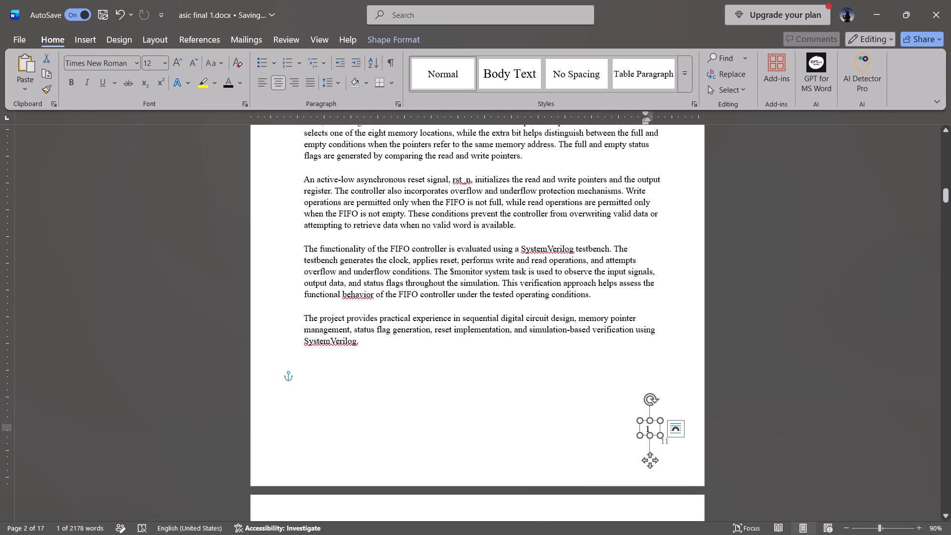
pyautogui.moveTo(650, 462); pyautogui.dragTo(661, 475)
pyautogui.click(661, 476)
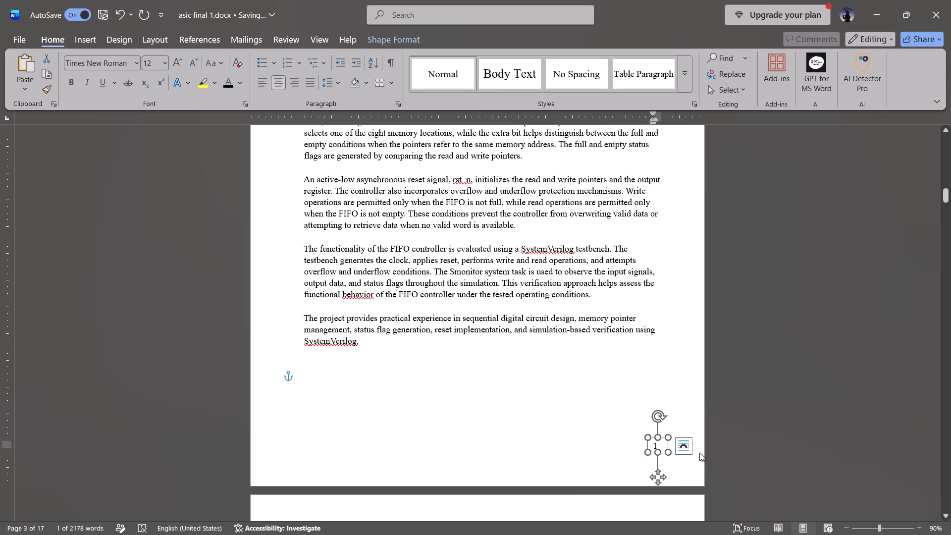
# Paste another copy of the page-number box and place it over the number 12 at the bottom of the Block Diagram page.
pyautogui.scroll(-1, 699, 453)
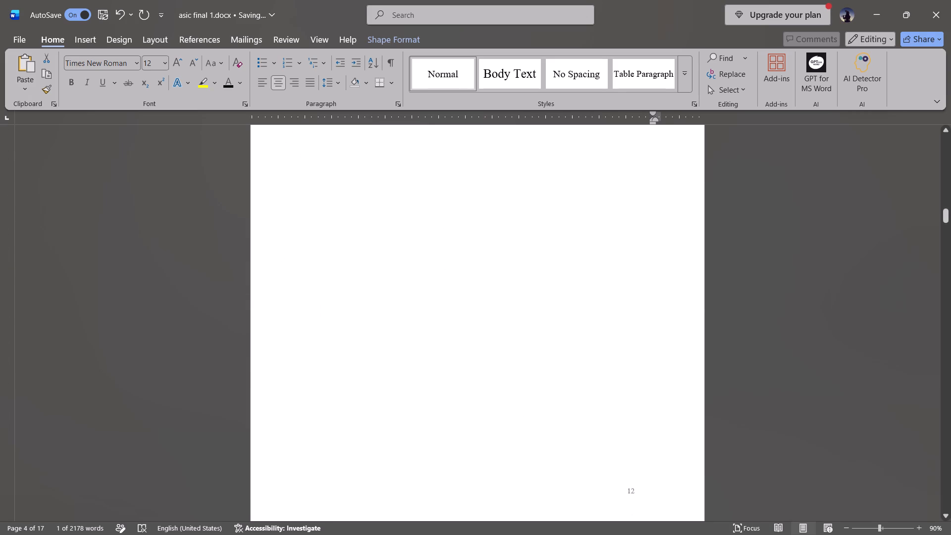
pyautogui.click(618, 484)
pyautogui.hotkey('ctrl', 'v')
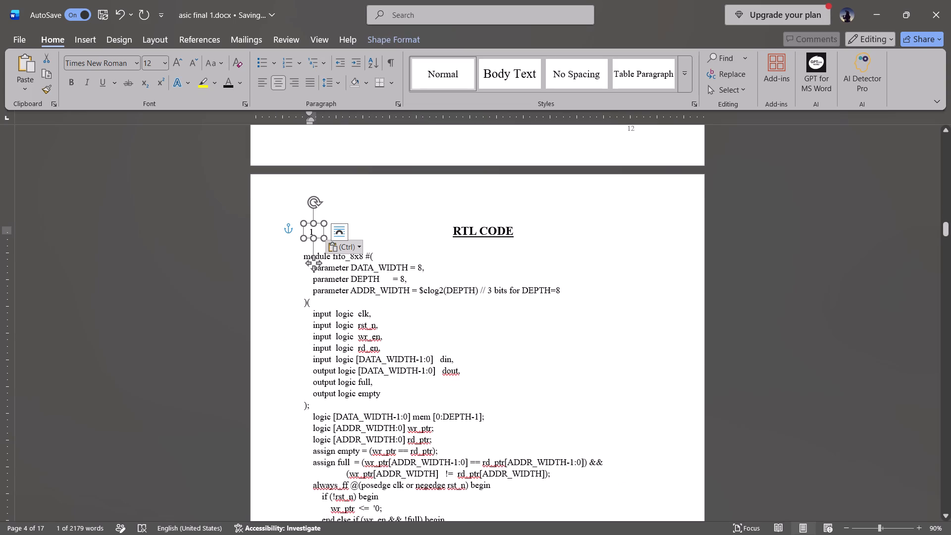
pyautogui.moveTo(311, 266); pyautogui.dragTo(617, 129)
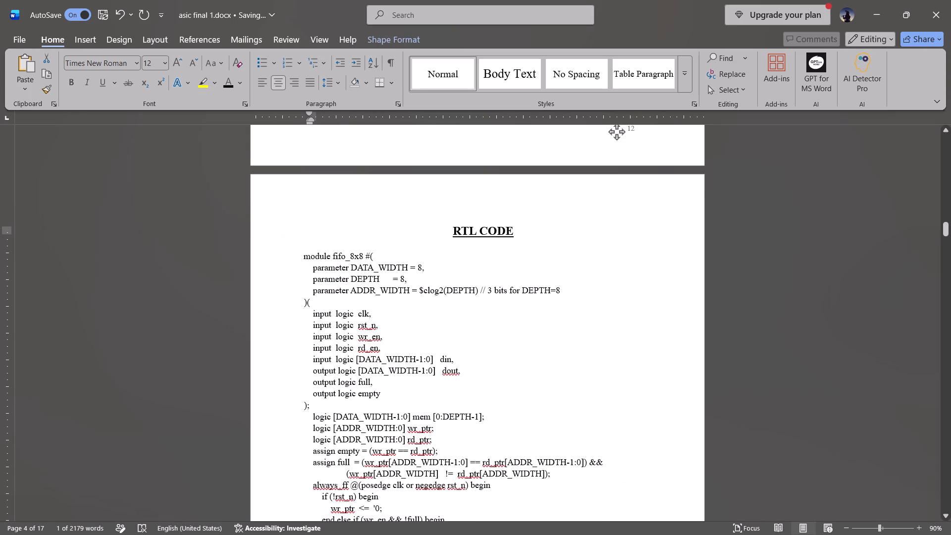
pyautogui.moveTo(617, 129); pyautogui.dragTo(624, 185)
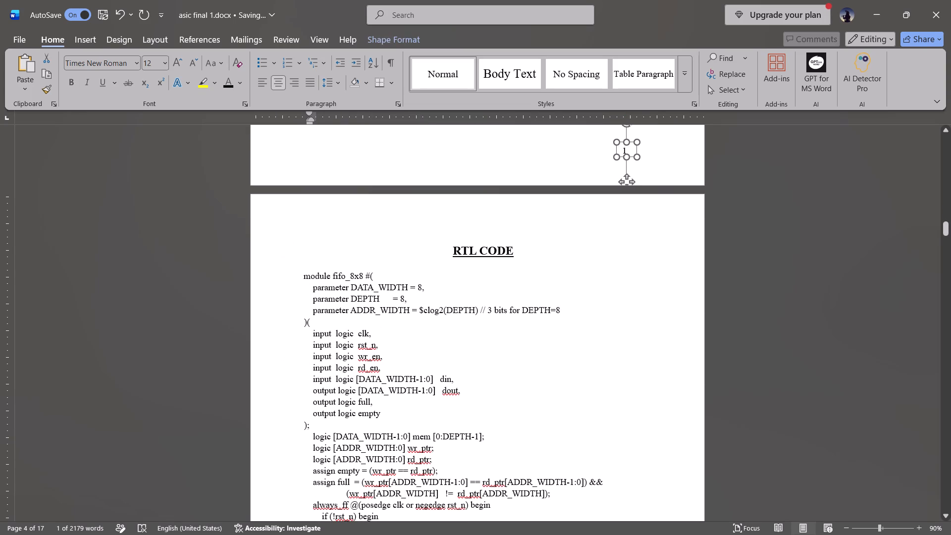
pyautogui.moveTo(624, 185); pyautogui.dragTo(667, 186)
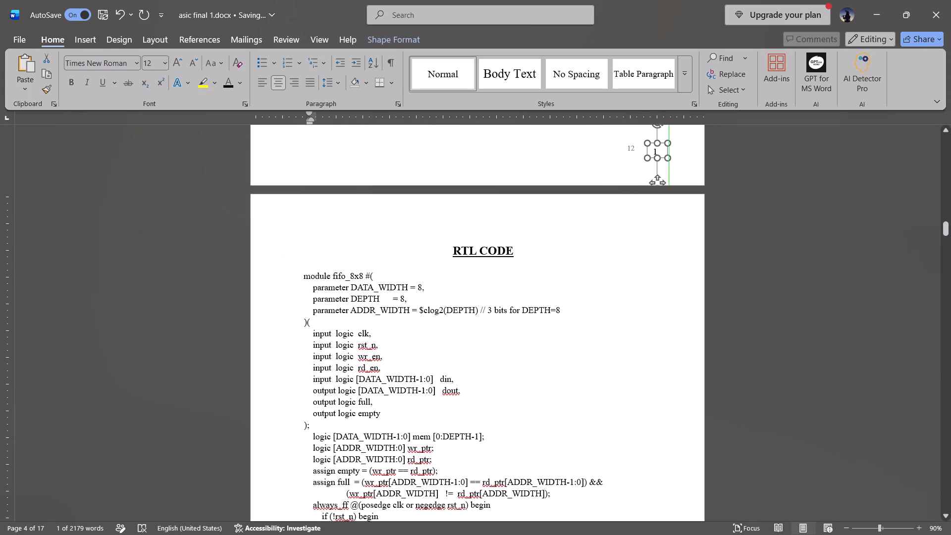
pyautogui.moveTo(667, 186); pyautogui.dragTo(635, 186)
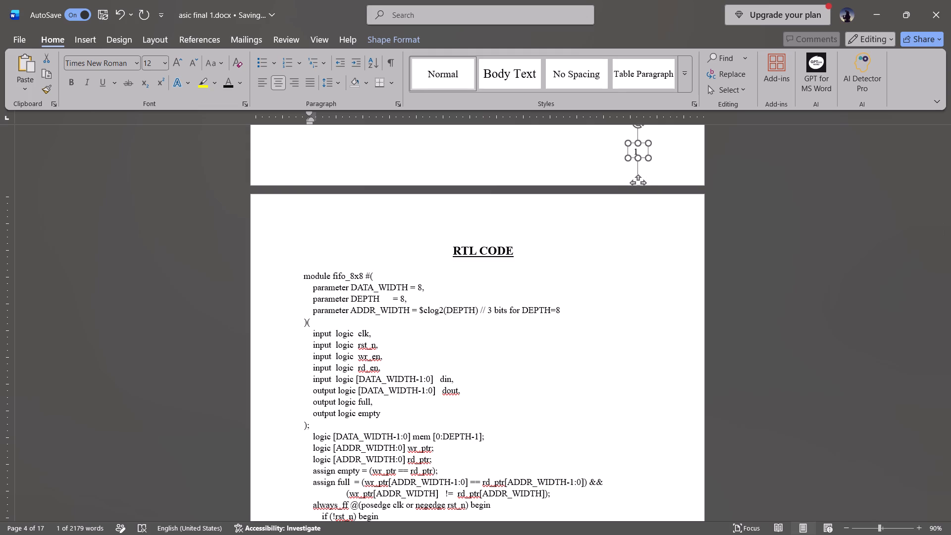
pyautogui.moveTo(635, 186); pyautogui.dragTo(636, 187)
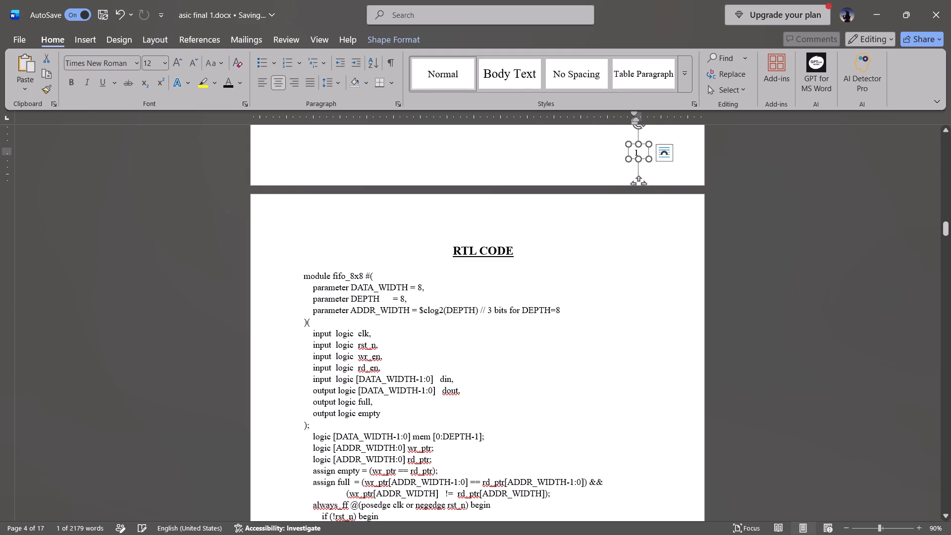
# Paste a copy of the page-number box onto the RTL Code page and adjust its position until it covers the number 13.
pyautogui.scroll(-1, 616, 304)
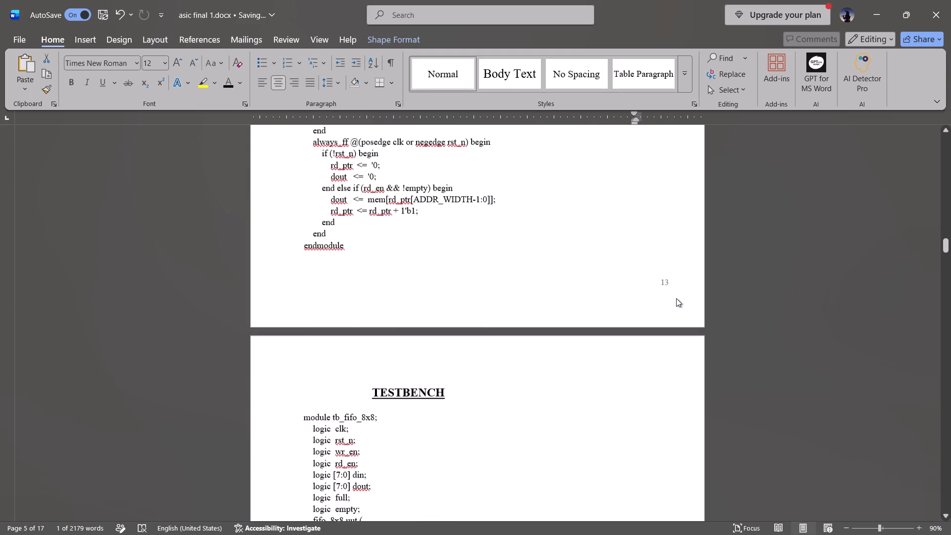
pyautogui.click(676, 298)
pyautogui.hotkey('ctrl', 'v')
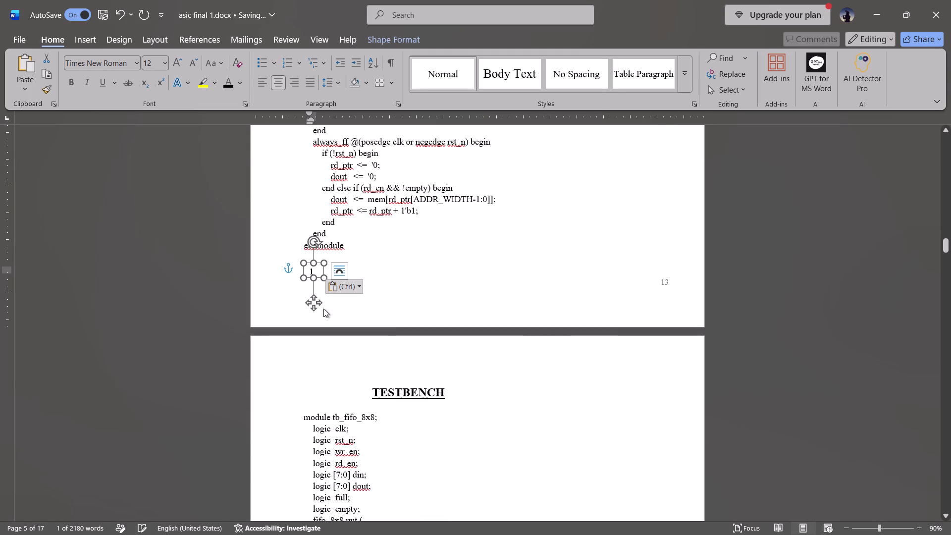
pyautogui.moveTo(312, 302); pyautogui.dragTo(660, 318)
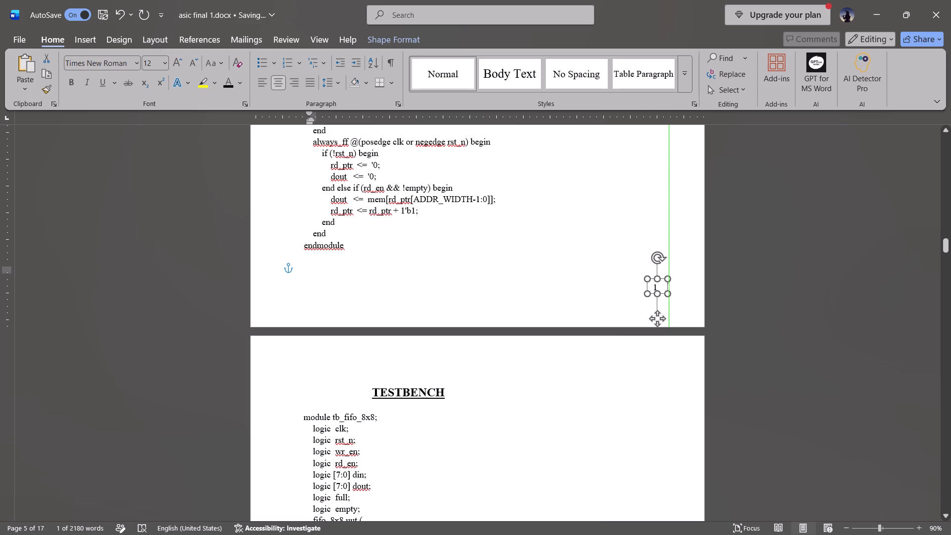
pyautogui.moveTo(660, 318); pyautogui.dragTo(665, 317)
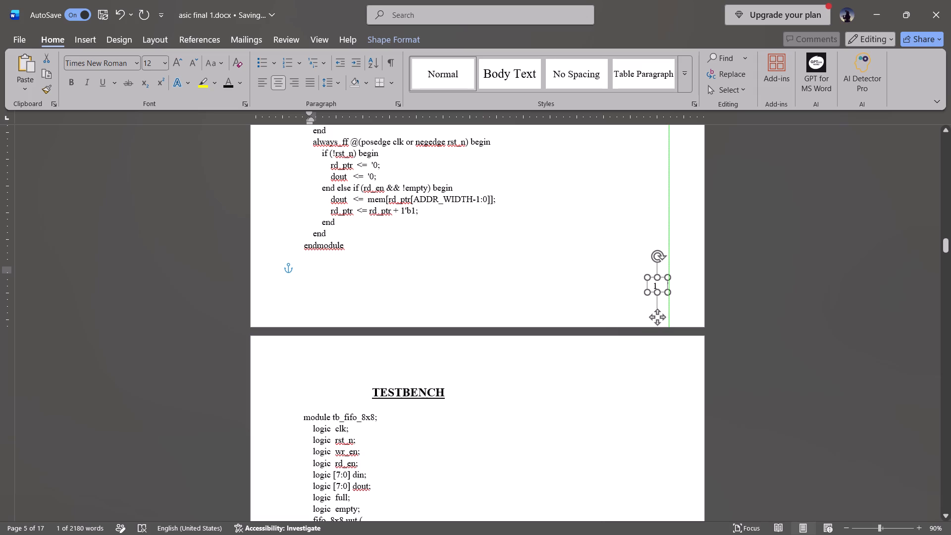
pyautogui.moveTo(665, 317); pyautogui.dragTo(669, 317)
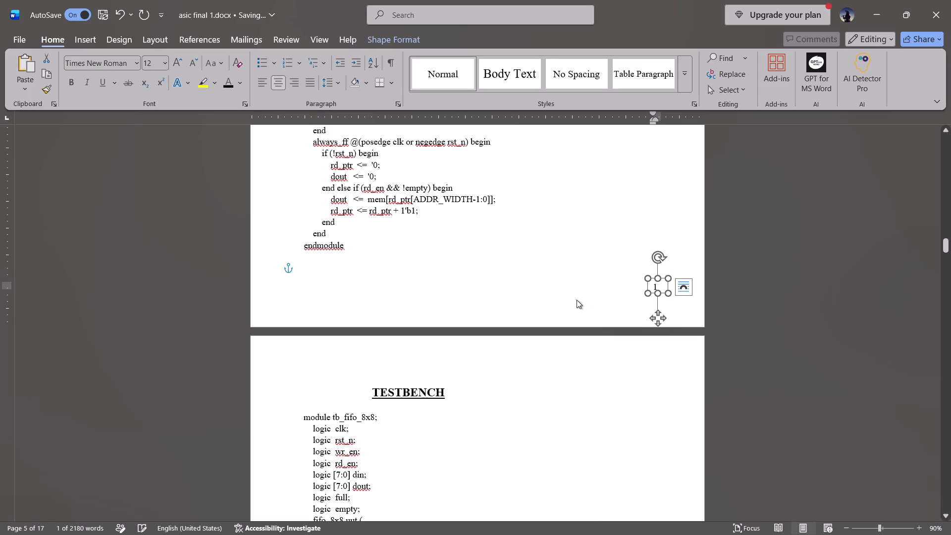
pyautogui.click(577, 300)
pyautogui.click(655, 286)
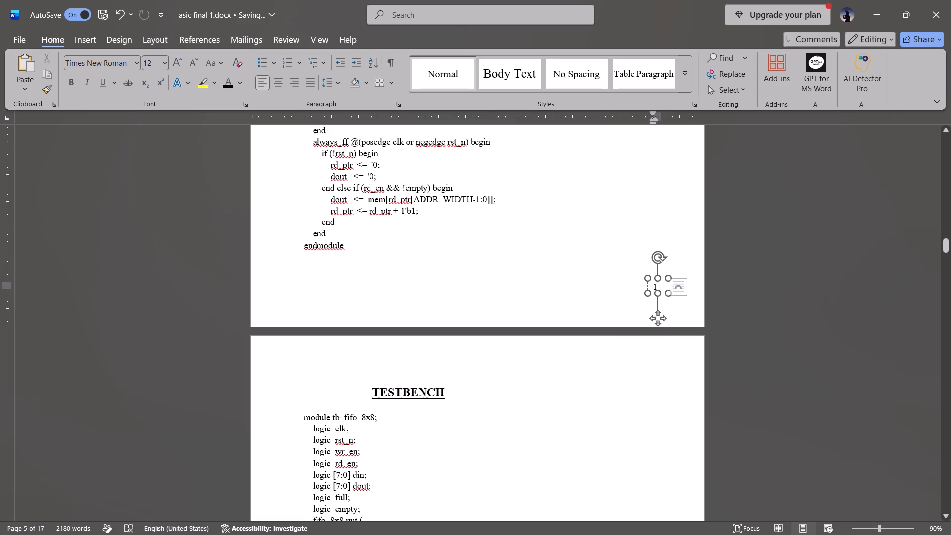
pyautogui.moveTo(658, 318); pyautogui.dragTo(661, 318)
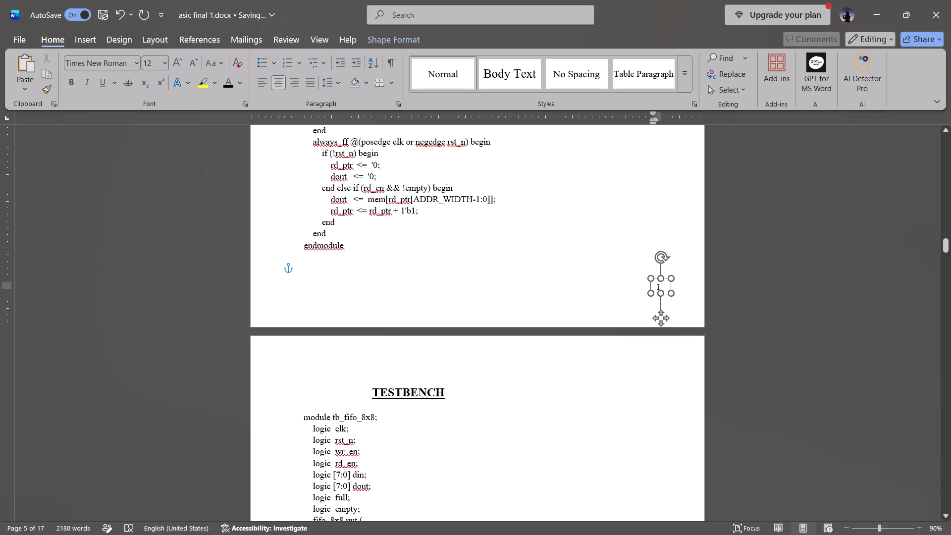
pyautogui.moveTo(661, 318); pyautogui.dragTo(663, 322)
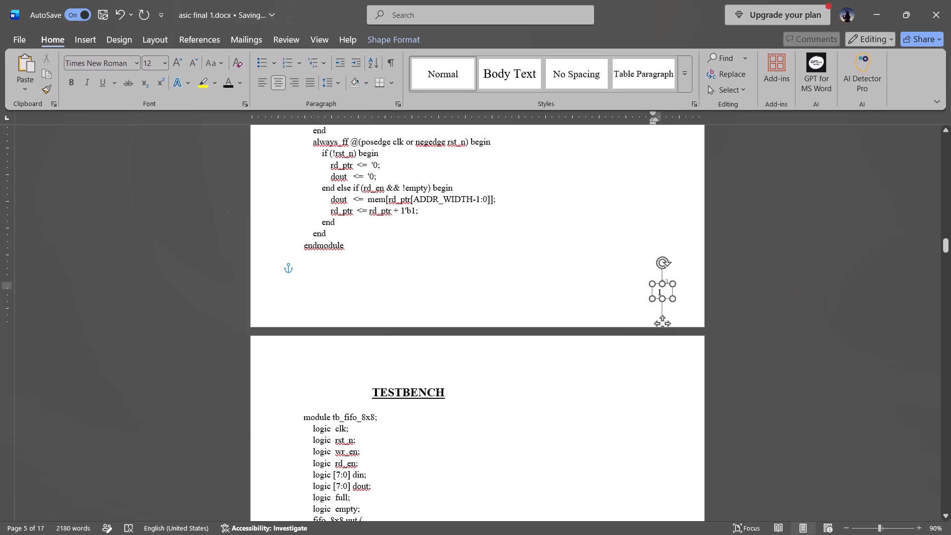
pyautogui.moveTo(663, 322); pyautogui.dragTo(664, 319)
# Paste a copy of the page-number box and place it over the number 14 at the bottom of the first Testbench page.
pyautogui.scroll(-1, 593, 314)
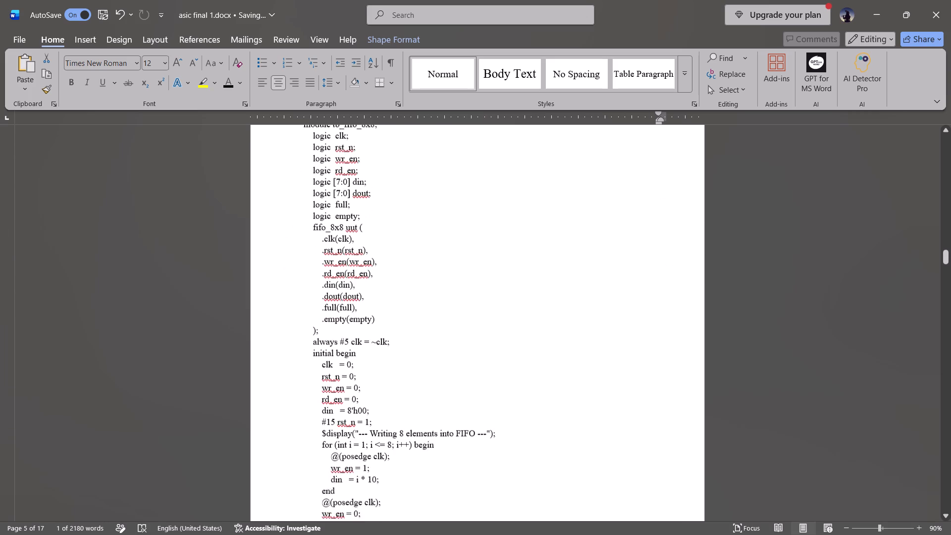
pyautogui.scroll(-1, 593, 314)
pyautogui.click(548, 308)
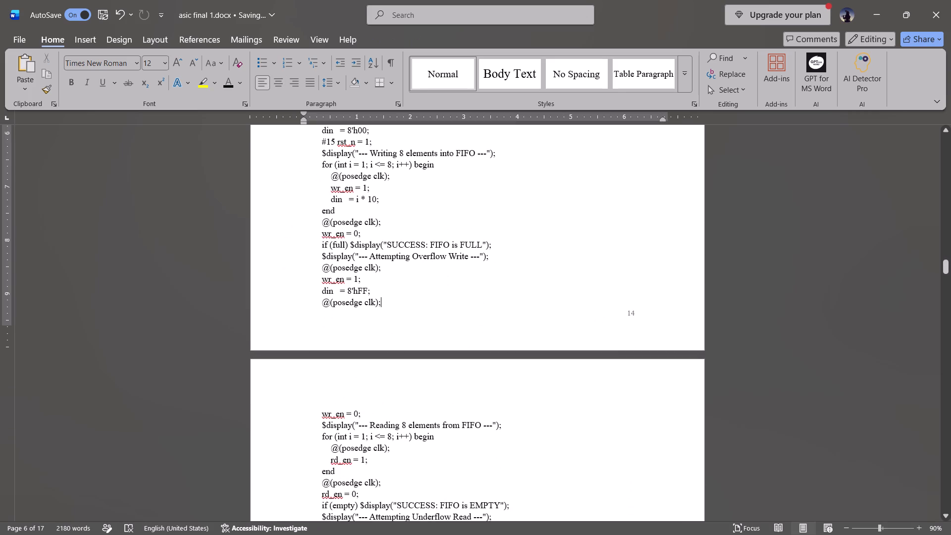
pyautogui.hotkey('ctrl', 'v')
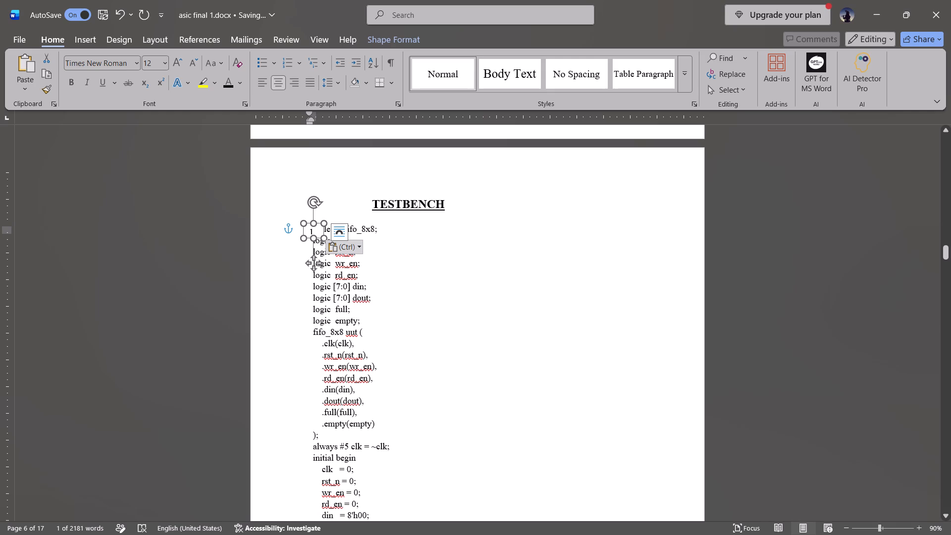
pyautogui.moveTo(314, 261); pyautogui.dragTo(431, 534)
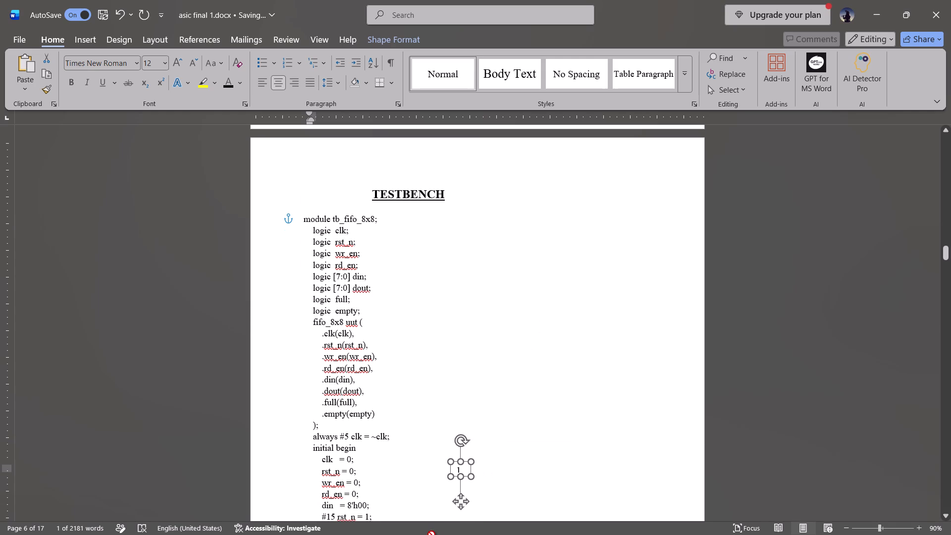
pyautogui.moveTo(431, 534); pyautogui.dragTo(568, 464)
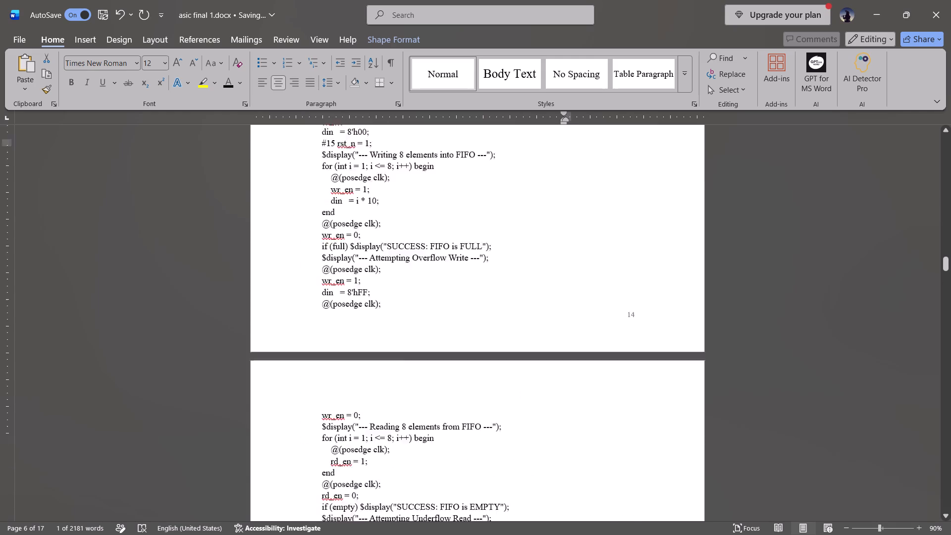
pyautogui.moveTo(566, 204); pyautogui.dragTo(661, 455)
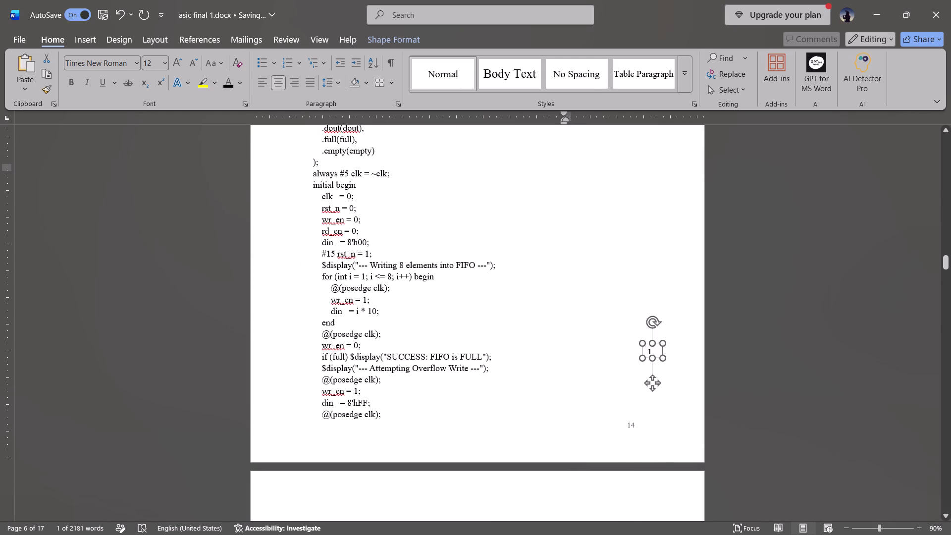
pyautogui.moveTo(661, 455); pyautogui.dragTo(637, 466)
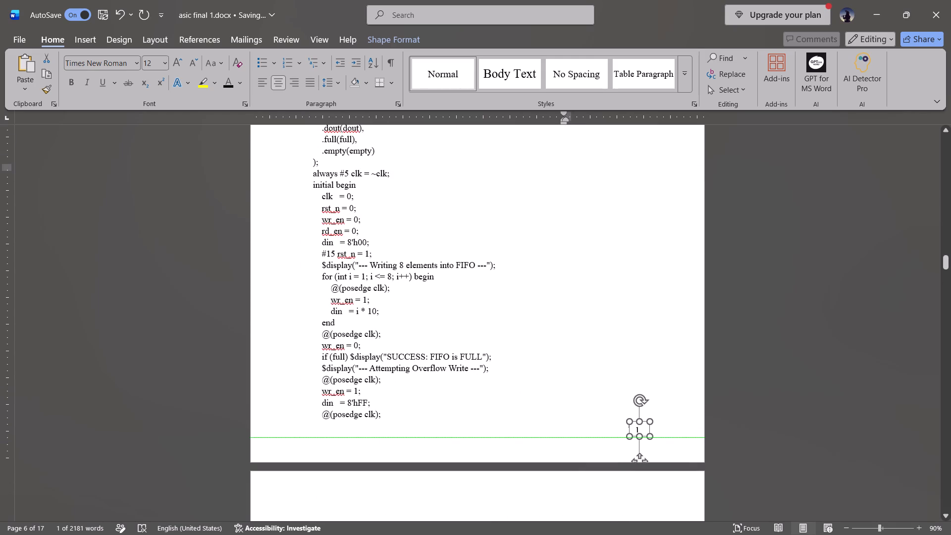
pyautogui.moveTo(637, 466); pyautogui.dragTo(636, 466)
# Paste a copy of the page-number box and align it over the number 15 on the page before Simulation Results.
pyautogui.scroll(-1, 557, 400)
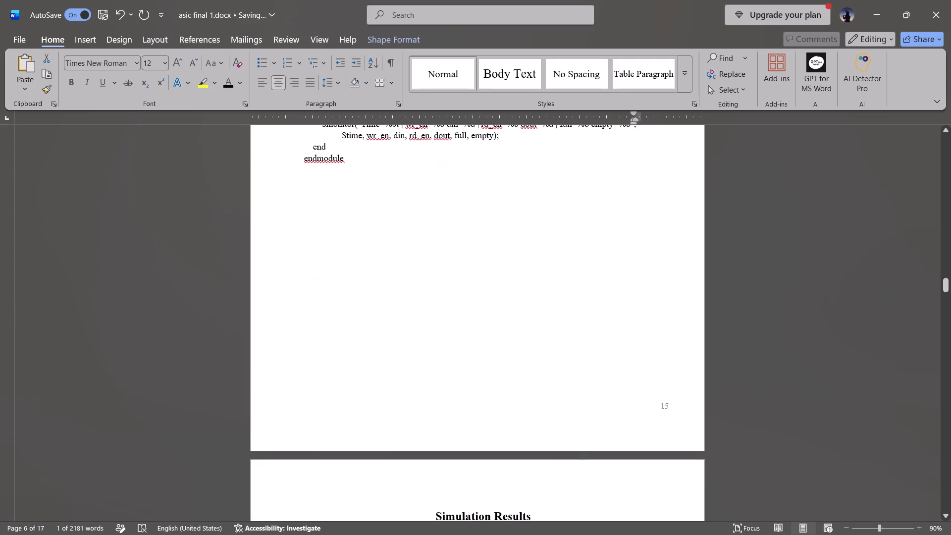
pyautogui.click(667, 409)
pyautogui.hotkey('ctrl', 'v')
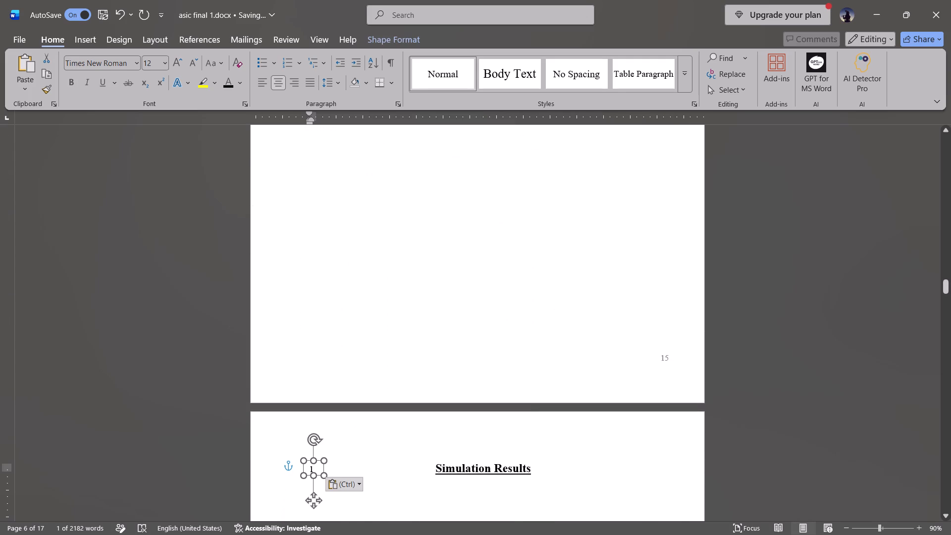
pyautogui.moveTo(313, 501); pyautogui.dragTo(636, 393)
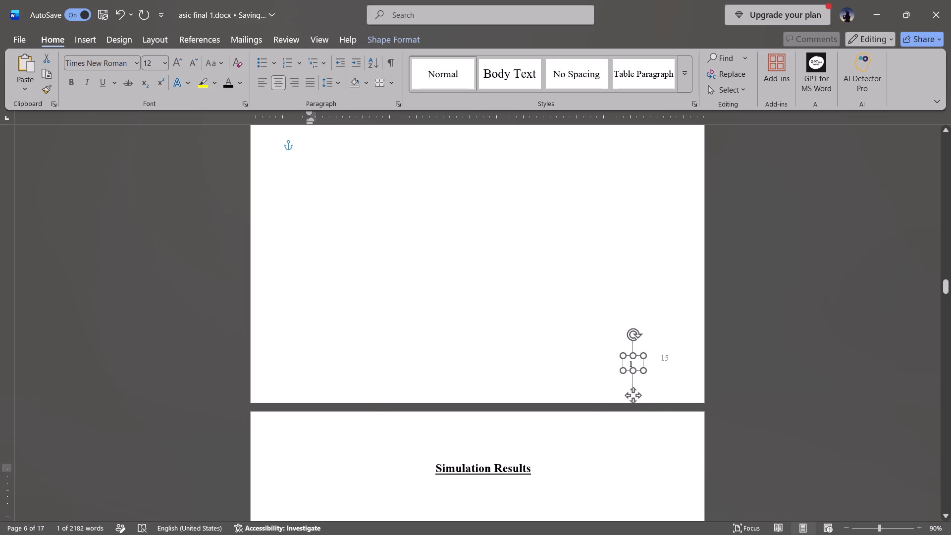
pyautogui.moveTo(636, 393); pyautogui.dragTo(666, 396)
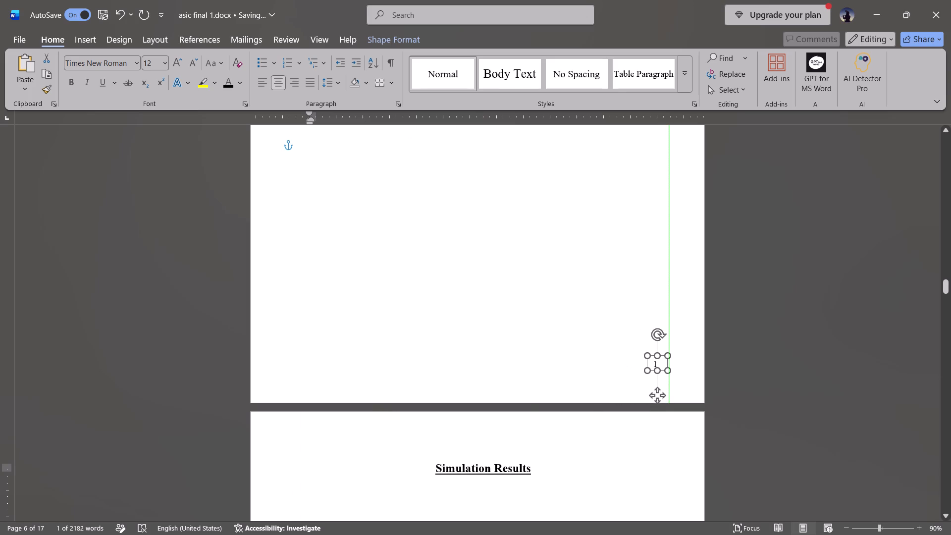
pyautogui.moveTo(666, 396); pyautogui.dragTo(666, 396)
pyautogui.click(521, 366)
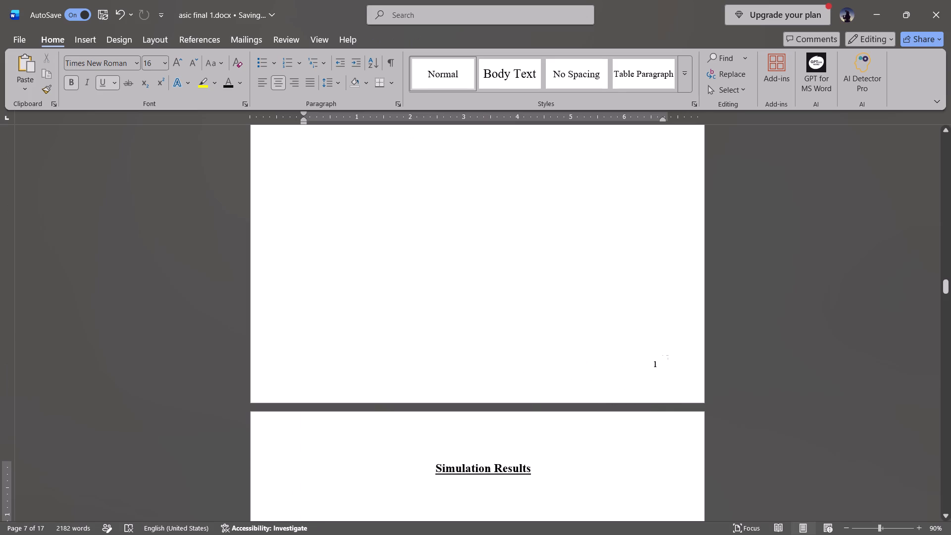
pyautogui.click(664, 370)
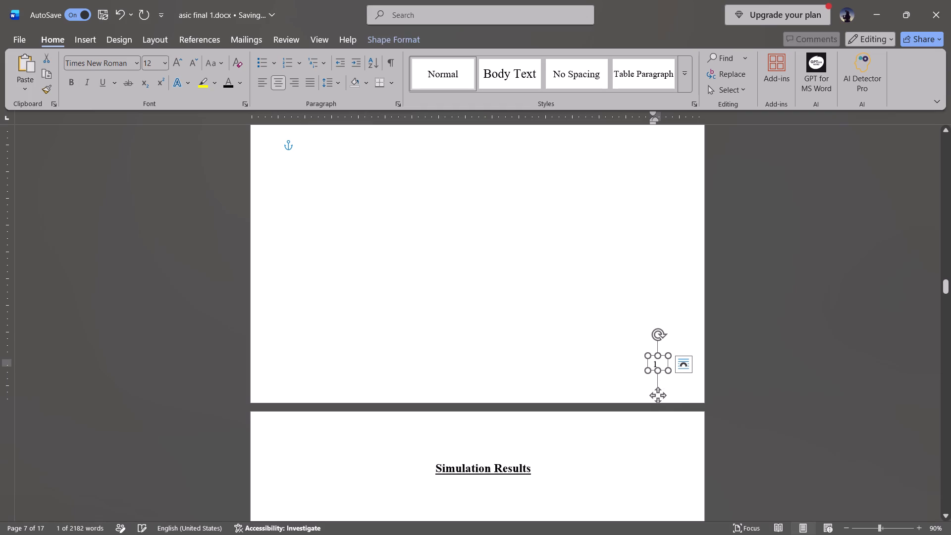
pyautogui.click(661, 394)
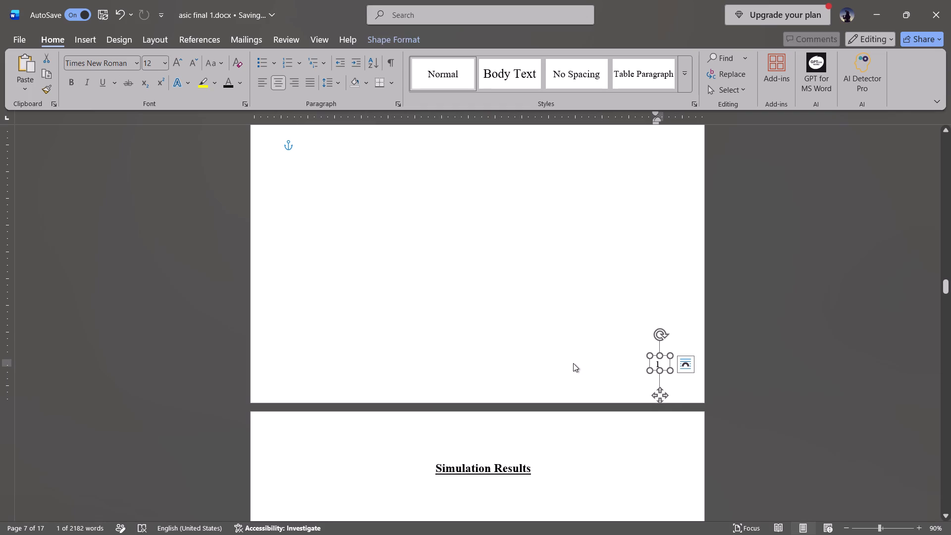
# Paste a copy of the page-number box and place it over the number 16 at the bottom of the Simulation Results page.
pyautogui.scroll(-1, 551, 359)
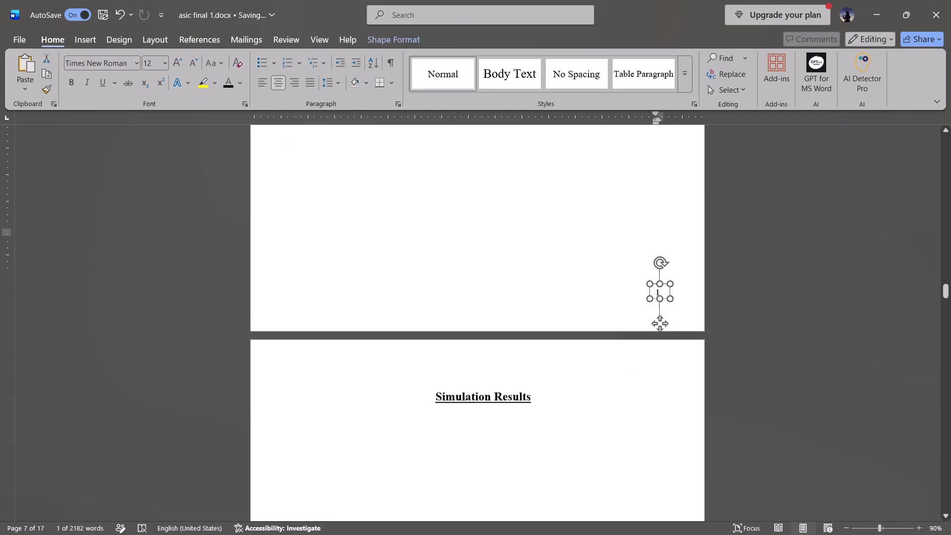
pyautogui.scroll(-1, 551, 359)
pyautogui.click(585, 361)
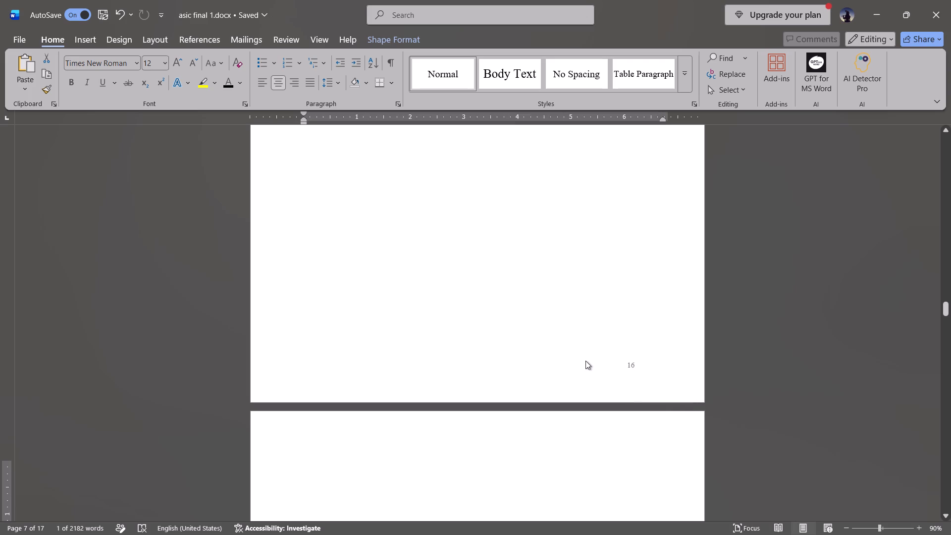
pyautogui.hotkey('ctrl', 'v')
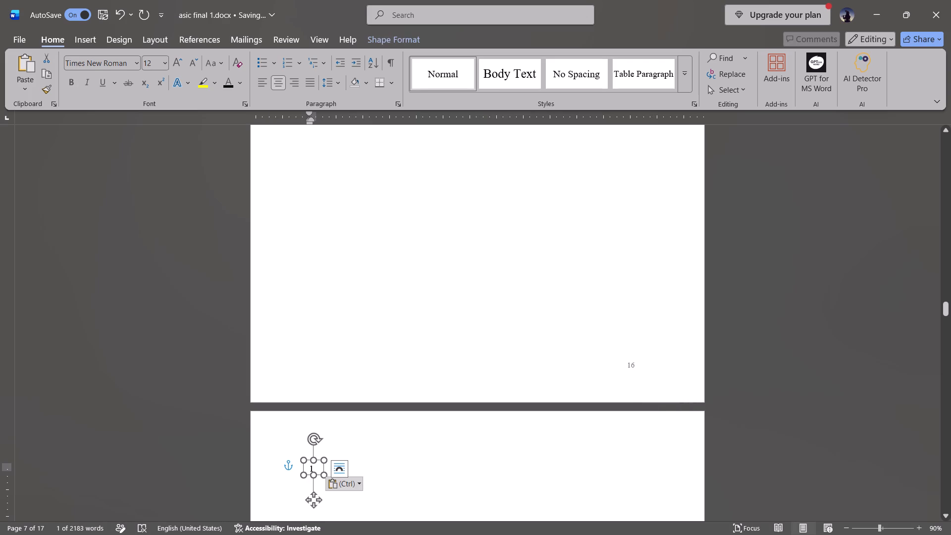
pyautogui.moveTo(313, 501); pyautogui.dragTo(640, 403)
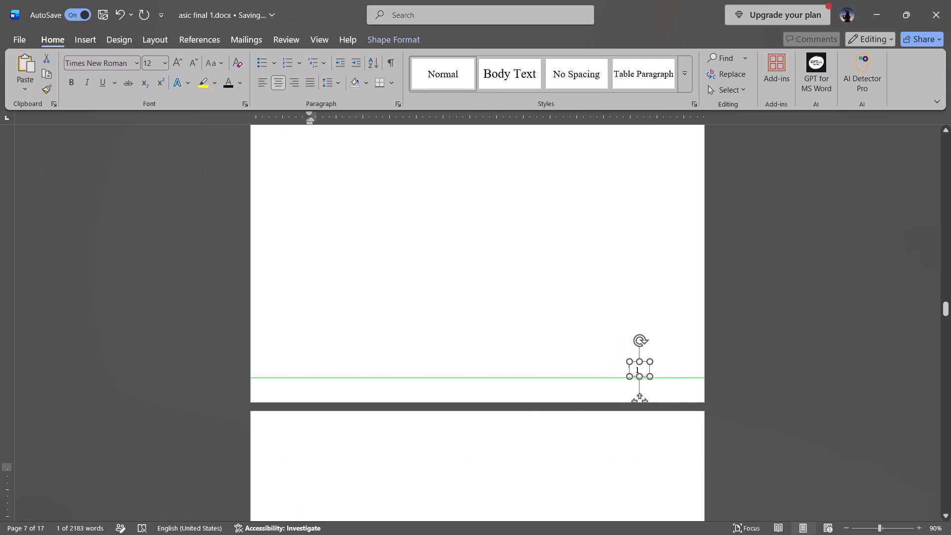
pyautogui.moveTo(640, 403); pyautogui.dragTo(637, 402)
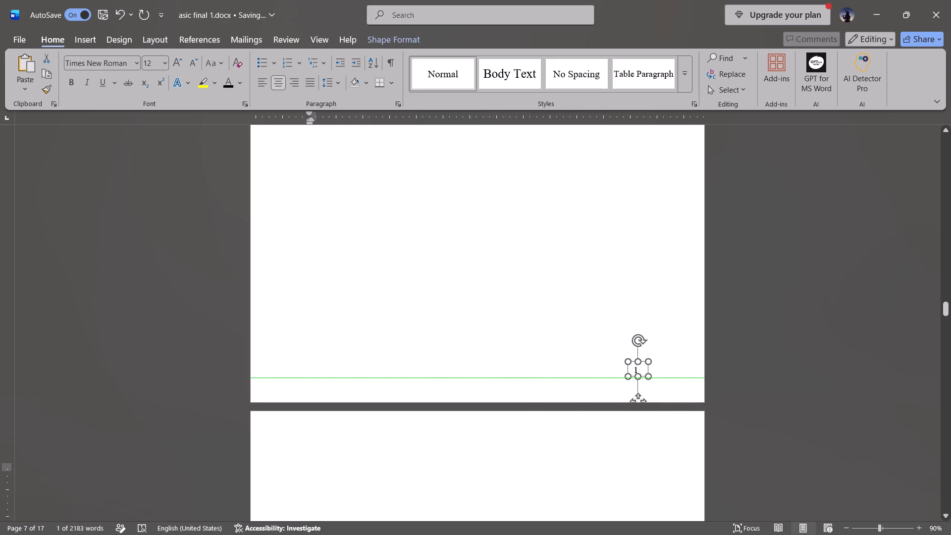
pyautogui.moveTo(637, 402); pyautogui.dragTo(635, 403)
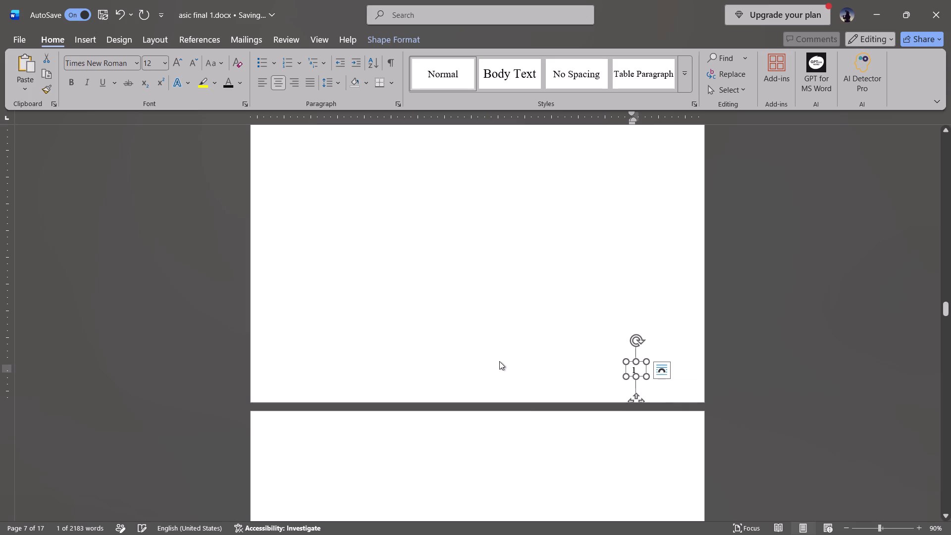
# Paste a copy of the page-number box and align it over the number 17 on the page before Power Report.
pyautogui.scroll(-1, 499, 361)
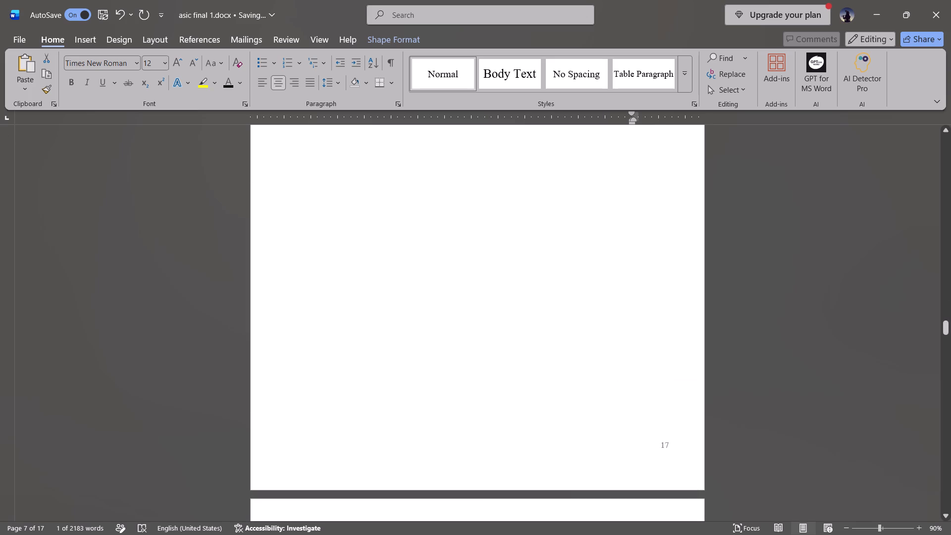
pyautogui.click(644, 439)
pyautogui.hotkey('ctrl', 'v')
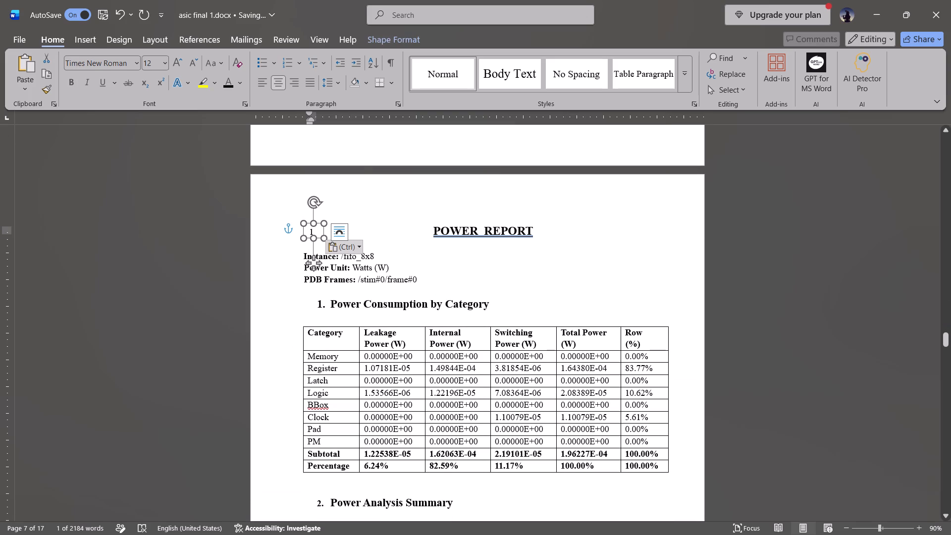
pyautogui.moveTo(312, 265); pyautogui.dragTo(663, 116)
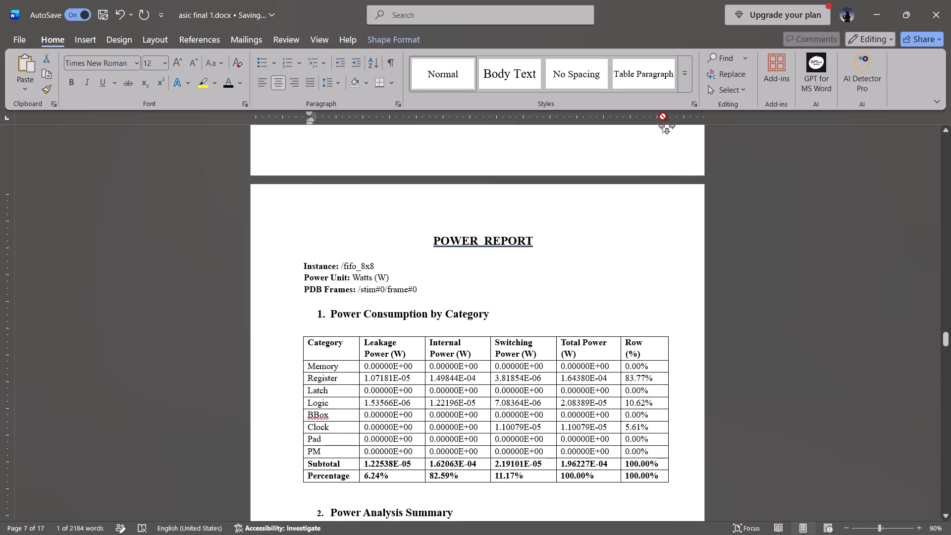
pyautogui.moveTo(663, 116); pyautogui.dragTo(640, 167)
pyautogui.scroll(1, 556, 172)
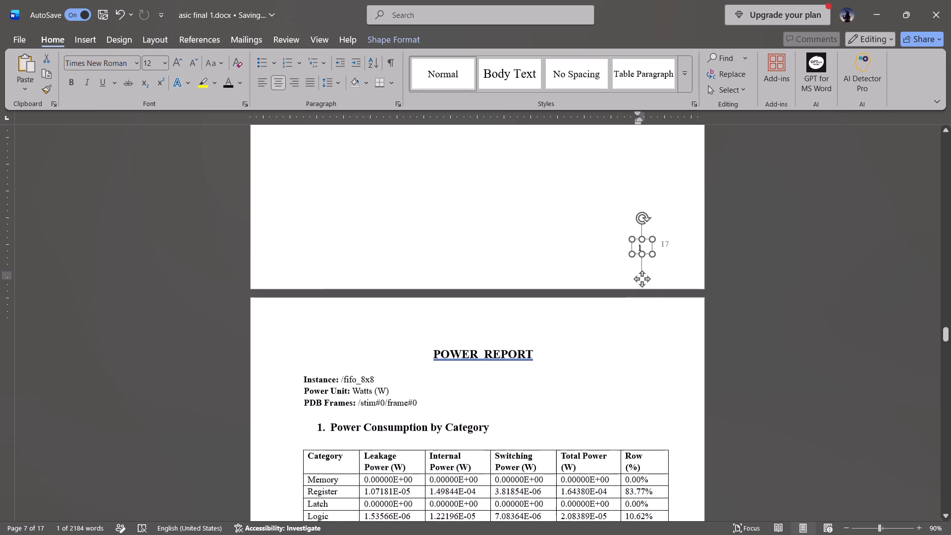
pyautogui.moveTo(645, 311); pyautogui.dragTo(657, 308)
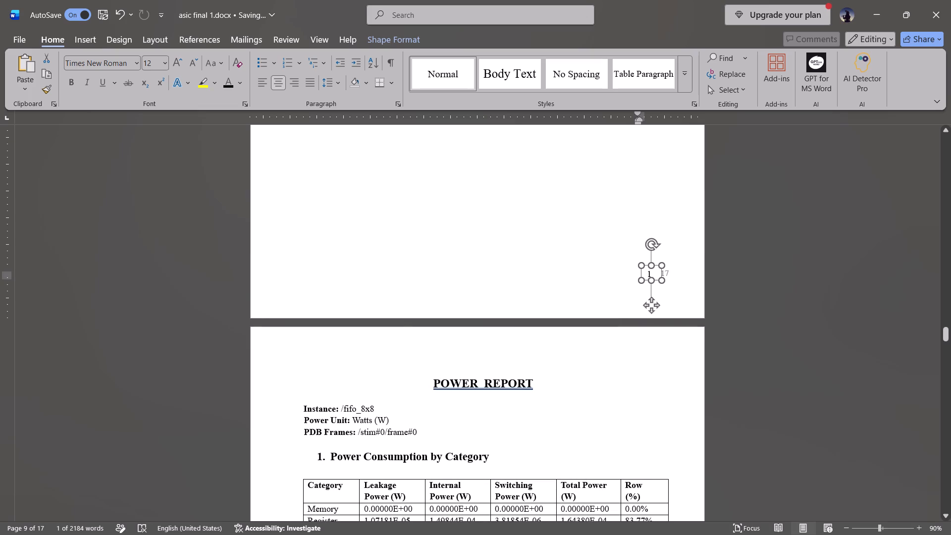
pyautogui.moveTo(657, 308); pyautogui.dragTo(674, 312)
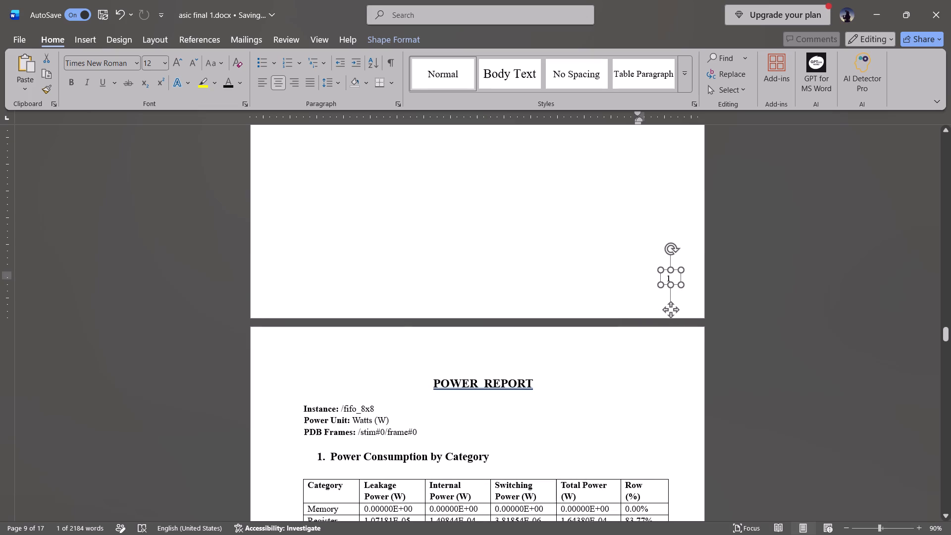
pyautogui.moveTo(674, 312); pyautogui.dragTo(673, 312)
# Paste a copy of the page-number box and place it over the number 18 at the bottom of the Power Report page.
pyautogui.scroll(1, 548, 280)
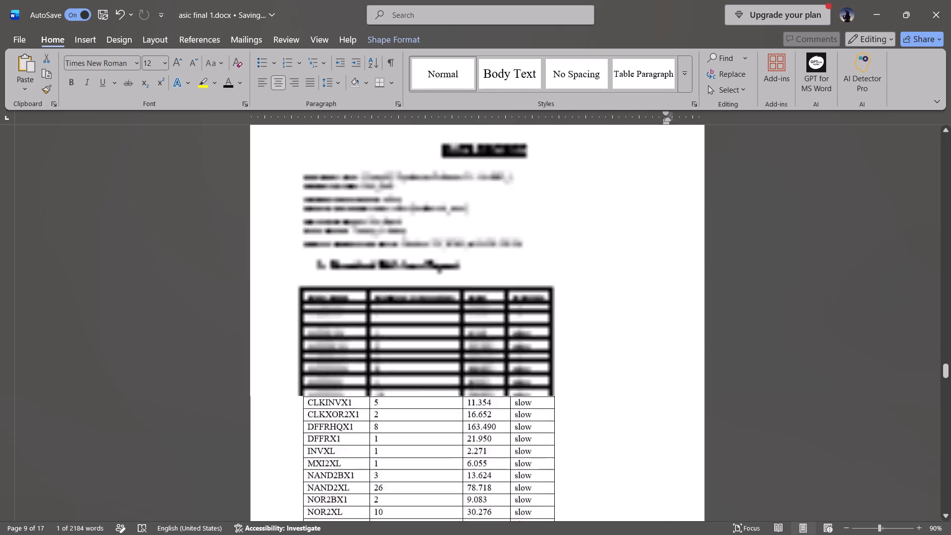
pyautogui.scroll(1, 548, 280)
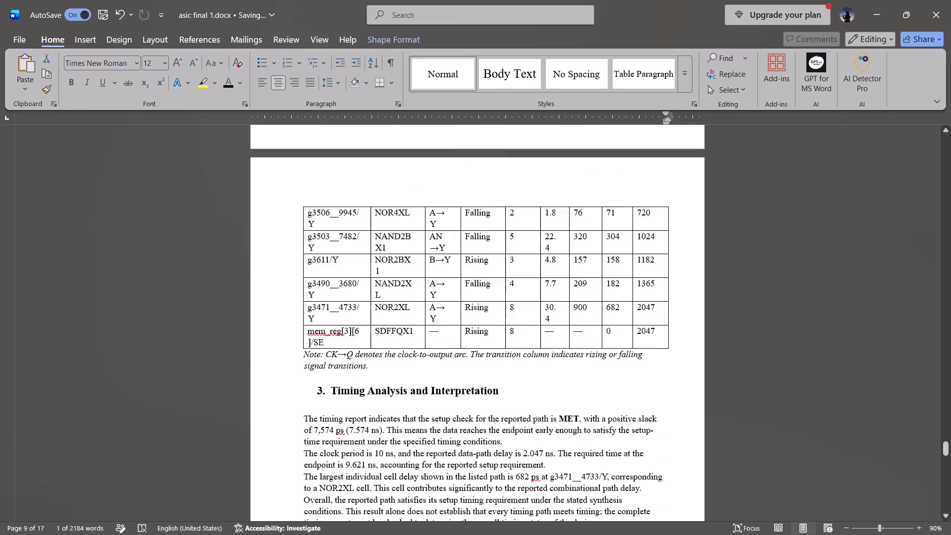
pyautogui.scroll(1, 548, 280)
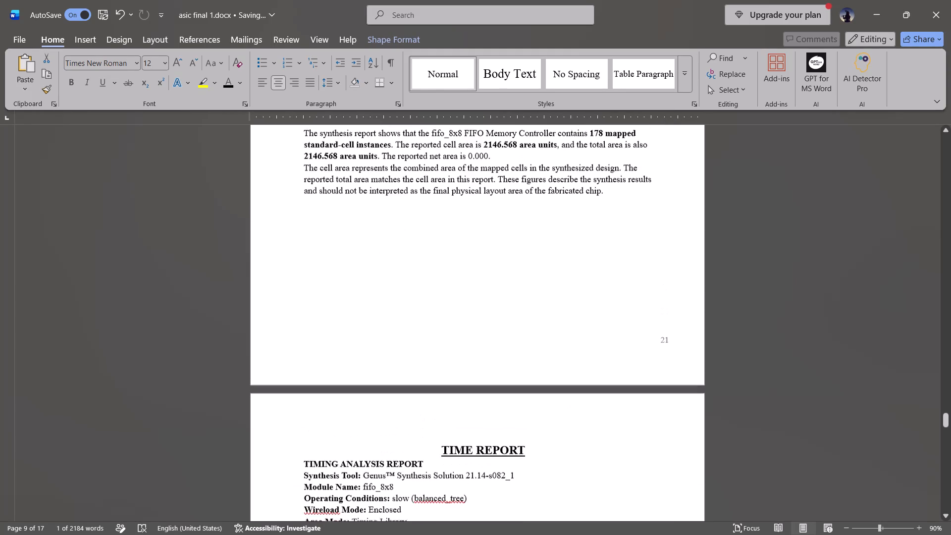
pyautogui.scroll(1, 548, 280)
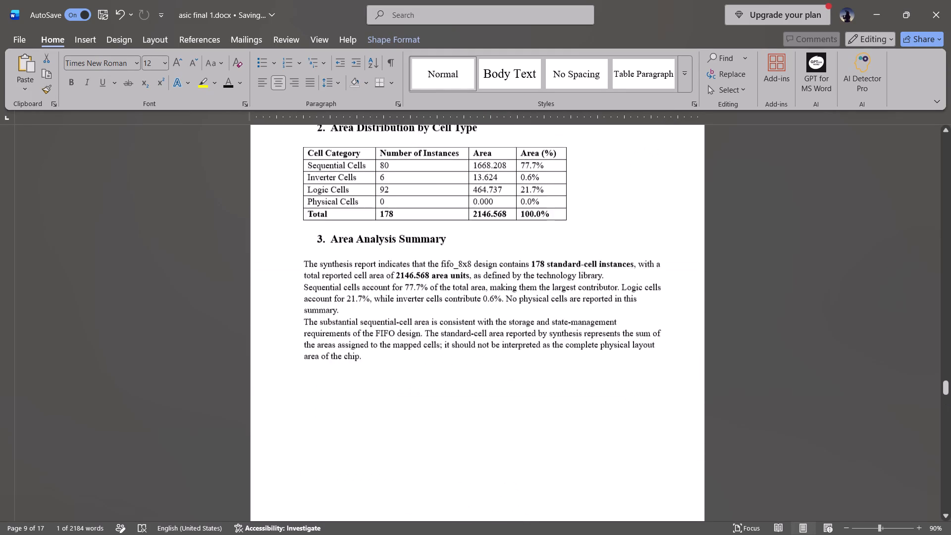
pyautogui.scroll(1, 548, 280)
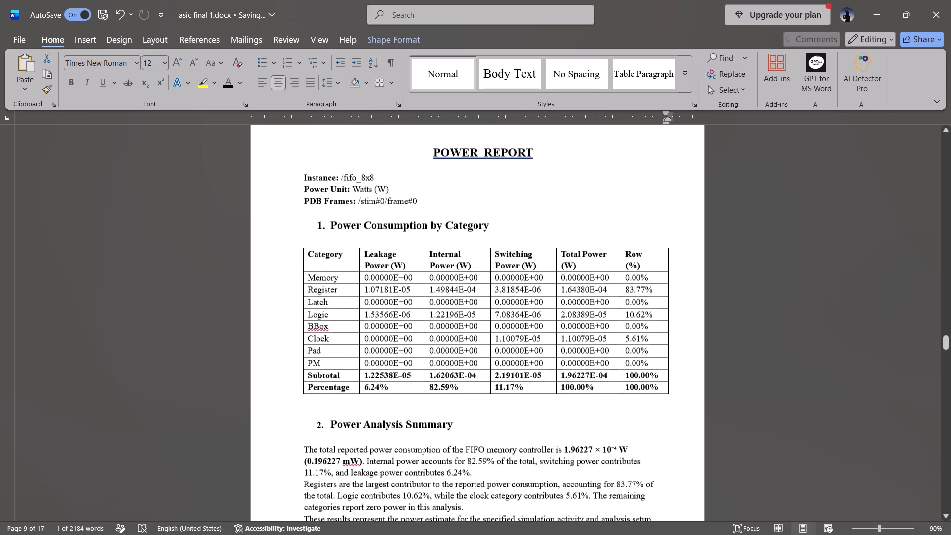
pyautogui.scroll(1, 548, 280)
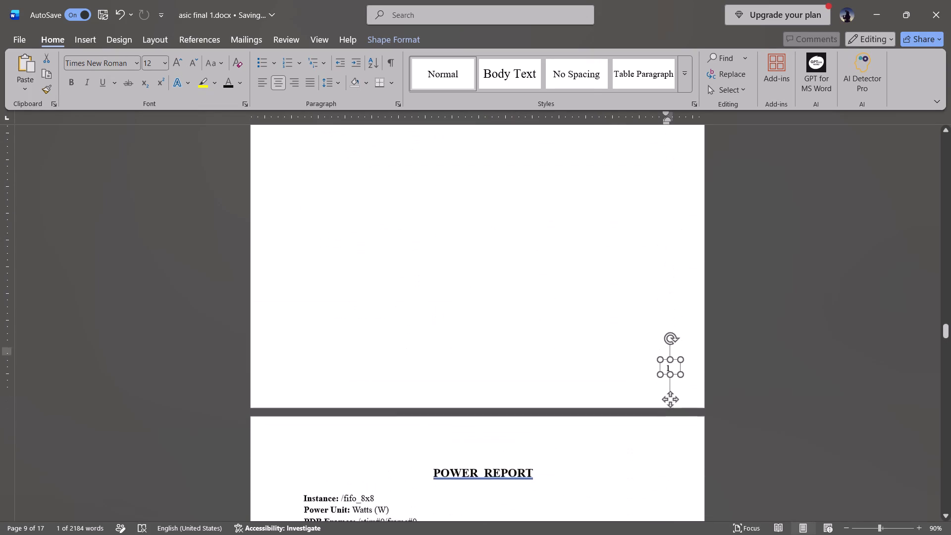
pyautogui.scroll(1, 548, 280)
pyautogui.scroll(-1, 577, 384)
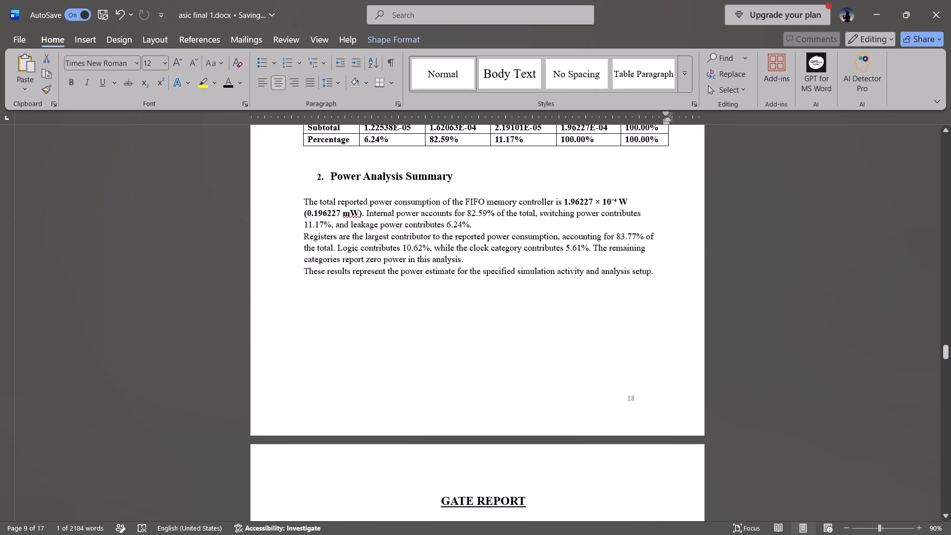
pyautogui.click(514, 313)
pyautogui.hotkey('ctrl', 'v')
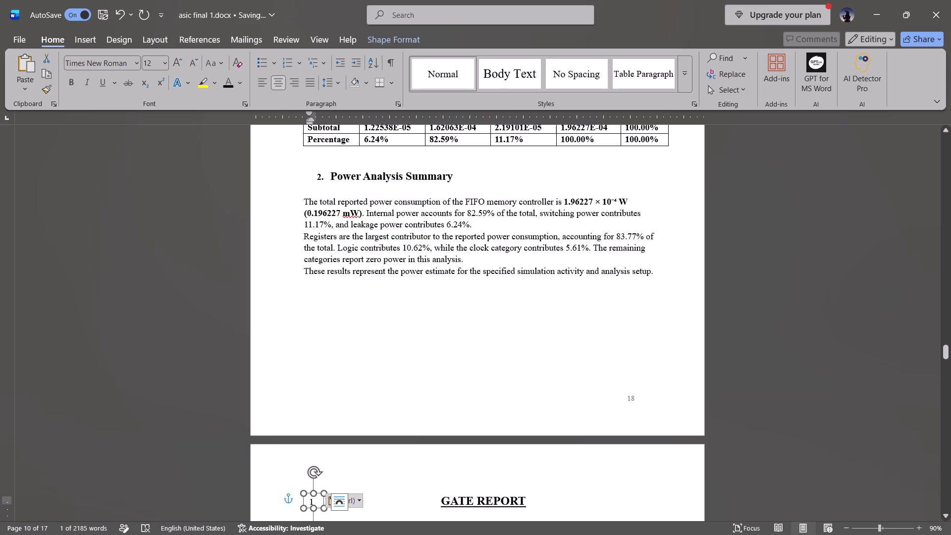
pyautogui.moveTo(308, 493); pyautogui.dragTo(632, 397)
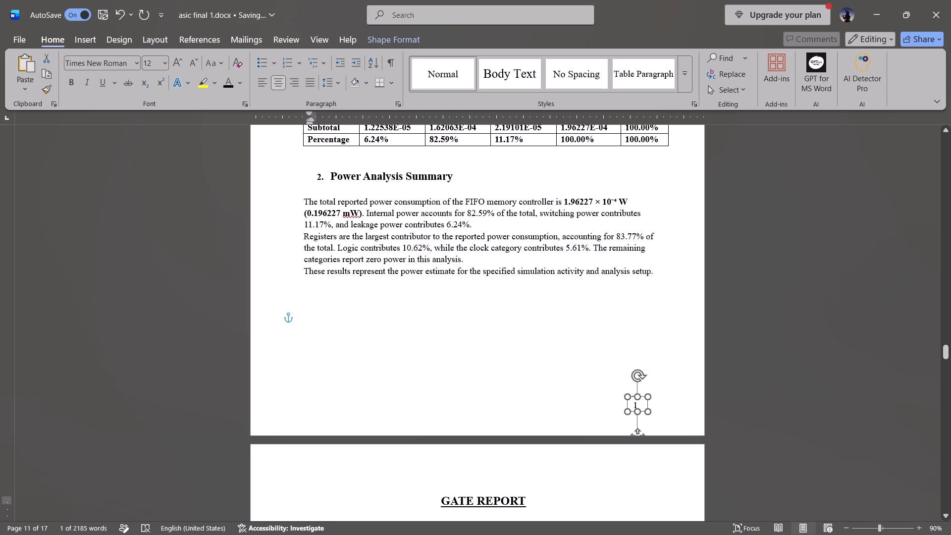
pyautogui.moveTo(632, 397); pyautogui.dragTo(630, 394)
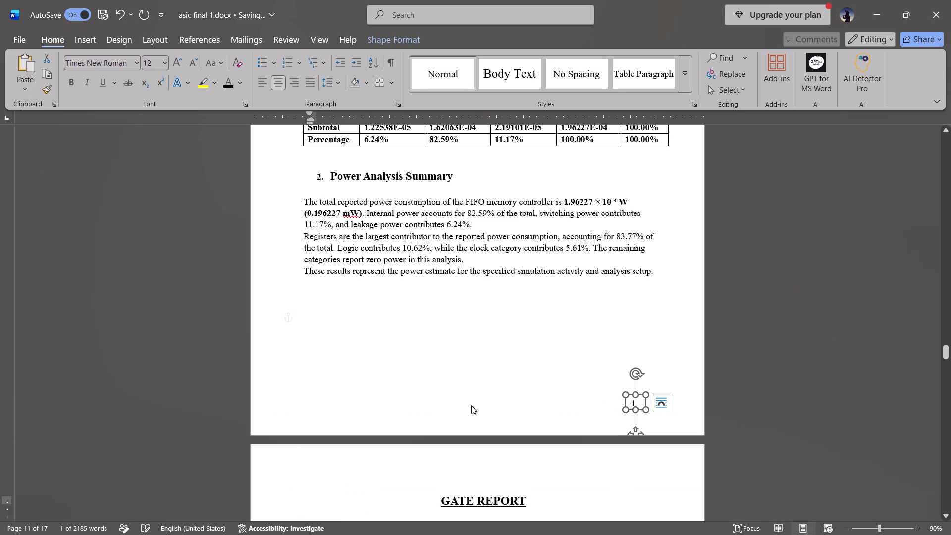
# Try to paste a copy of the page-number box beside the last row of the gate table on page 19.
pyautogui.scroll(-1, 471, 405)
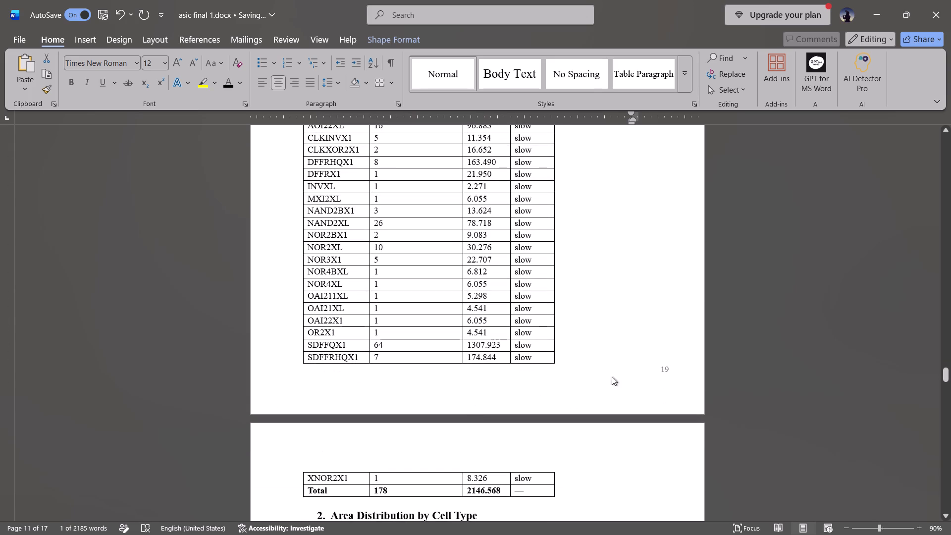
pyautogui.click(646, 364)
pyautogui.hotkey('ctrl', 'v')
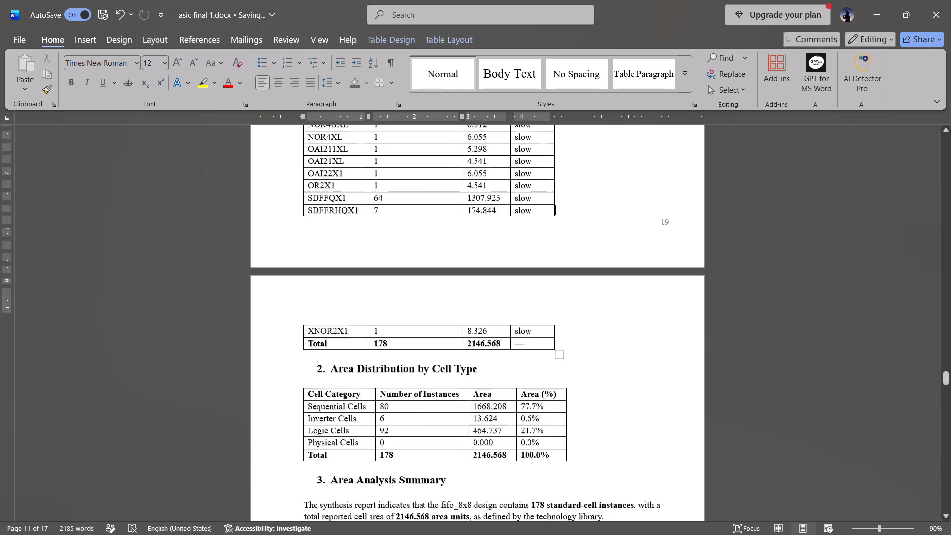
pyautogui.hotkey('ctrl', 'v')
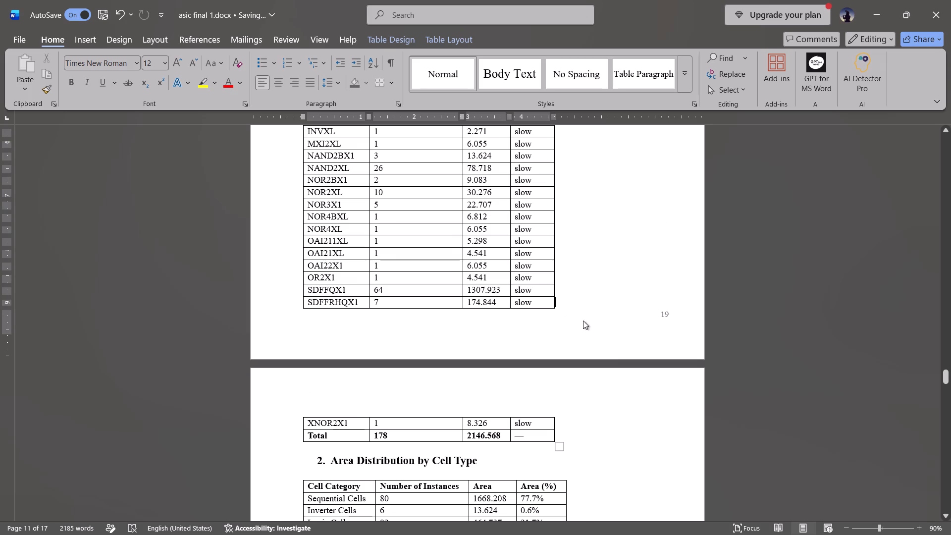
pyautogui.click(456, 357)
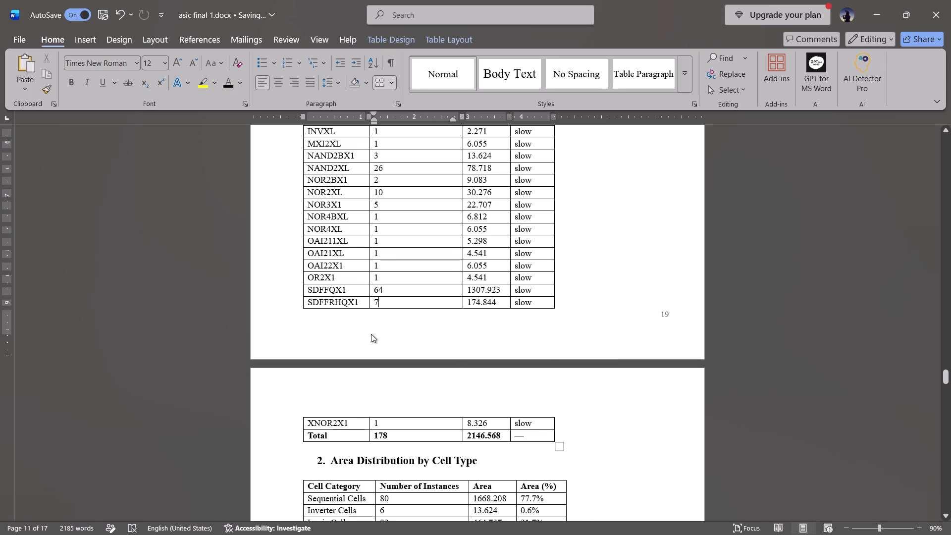
# Paste a copy of the page-number box into the Gate Report details and move it down the page to cover the number 19.
pyautogui.scroll(1, 432, 304)
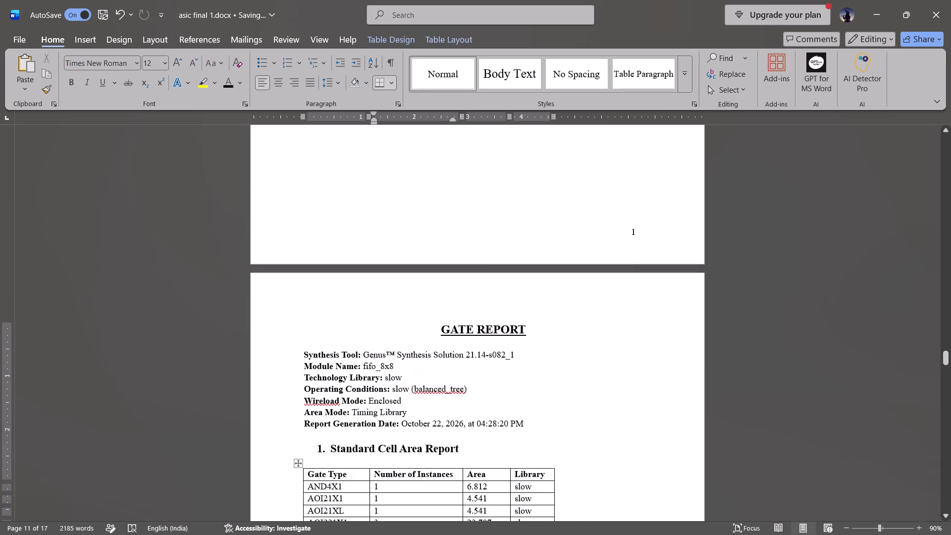
pyautogui.click(529, 363)
pyautogui.hotkey('ctrl', 'v')
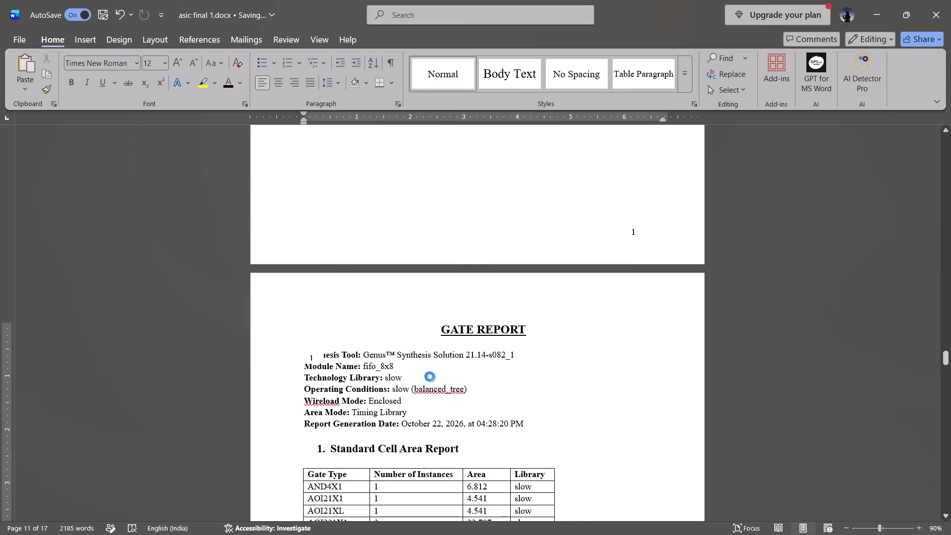
pyautogui.moveTo(312, 388); pyautogui.dragTo(578, 450)
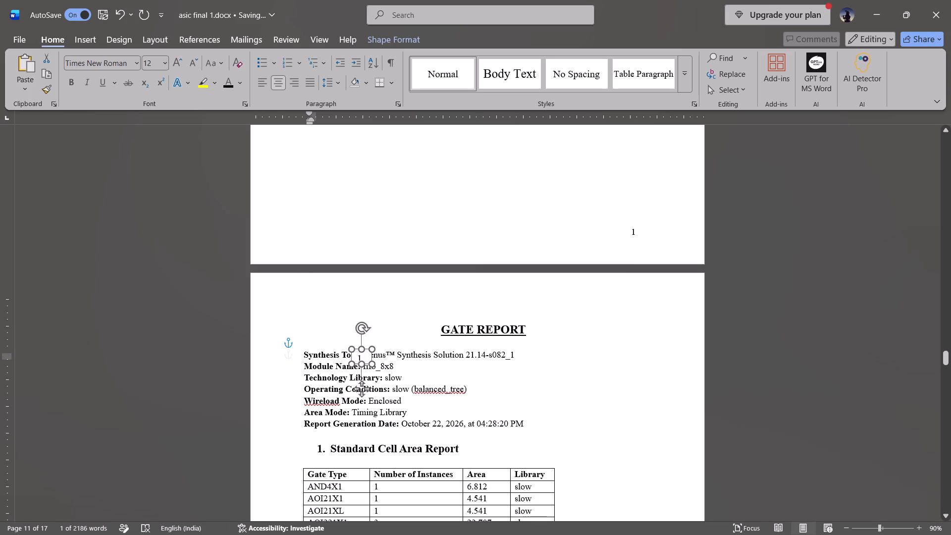
pyautogui.moveTo(578, 450); pyautogui.dragTo(588, 477)
pyautogui.scroll(-1, 489, 407)
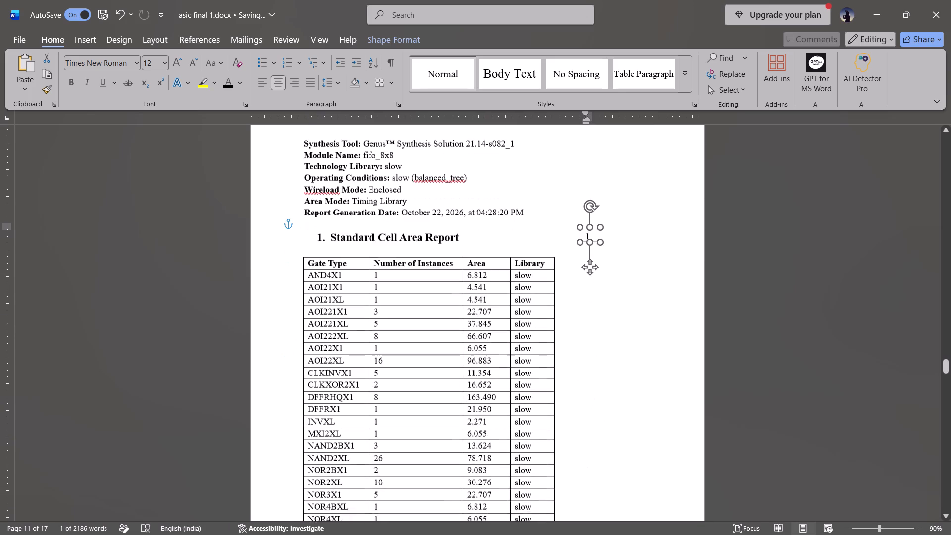
pyautogui.scroll(-1, 489, 407)
pyautogui.moveTo(591, 261); pyautogui.dragTo(648, 476)
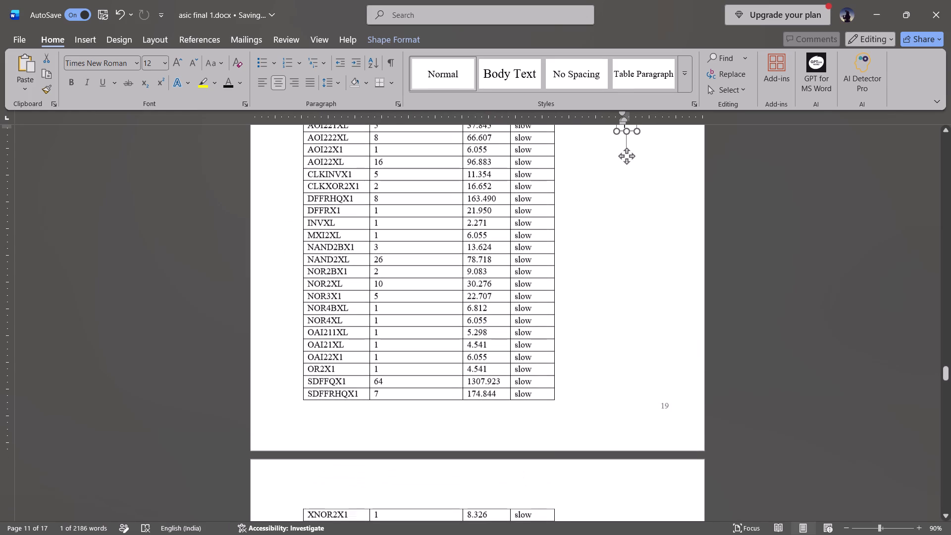
pyautogui.moveTo(630, 160); pyautogui.dragTo(665, 370)
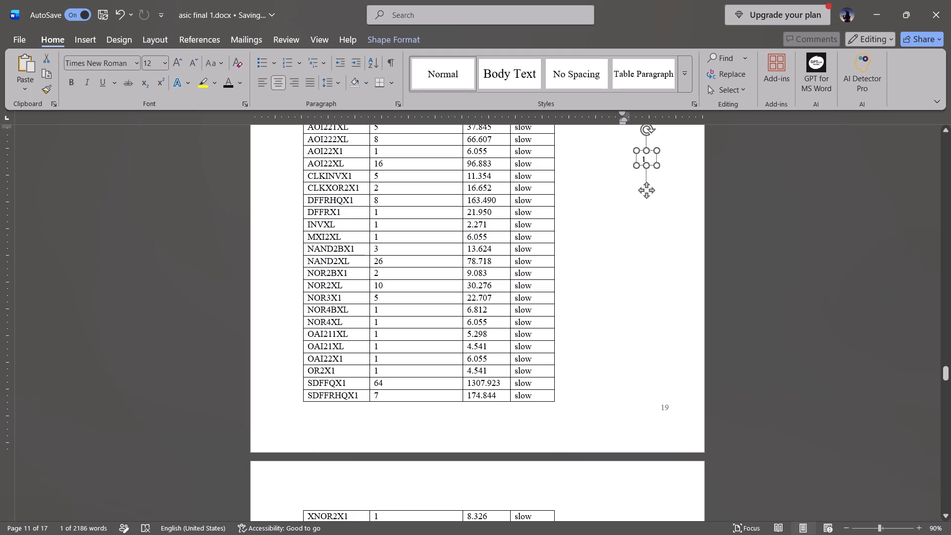
pyautogui.moveTo(665, 370); pyautogui.dragTo(683, 415)
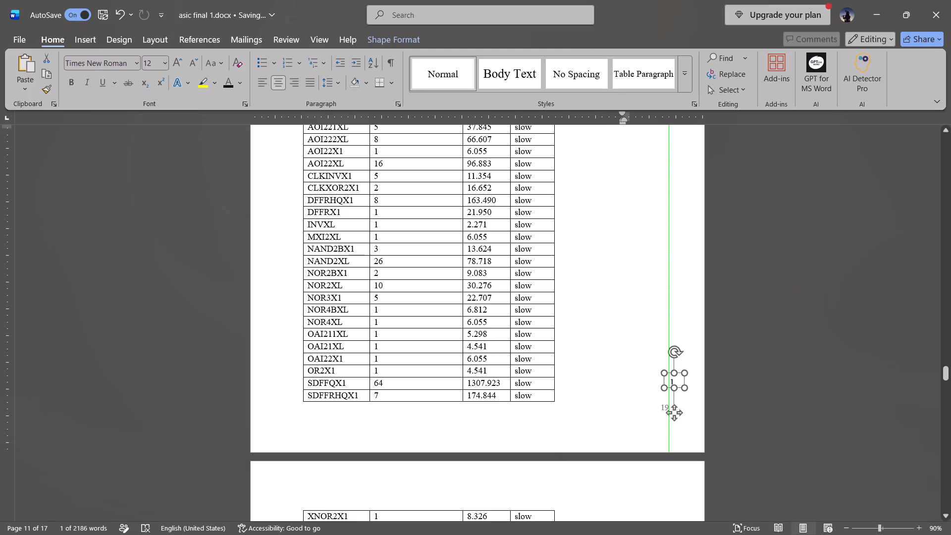
pyautogui.moveTo(683, 415); pyautogui.dragTo(665, 446)
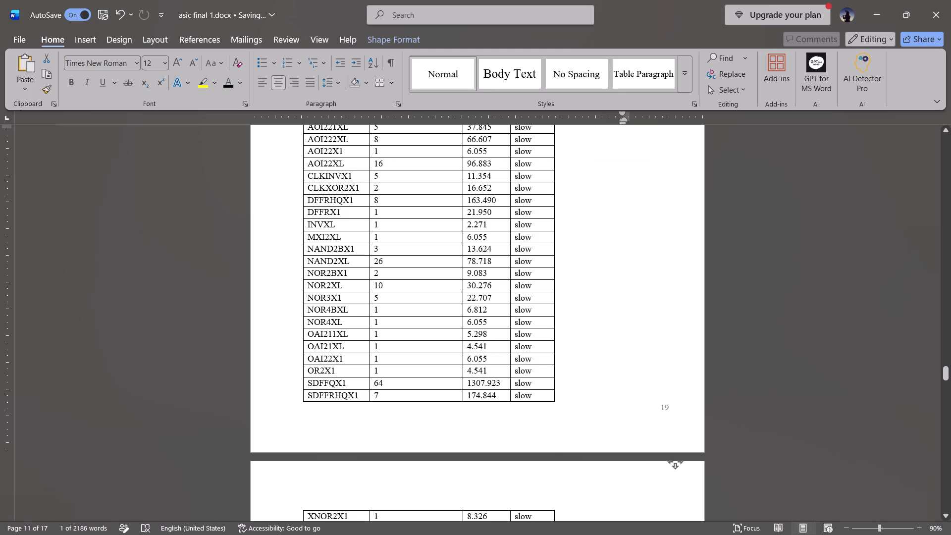
pyautogui.moveTo(665, 446); pyautogui.dragTo(664, 438)
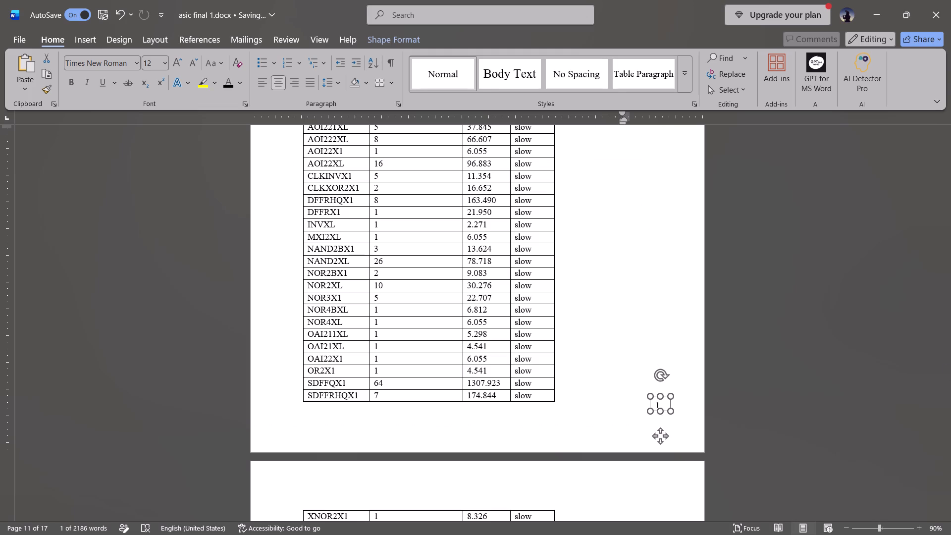
# Fine-tune the position of the page-number box over the number 19 below the gate table ending at SDFFRHQX1.
pyautogui.moveTo(664, 438); pyautogui.dragTo(670, 444)
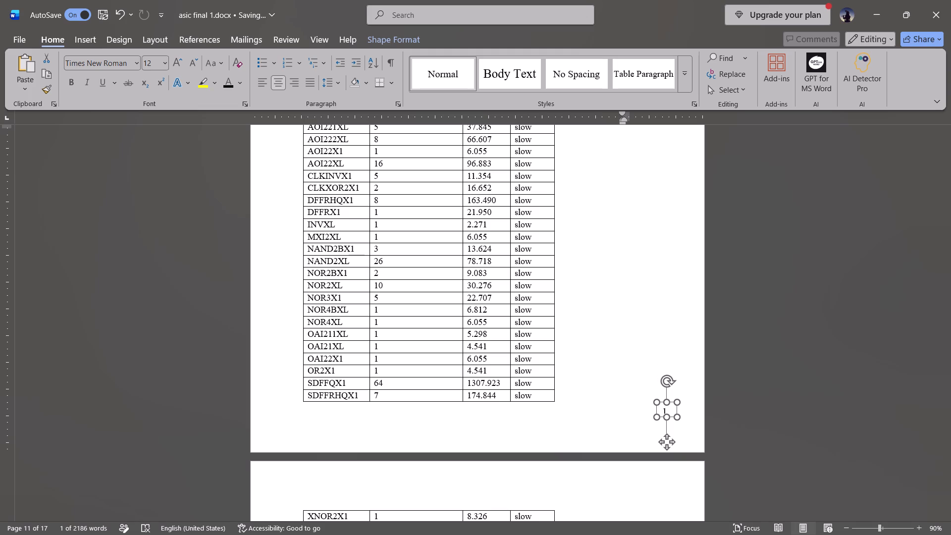
pyautogui.moveTo(670, 444); pyautogui.dragTo(670, 443)
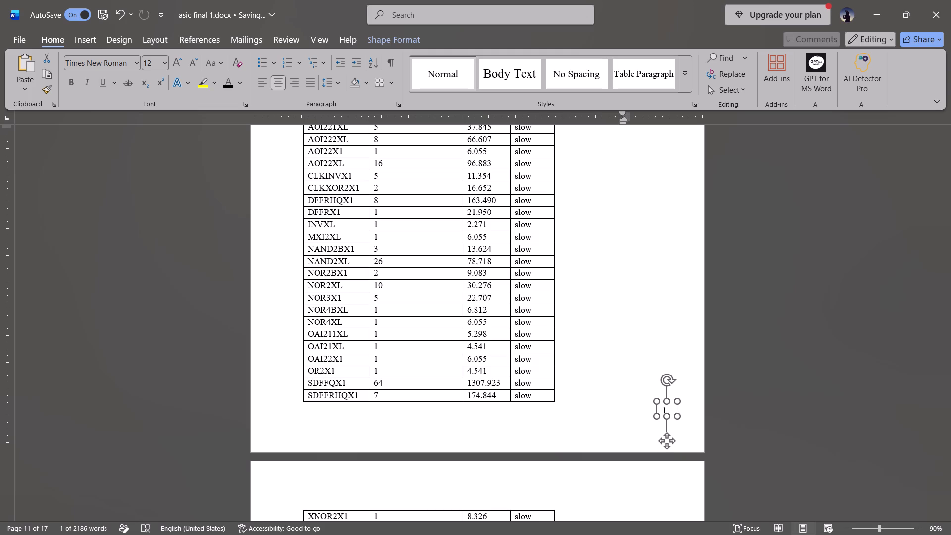
pyautogui.moveTo(670, 443); pyautogui.dragTo(670, 446)
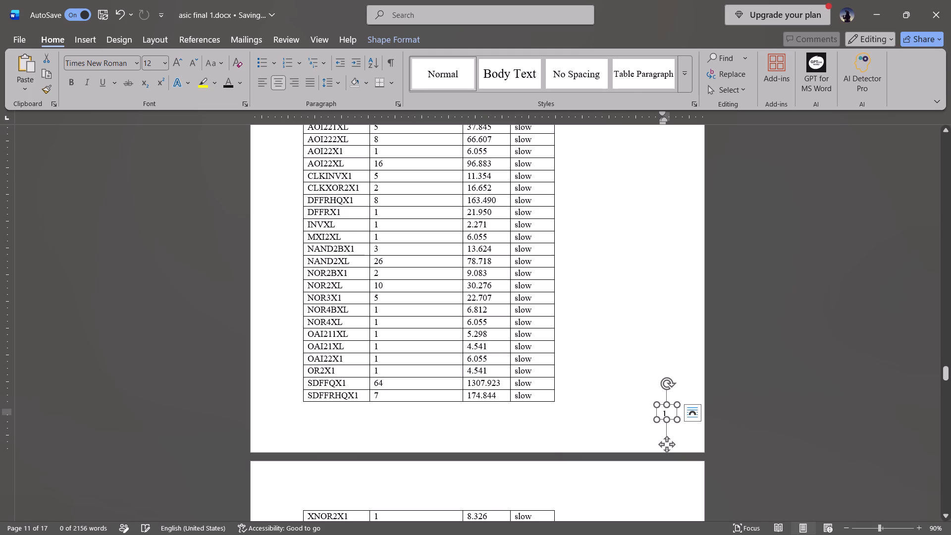
# Paste a copy of the page-number box below Area Analysis Summary and move it over the number 20 at the page bottom.
pyautogui.scroll(-1, 590, 430)
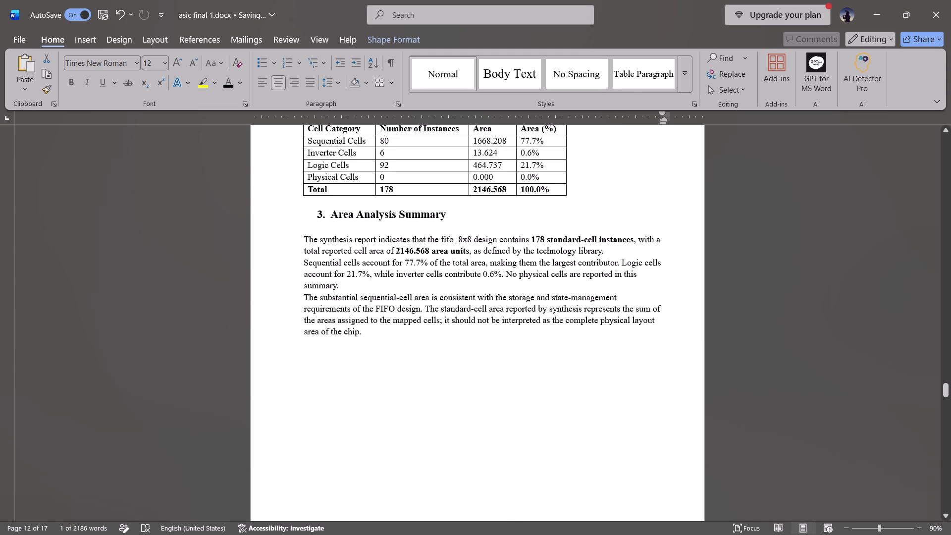
pyautogui.click(482, 340)
pyautogui.hotkey('ctrl', 'v')
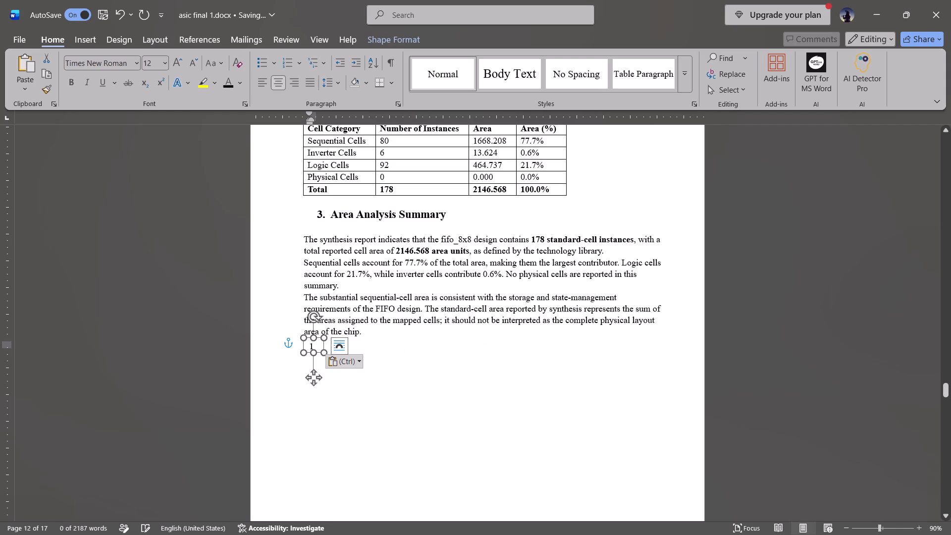
pyautogui.moveTo(312, 379); pyautogui.dragTo(566, 521)
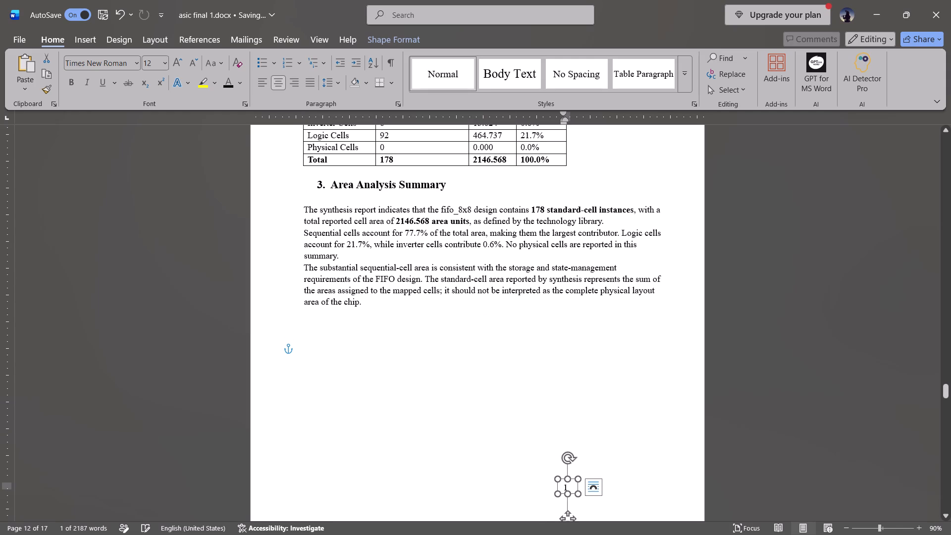
pyautogui.scroll(-1, 498, 457)
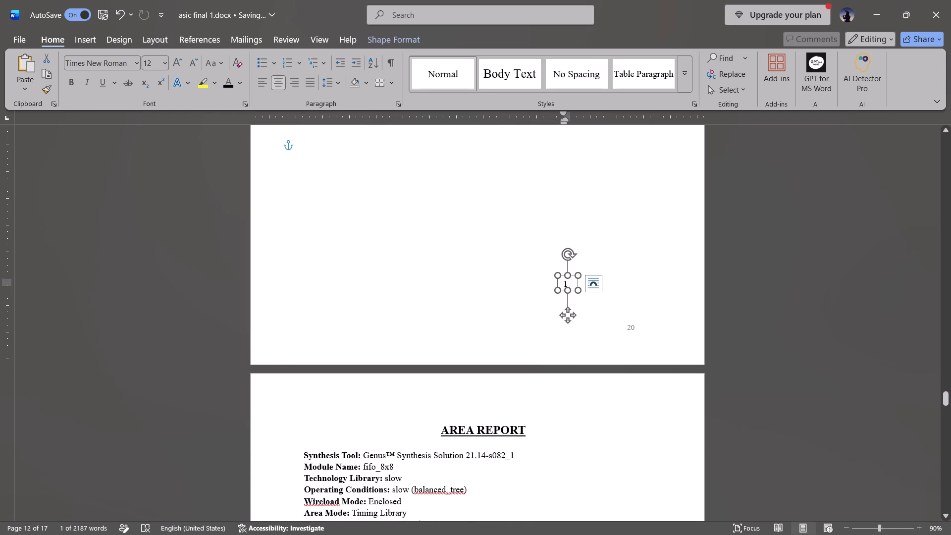
pyautogui.moveTo(566, 312); pyautogui.dragTo(638, 360)
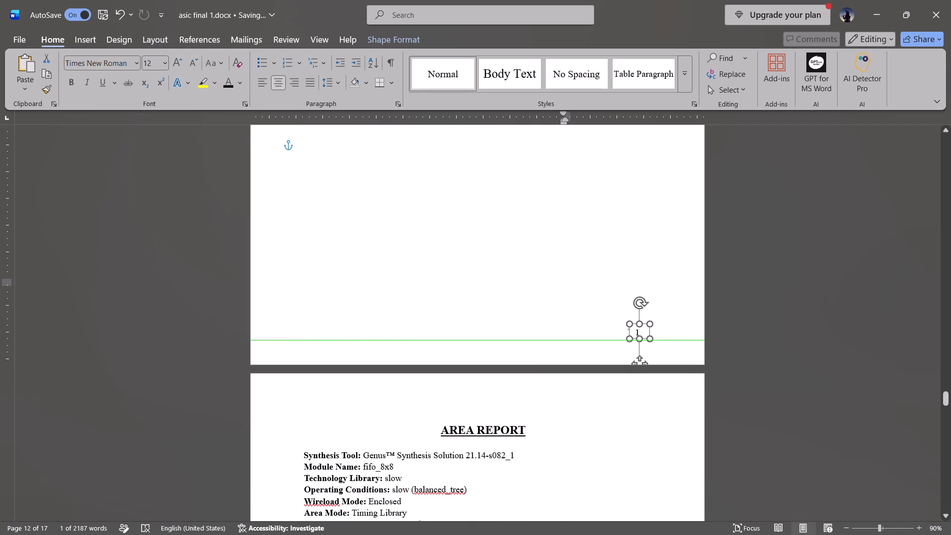
pyautogui.moveTo(638, 360); pyautogui.dragTo(634, 359)
# Paste a copy of the page-number box and move it over the number 21 at the bottom of the Area Report page.
pyautogui.scroll(-1, 504, 331)
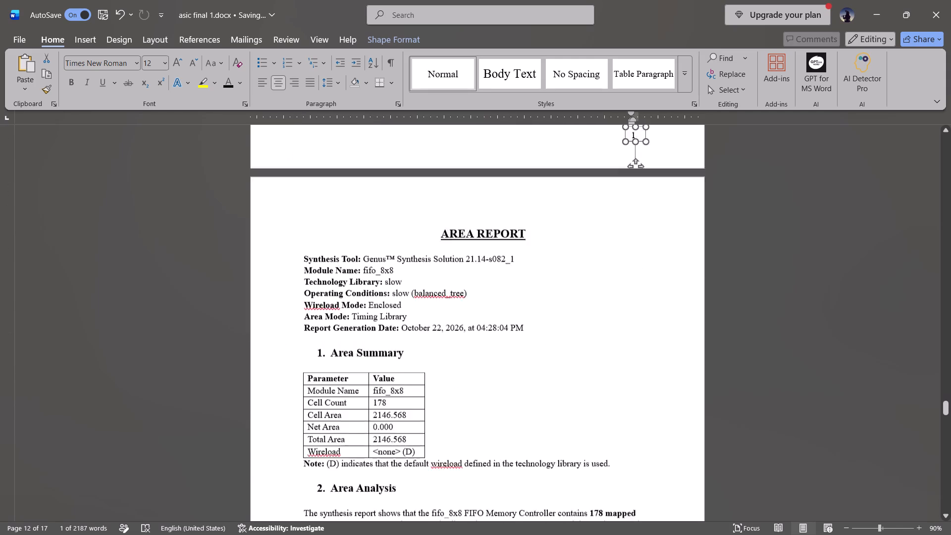
pyautogui.scroll(-1, 504, 331)
pyautogui.click(565, 333)
pyautogui.hotkey('ctrl', 'v')
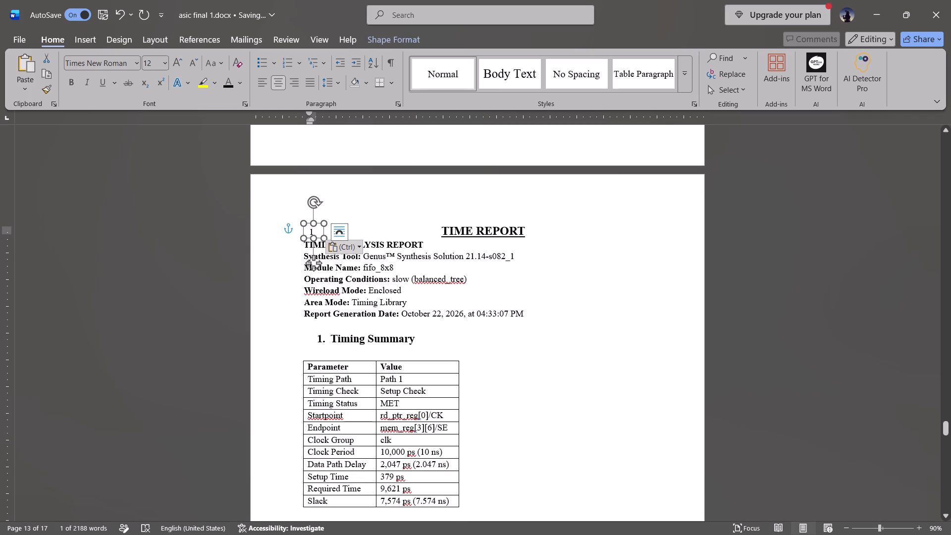
pyautogui.moveTo(312, 264); pyautogui.dragTo(654, 155)
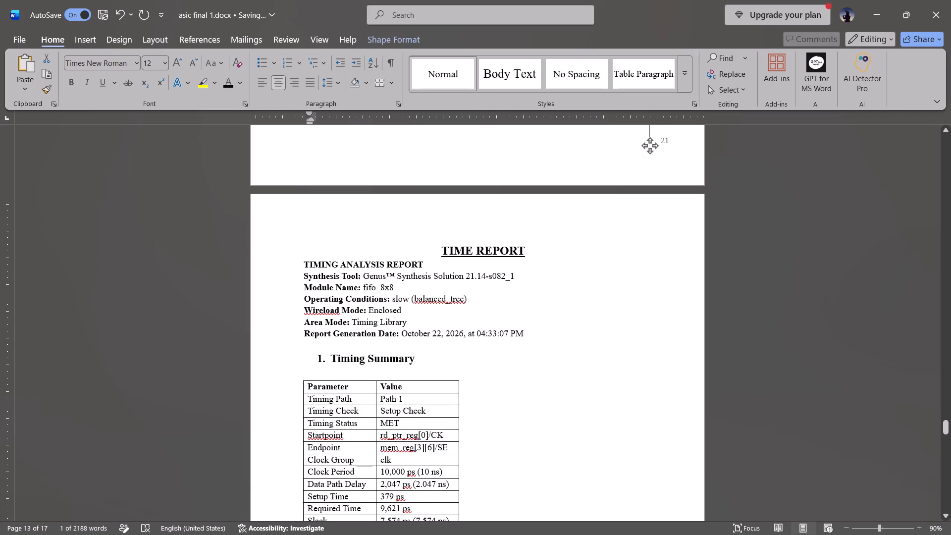
pyautogui.moveTo(654, 155); pyautogui.dragTo(671, 177)
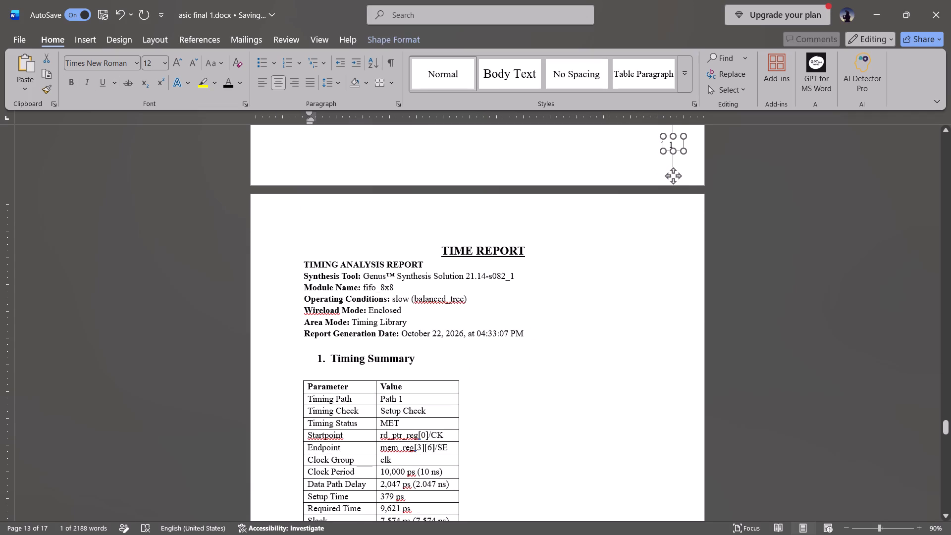
pyautogui.moveTo(671, 177); pyautogui.dragTo(664, 177)
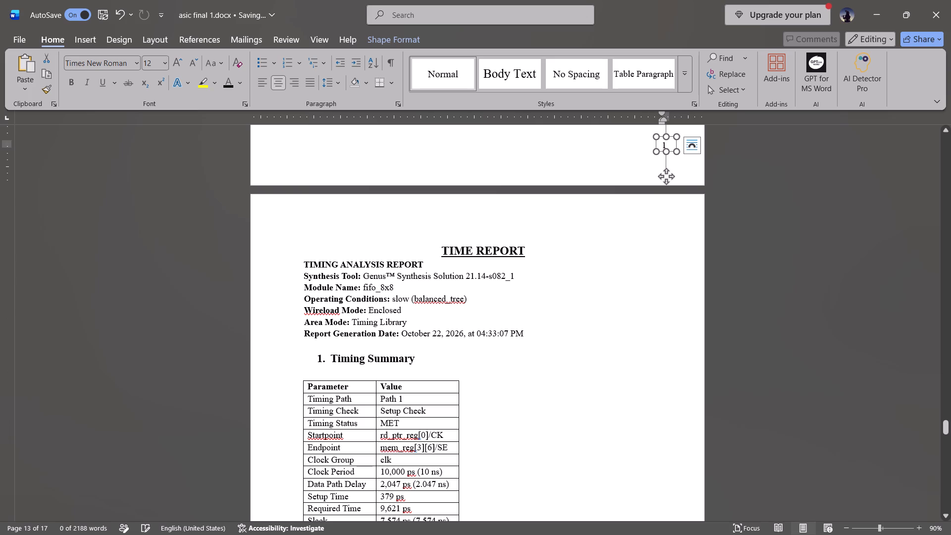
# Paste a copy of the page-number box at Timing Path Details and align it over the number 22 below the timing table.
pyautogui.scroll(-1, 536, 253)
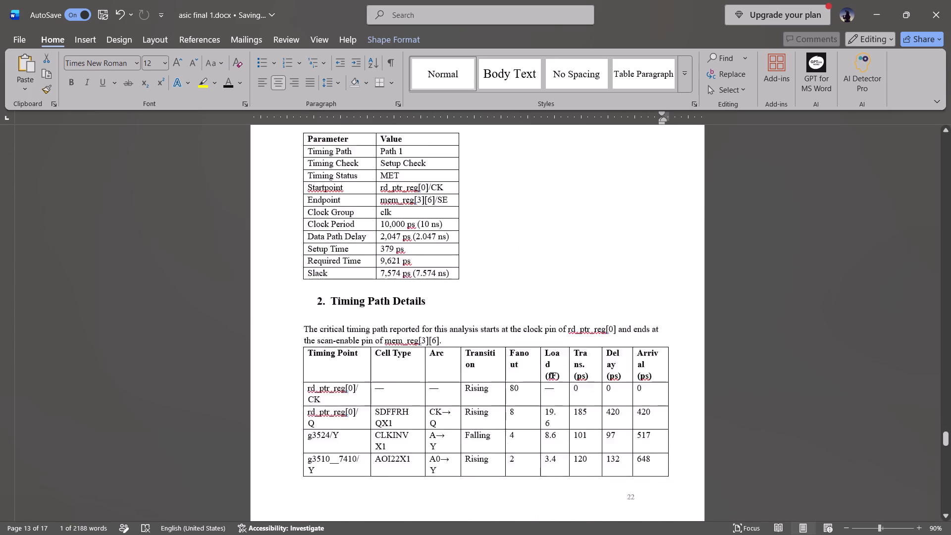
pyautogui.scroll(-1, 536, 253)
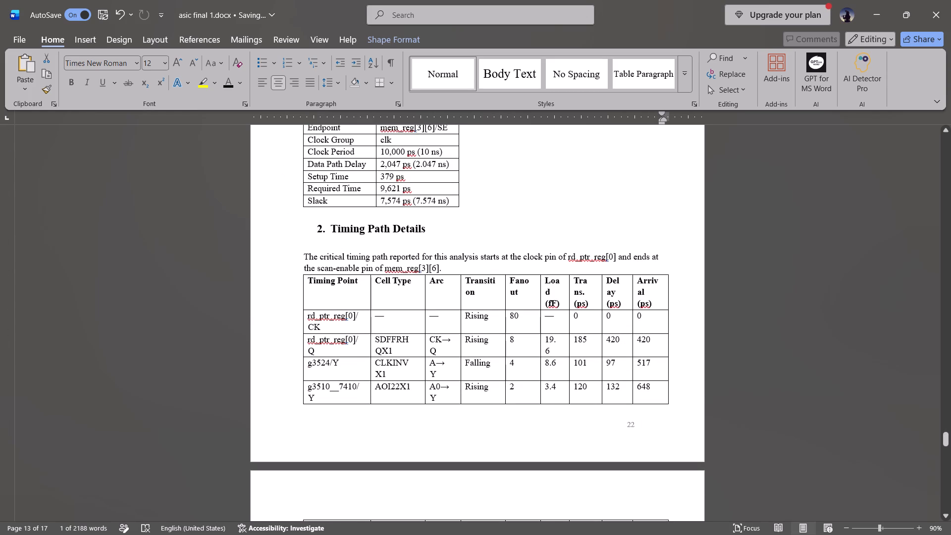
pyautogui.click(464, 229)
pyautogui.hotkey('ctrl', 'v')
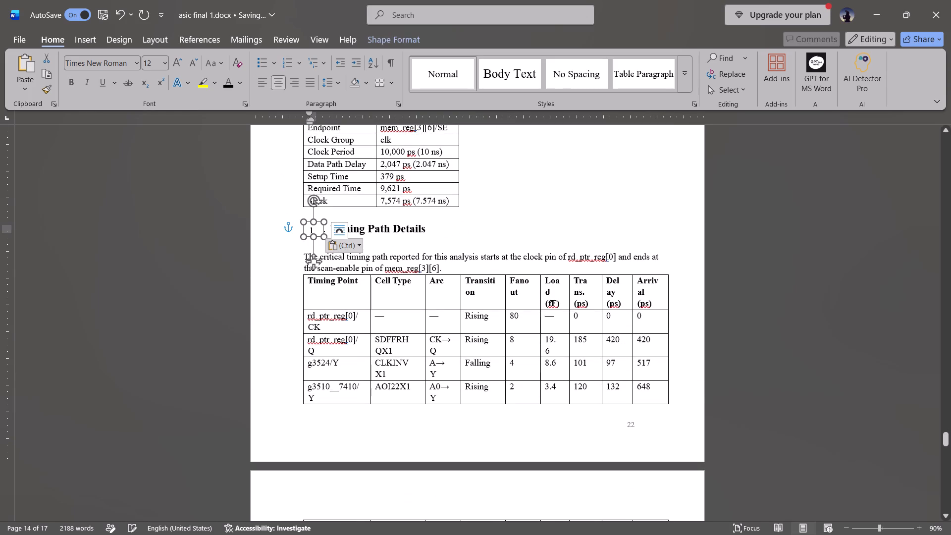
pyautogui.moveTo(317, 266); pyautogui.dragTo(639, 435)
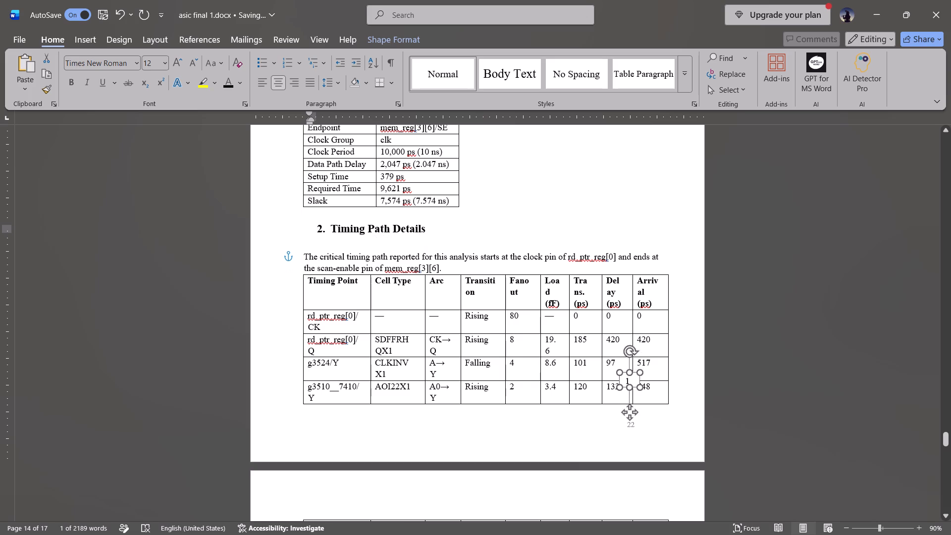
pyautogui.moveTo(639, 435); pyautogui.dragTo(635, 467)
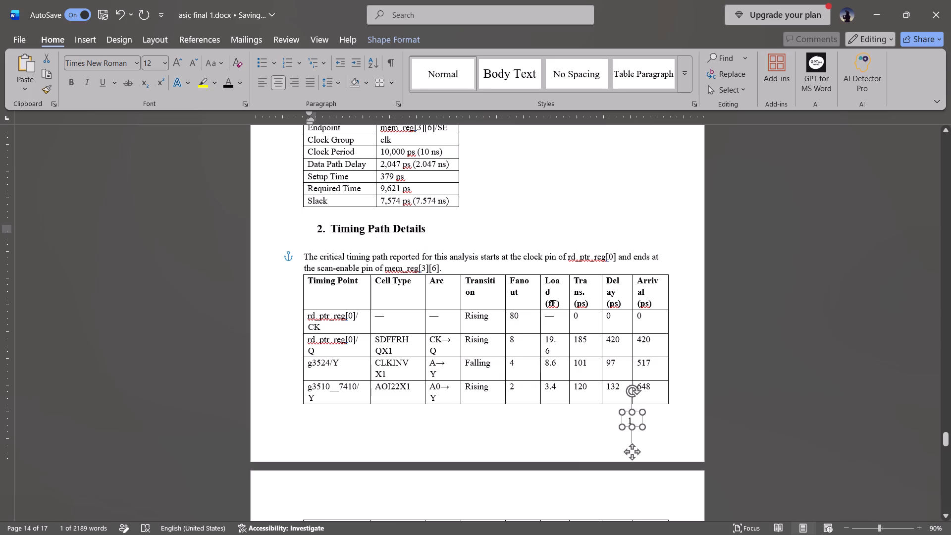
pyautogui.moveTo(635, 467); pyautogui.dragTo(635, 456)
pyautogui.click(634, 457)
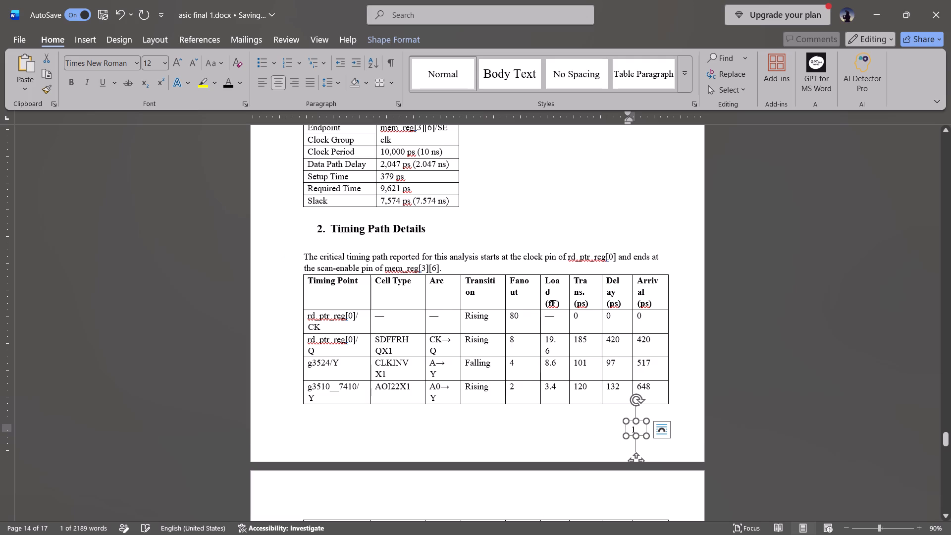
# Paste a copy of the page-number box and align it over the number 23 on the page before Result.
pyautogui.scroll(-2, 537, 408)
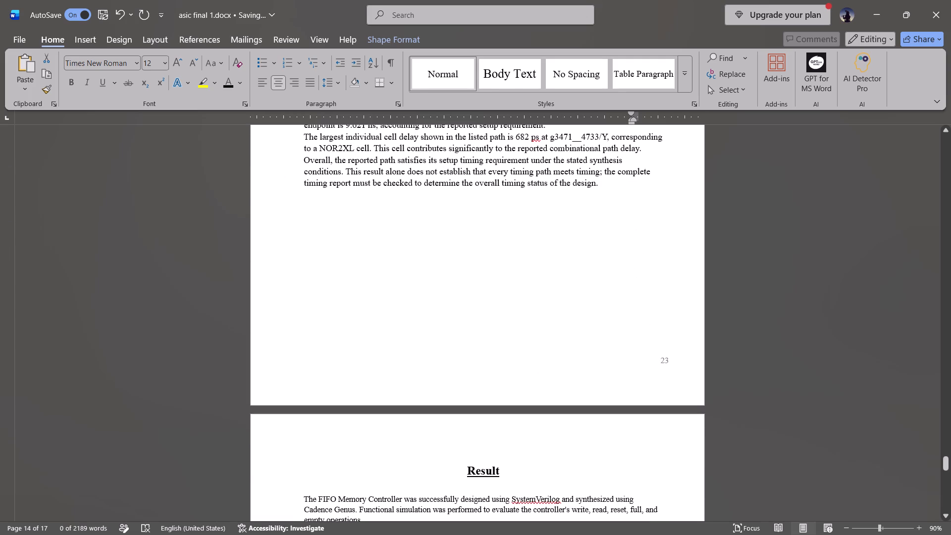
pyautogui.click(568, 334)
pyautogui.hotkey('ctrl', 'v')
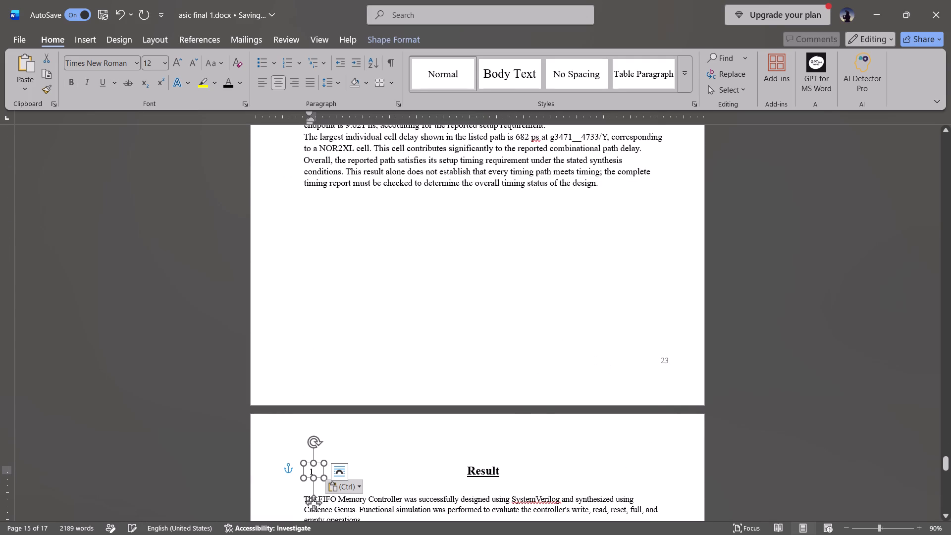
pyautogui.moveTo(312, 500); pyautogui.dragTo(568, 418)
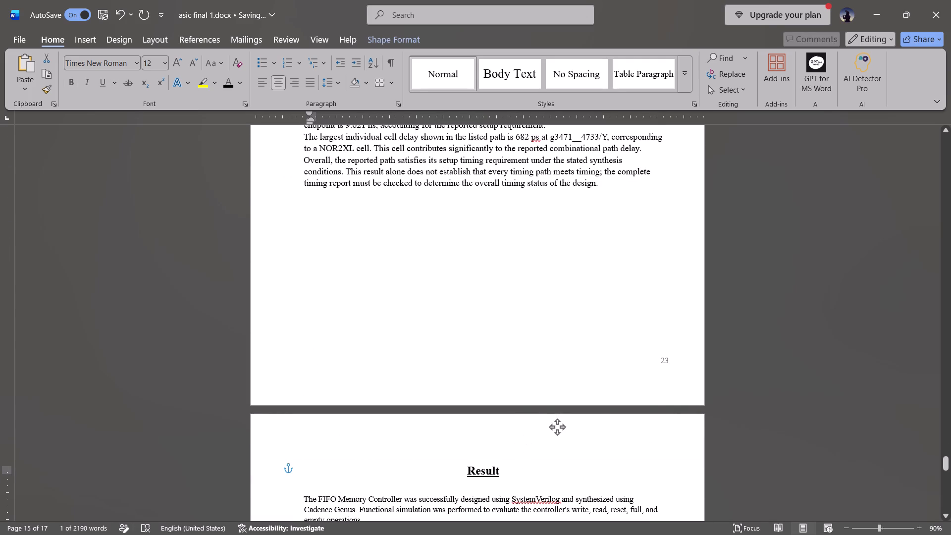
pyautogui.moveTo(568, 418); pyautogui.dragTo(686, 390)
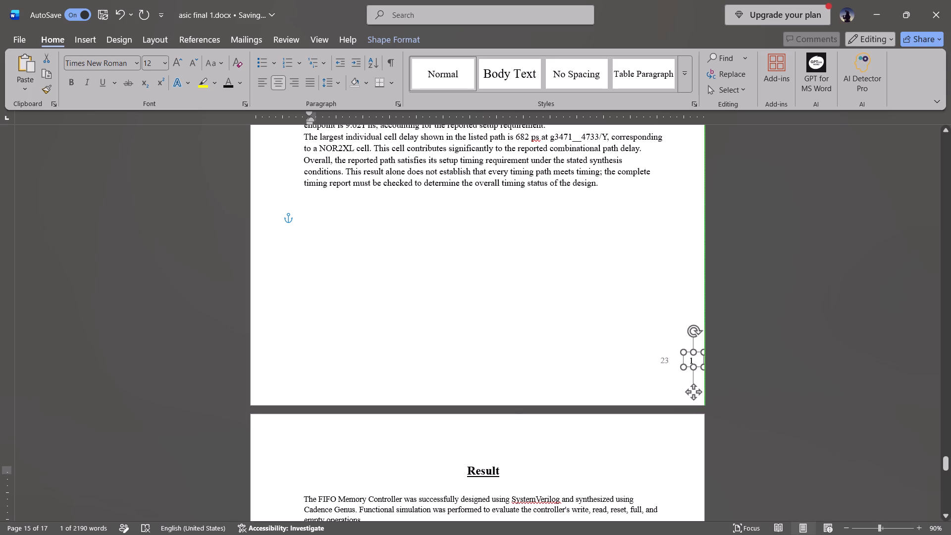
pyautogui.moveTo(686, 390); pyautogui.dragTo(668, 395)
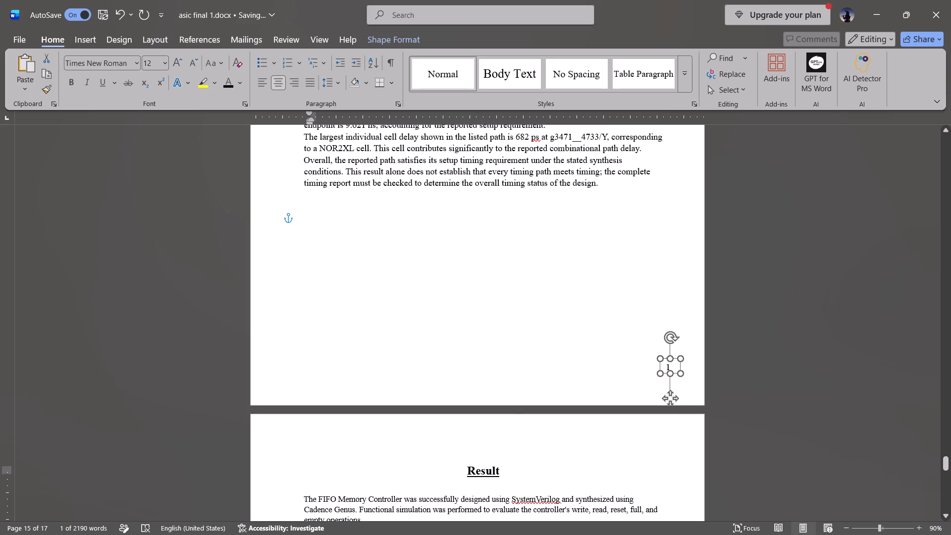
pyautogui.moveTo(668, 395); pyautogui.dragTo(670, 394)
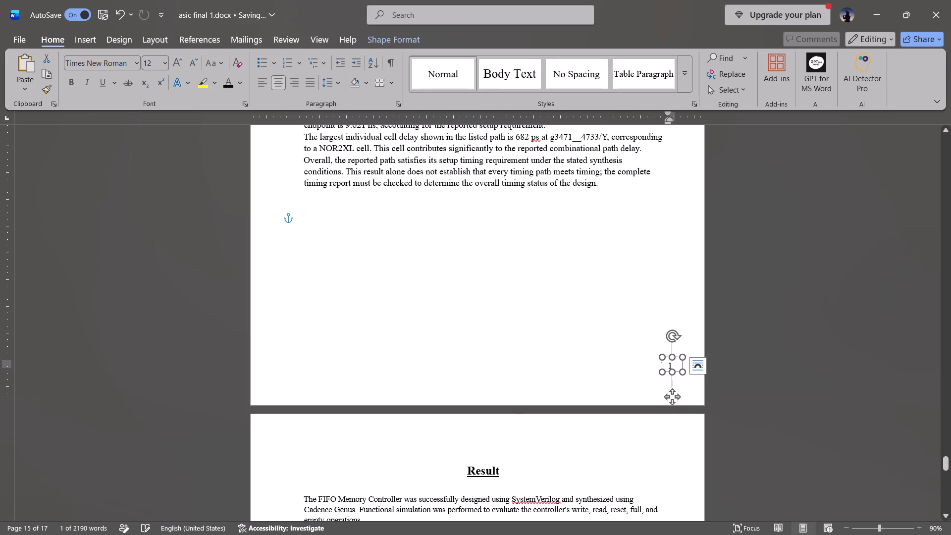
pyautogui.click(671, 399)
# Paste a copy of the page-number box and move it over the number 24 at the bottom of the Result page.
pyautogui.scroll(-1, 544, 374)
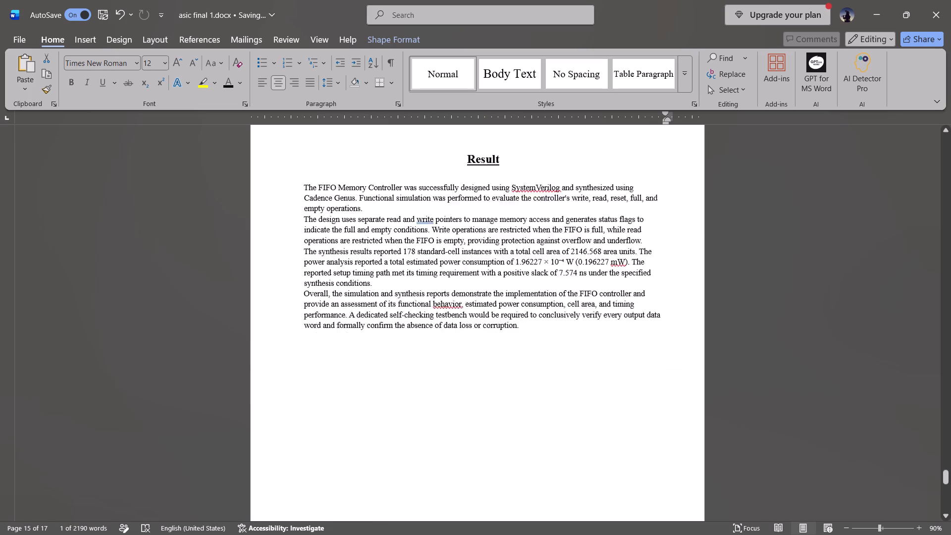
pyautogui.scroll(-2, 544, 374)
pyautogui.click(503, 307)
pyautogui.hotkey('ctrl', 'v')
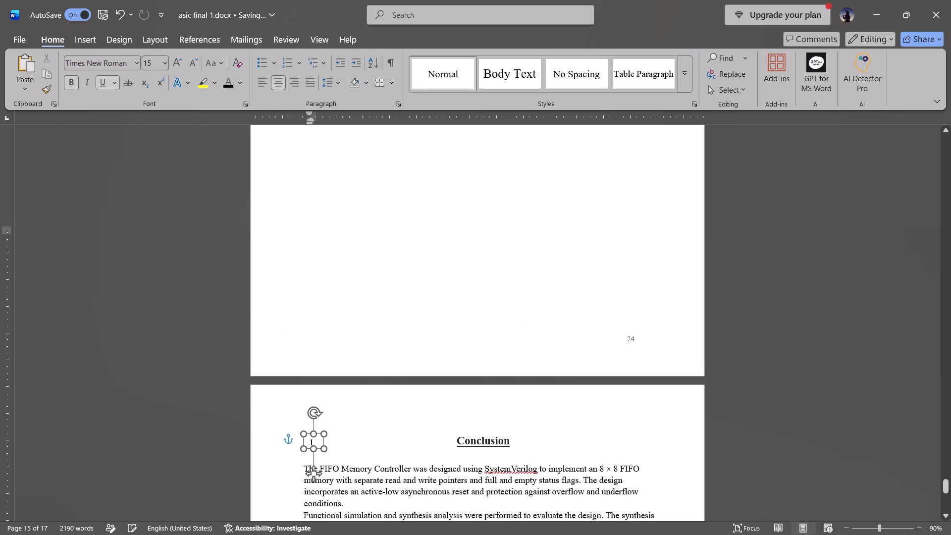
pyautogui.moveTo(311, 266); pyautogui.dragTo(581, 171)
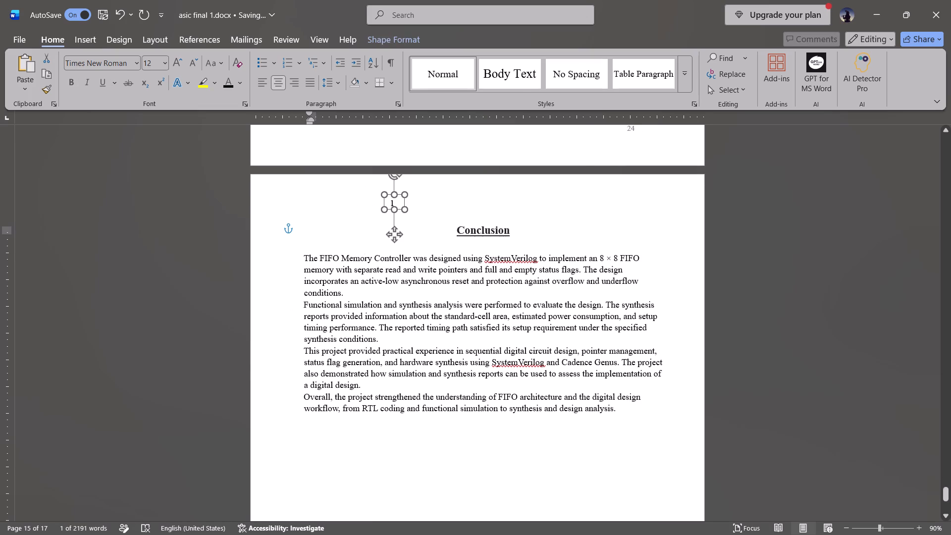
pyautogui.moveTo(581, 171); pyautogui.dragTo(629, 169)
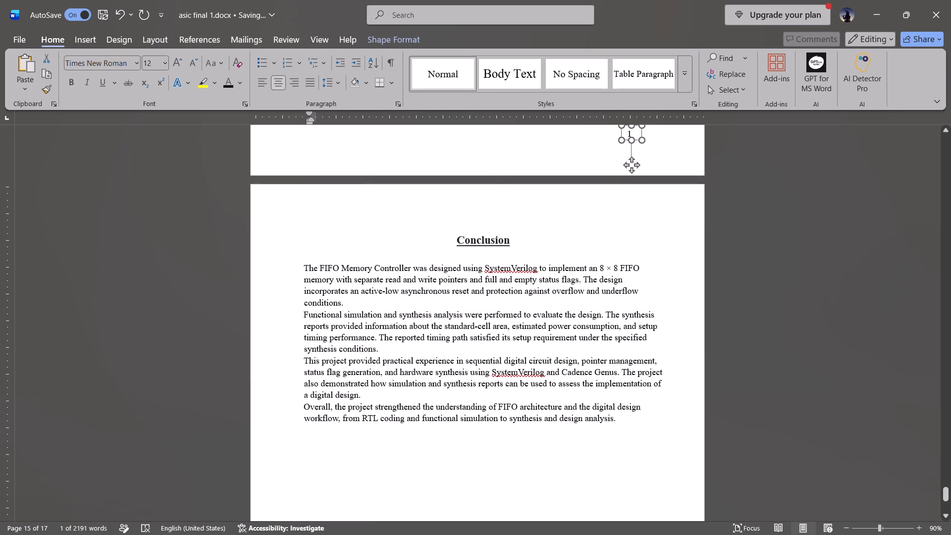
pyautogui.moveTo(629, 169); pyautogui.dragTo(637, 179)
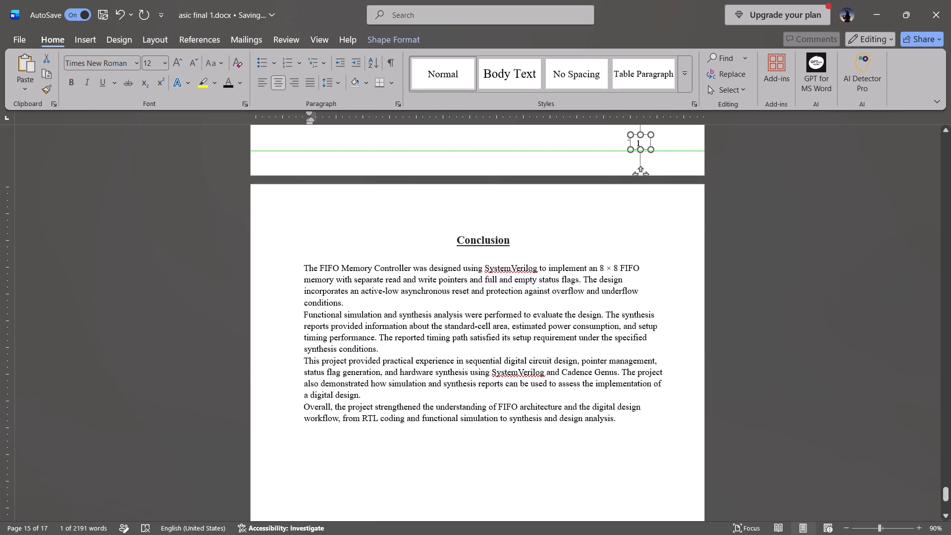
pyautogui.moveTo(637, 179); pyautogui.dragTo(634, 178)
# Paste a copy of the page-number box below the Conclusion text and move it over the number 25 at the page bottom.
pyautogui.scroll(-1, 526, 296)
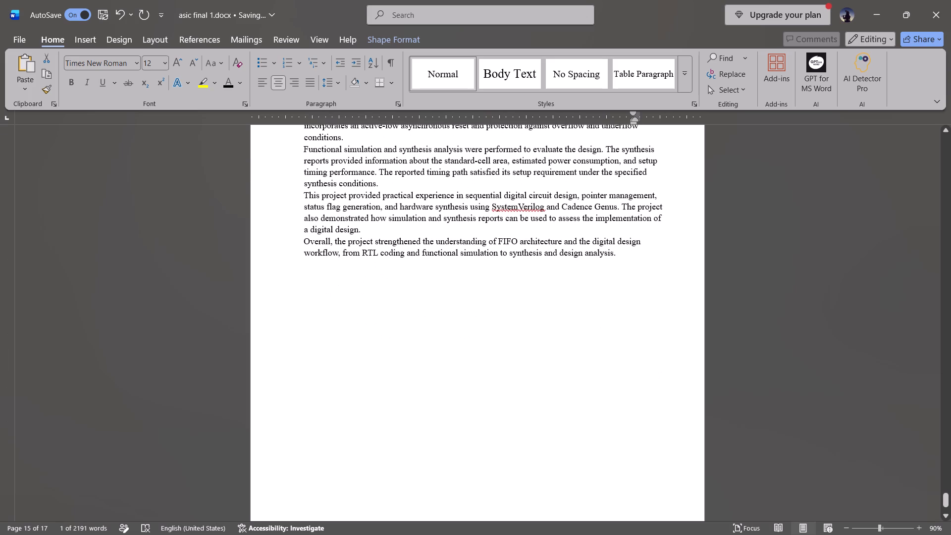
pyautogui.click(551, 307)
pyautogui.hotkey('ctrl', 'v')
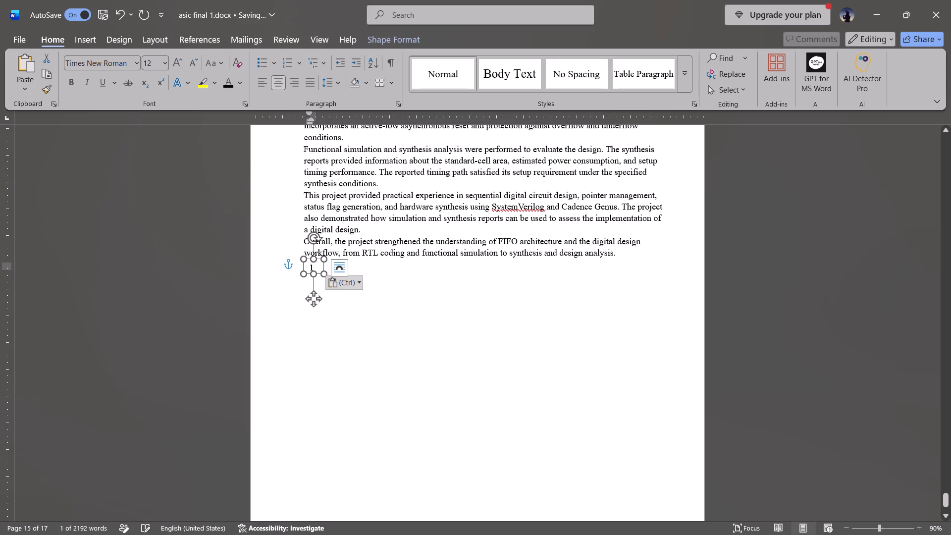
pyautogui.moveTo(311, 299); pyautogui.dragTo(506, 520)
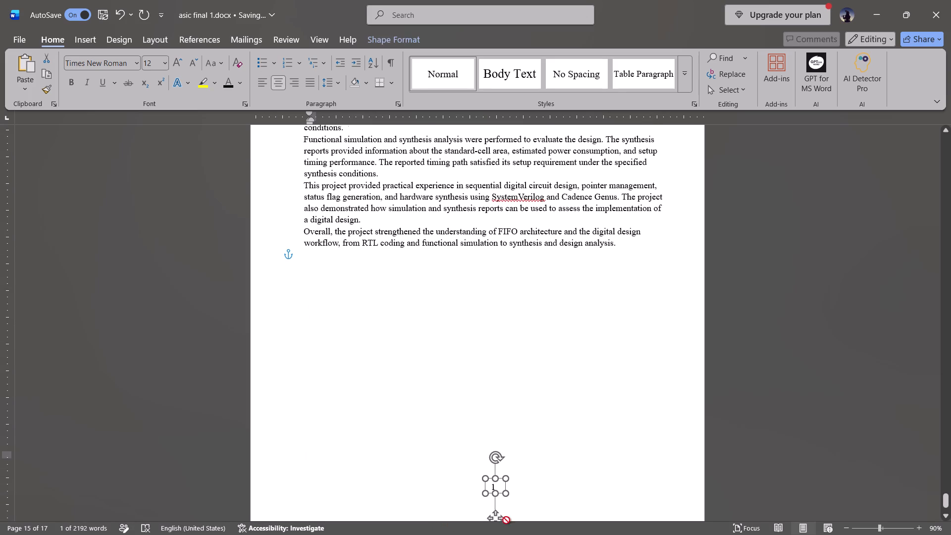
pyautogui.moveTo(506, 520); pyautogui.dragTo(665, 510)
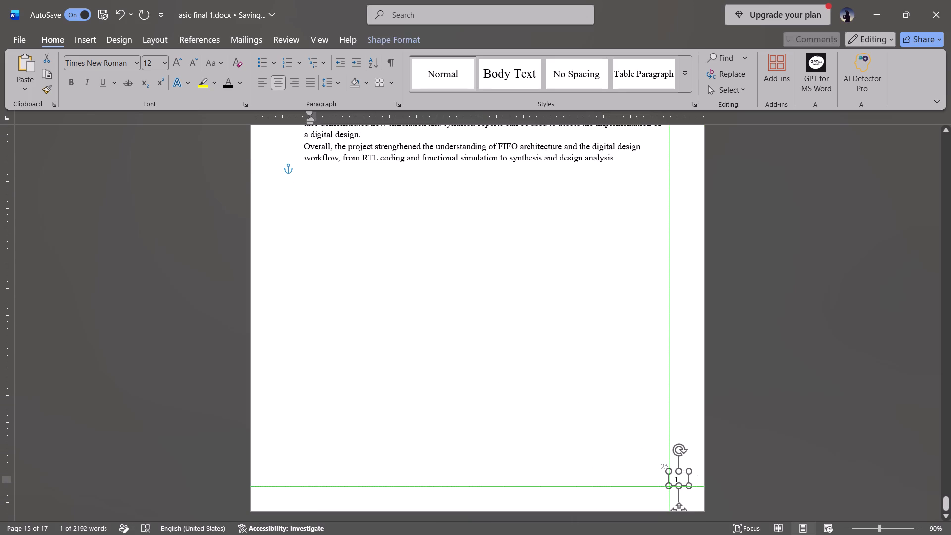
pyautogui.moveTo(665, 510); pyautogui.dragTo(661, 501)
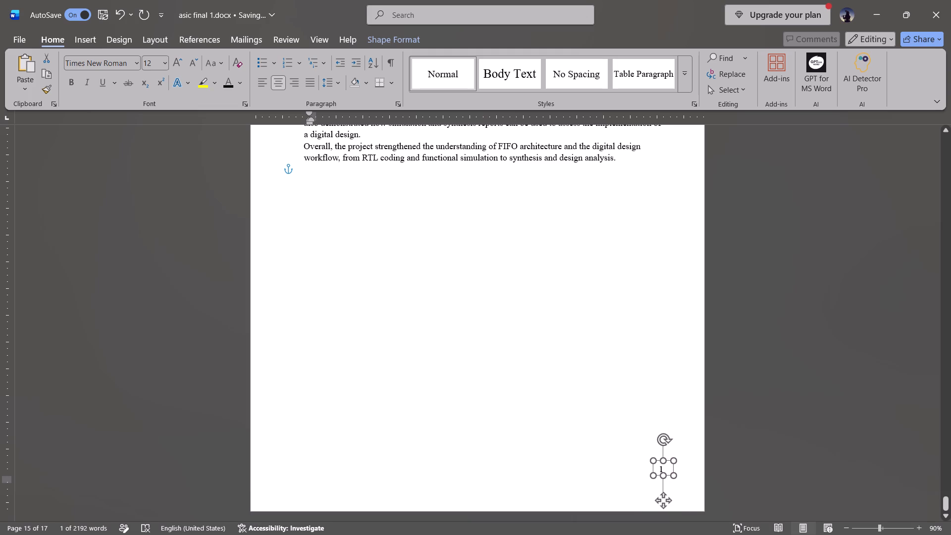
# Fine-tune the position of the pasted page-number box at the bottom of the Conclusion page.
pyautogui.moveTo(661, 501); pyautogui.dragTo(668, 503)
pyautogui.click(577, 444)
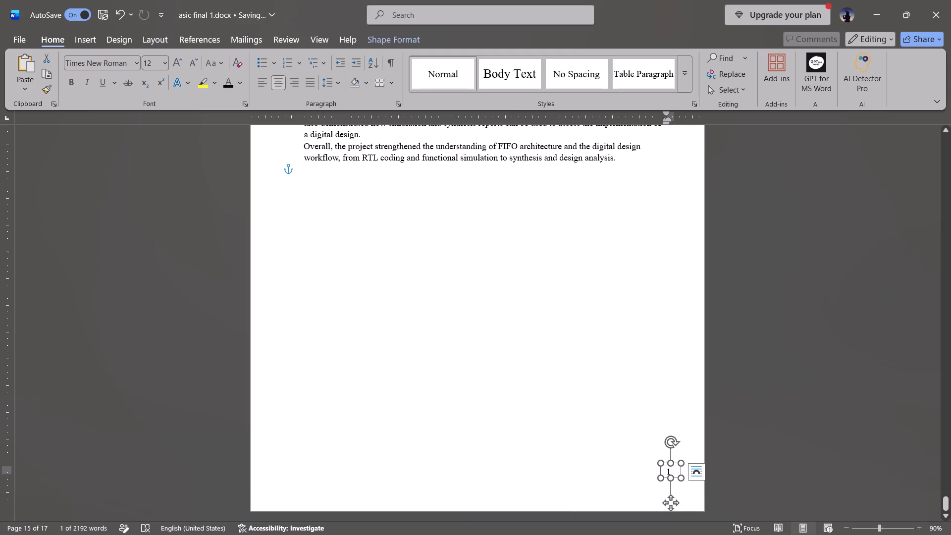
# Change the number in the page box on the Table of Contents page to 2.
pyautogui.scroll(5, 547, 398)
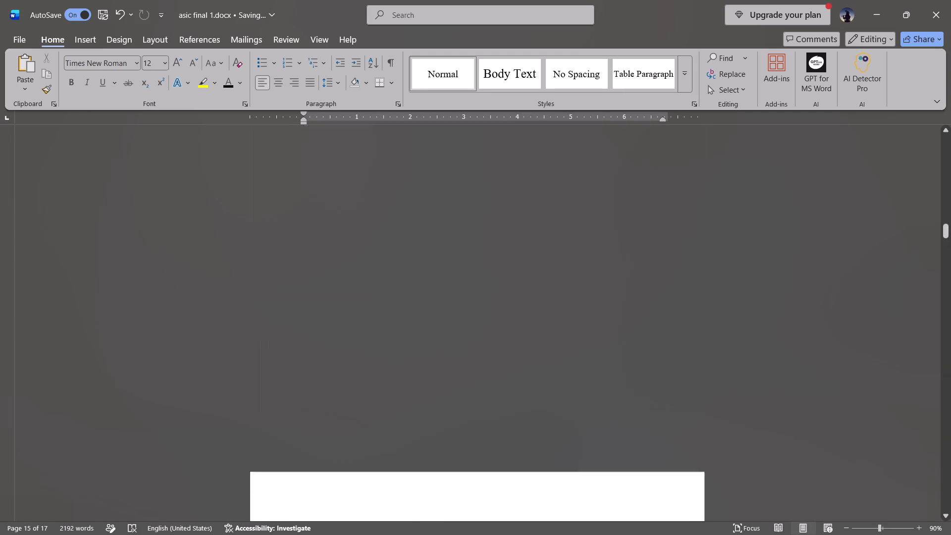
pyautogui.scroll(2, 547, 398)
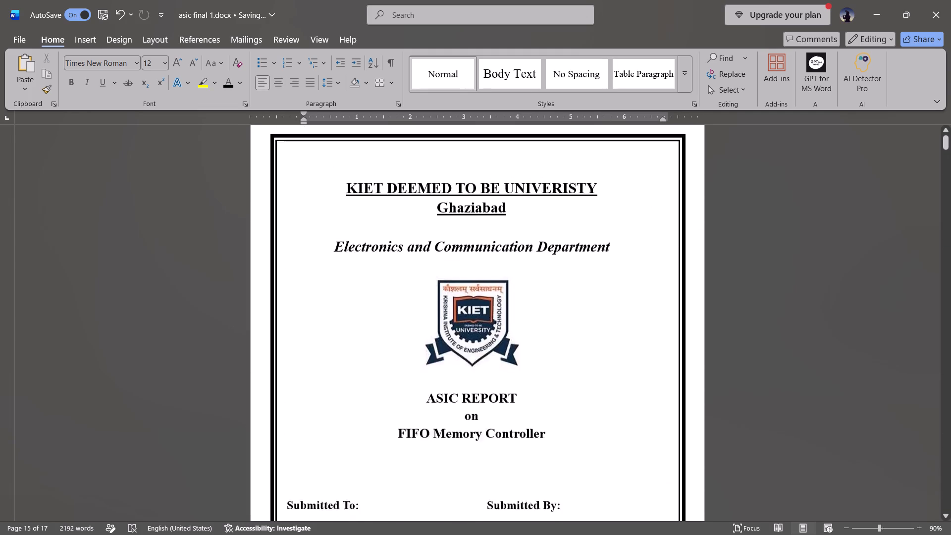
pyautogui.scroll(2, 547, 398)
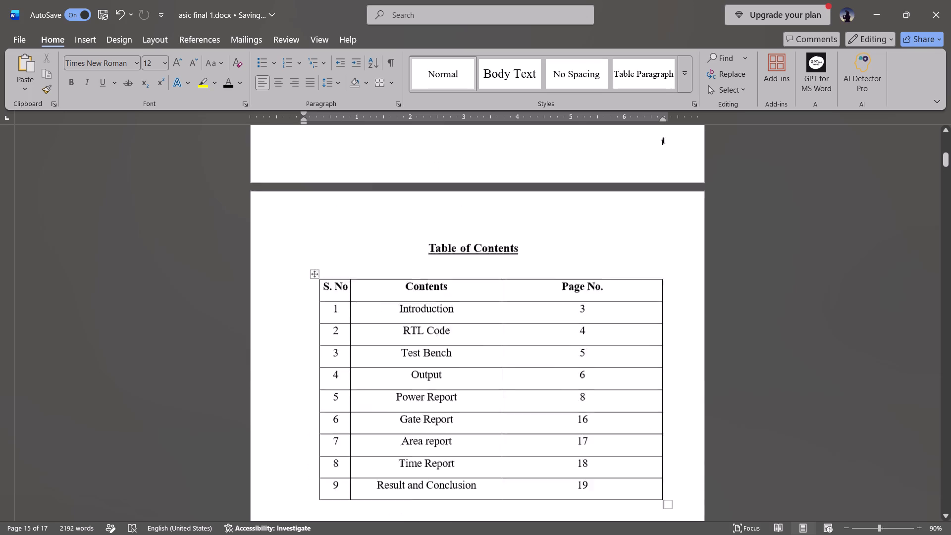
pyautogui.scroll(2, 547, 398)
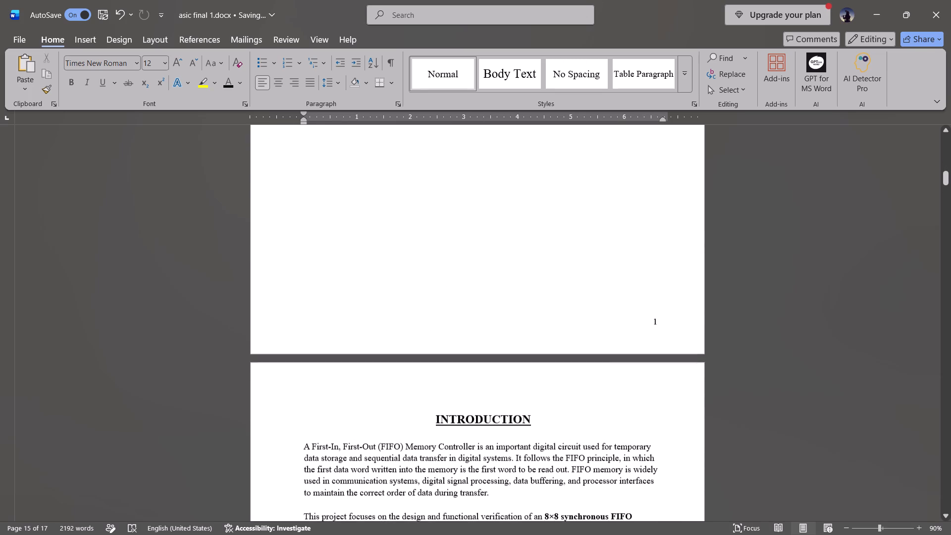
pyautogui.click(661, 322)
pyautogui.press('BackSpace')
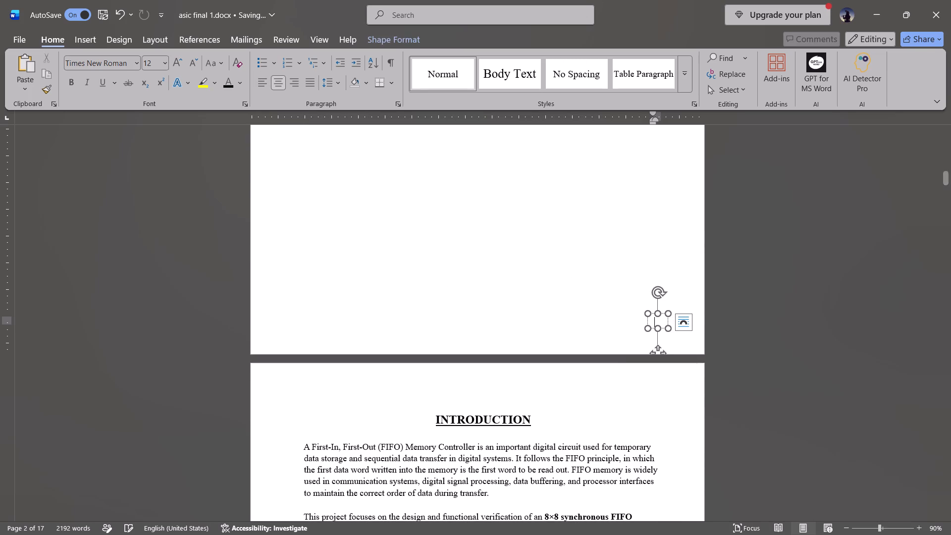
pyautogui.press('2')
# Change the number in the page box at the bottom of the Introduction page to 3.
pyautogui.scroll(-1, 661, 322)
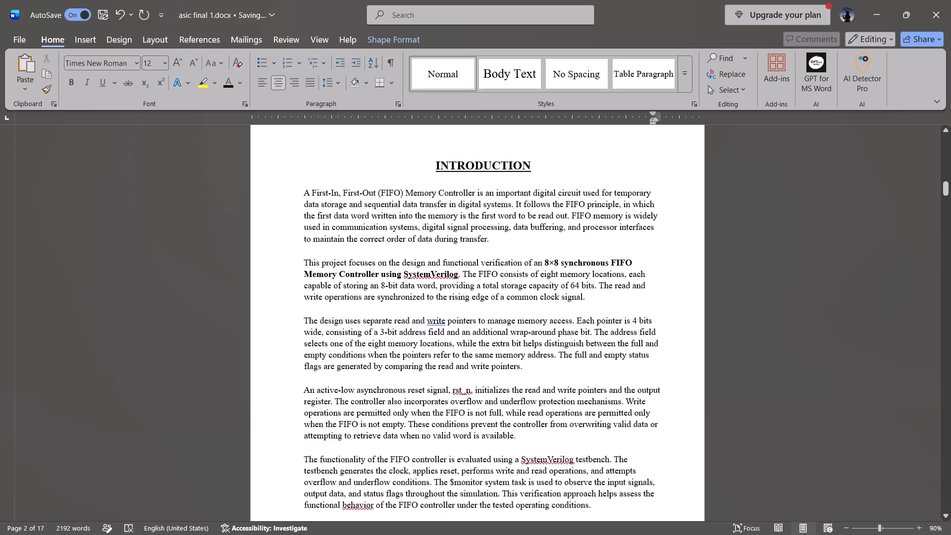
pyautogui.scroll(-1, 661, 322)
pyautogui.click(658, 488)
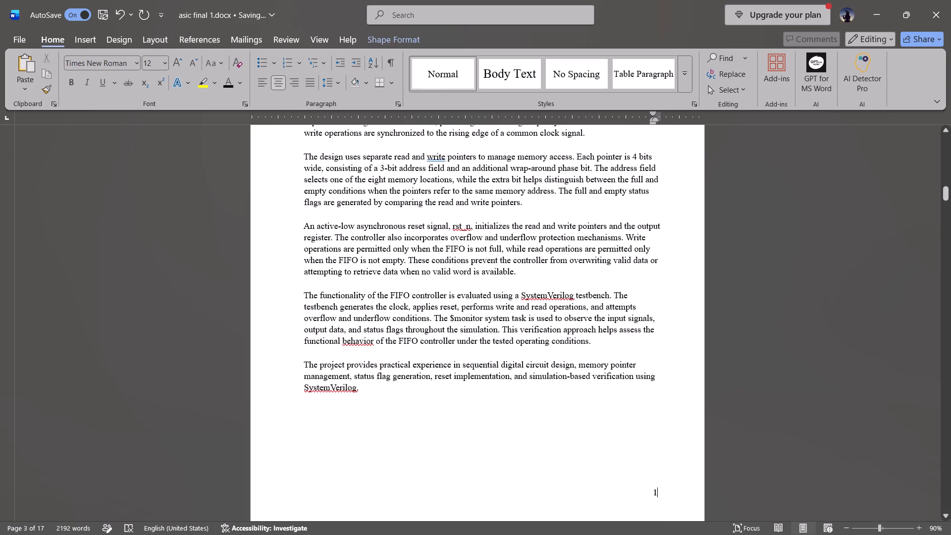
pyautogui.press('BackSpace')
pyautogui.press('3')
# Change the number in the page box at the bottom of the Block Diagram page to 4.
pyautogui.scroll(-1, 658, 488)
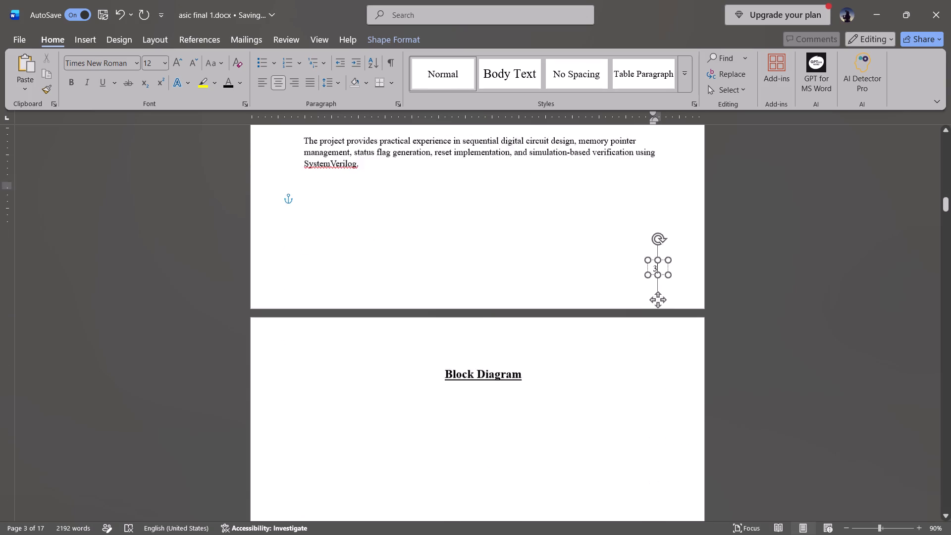
pyautogui.scroll(-1, 658, 488)
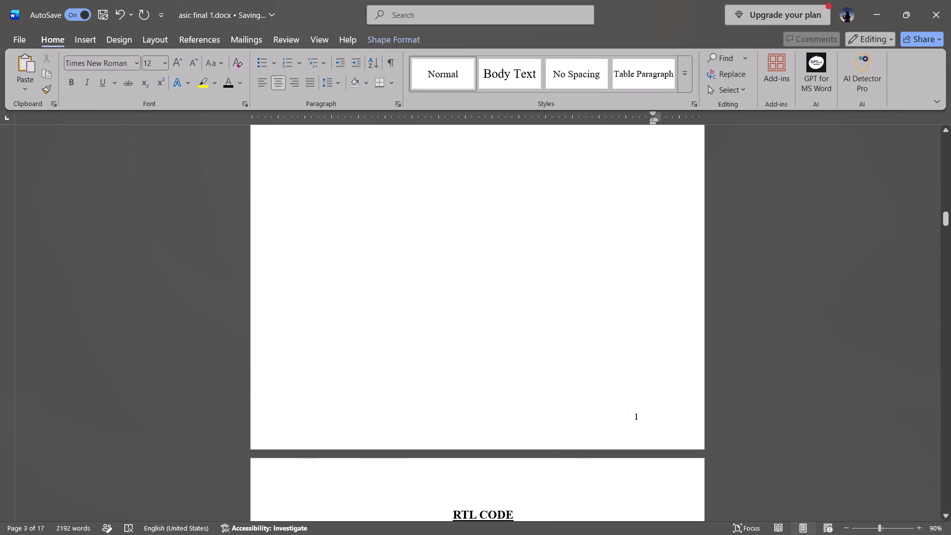
pyautogui.click(644, 414)
pyautogui.press('BackSpace')
pyautogui.press('4')
# Change the number in the page box below the RTL code's endmodule line to 5.
pyautogui.scroll(-1, 644, 414)
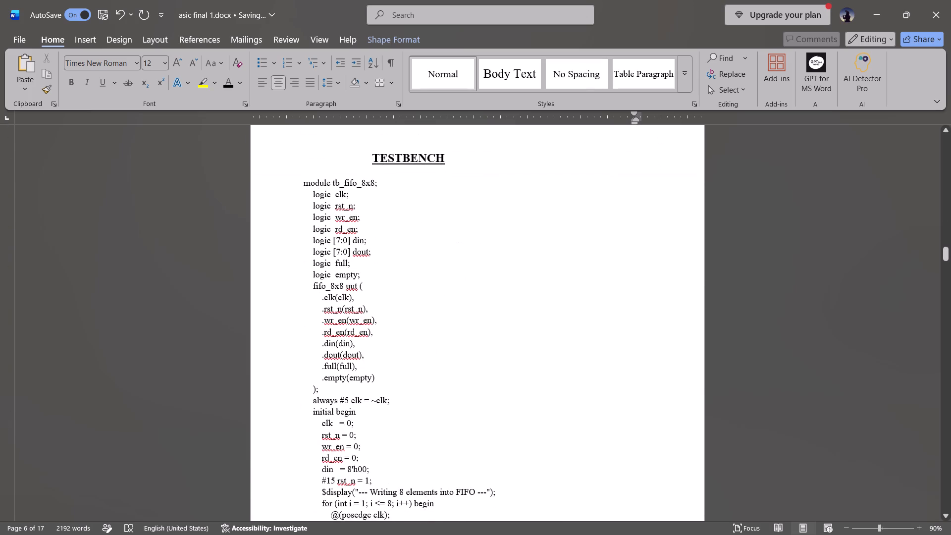
pyautogui.scroll(1, 650, 232)
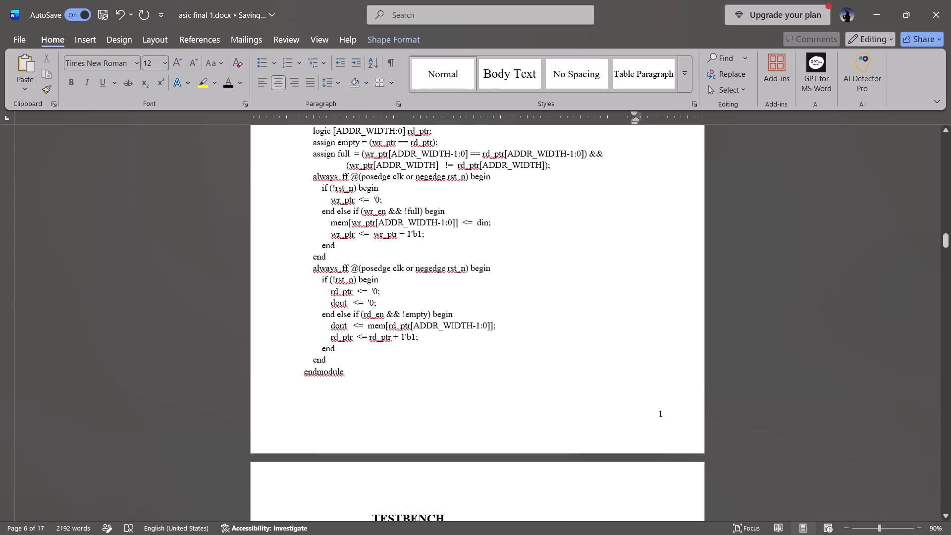
pyautogui.click(664, 412)
pyautogui.press('BackSpace')
pyautogui.write('65')
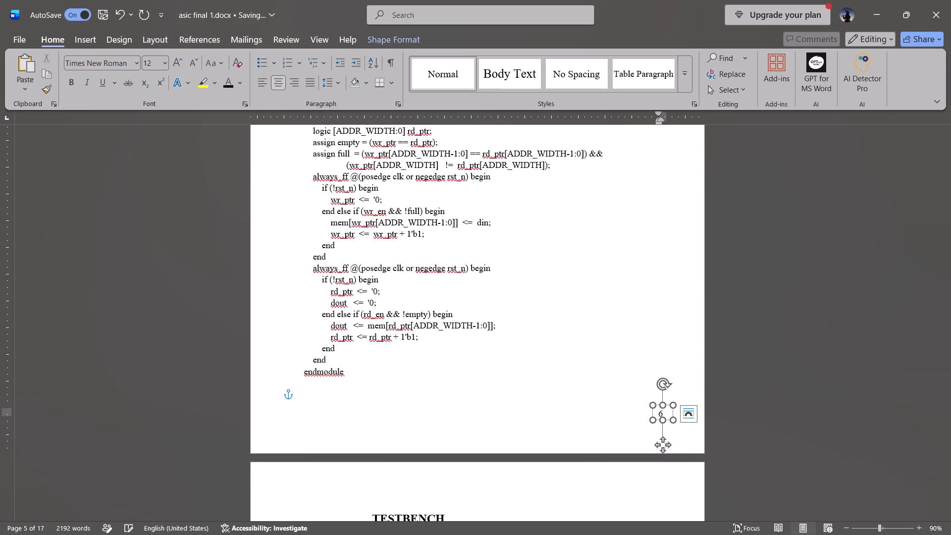
pyautogui.press('BackSpace')
pyautogui.press('5')
pyautogui.scroll(-1, 664, 412)
pyautogui.scroll(1, 664, 412)
pyautogui.scroll(-1, 664, 412)
pyautogui.scroll(1, 664, 412)
pyautogui.press('BackSpace')
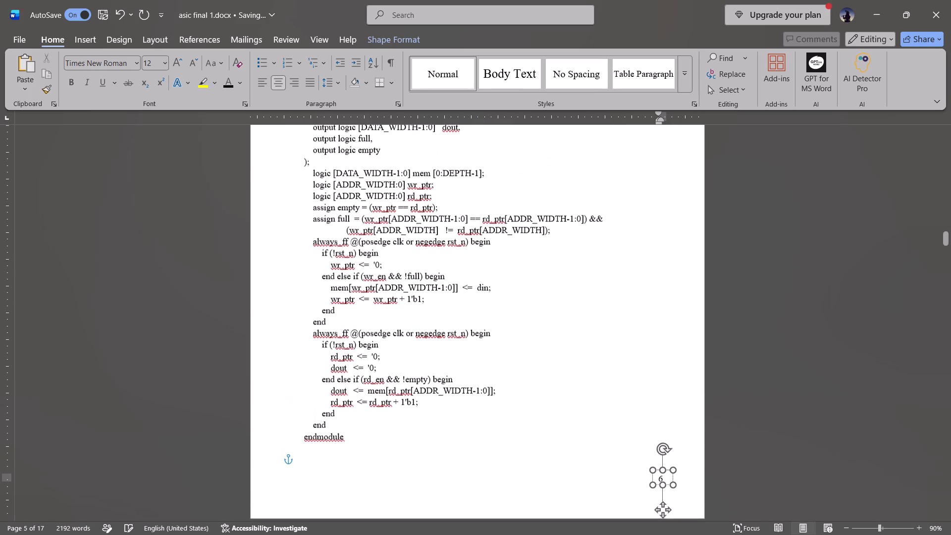
pyautogui.press('BackSpace')
pyautogui.press('5')
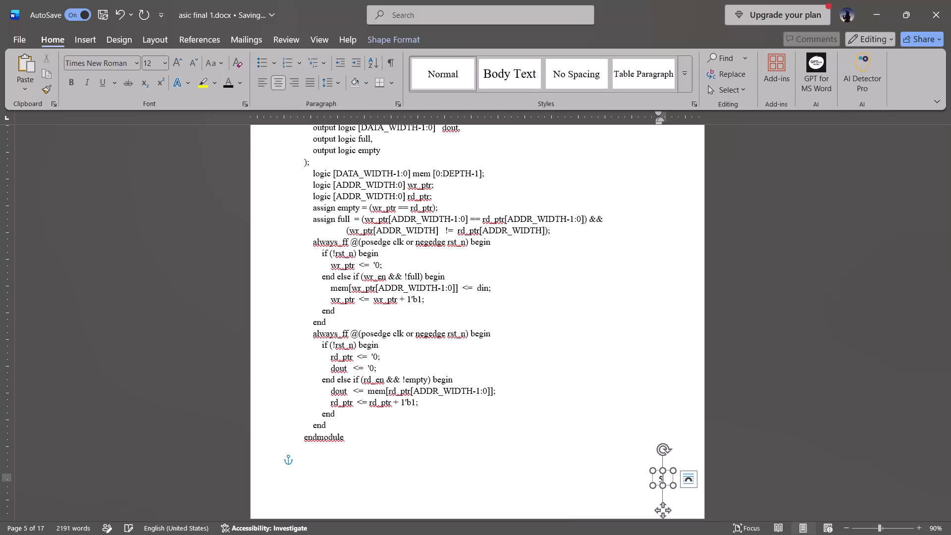
# Change the number in the page box on the first Testbench page to 6.
pyautogui.scroll(-1, 657, 385)
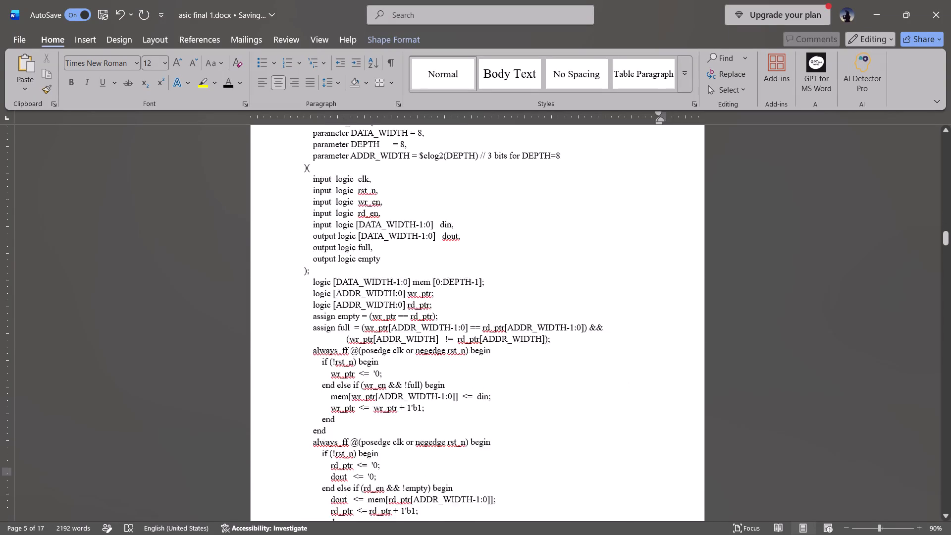
pyautogui.scroll(-1, 657, 385)
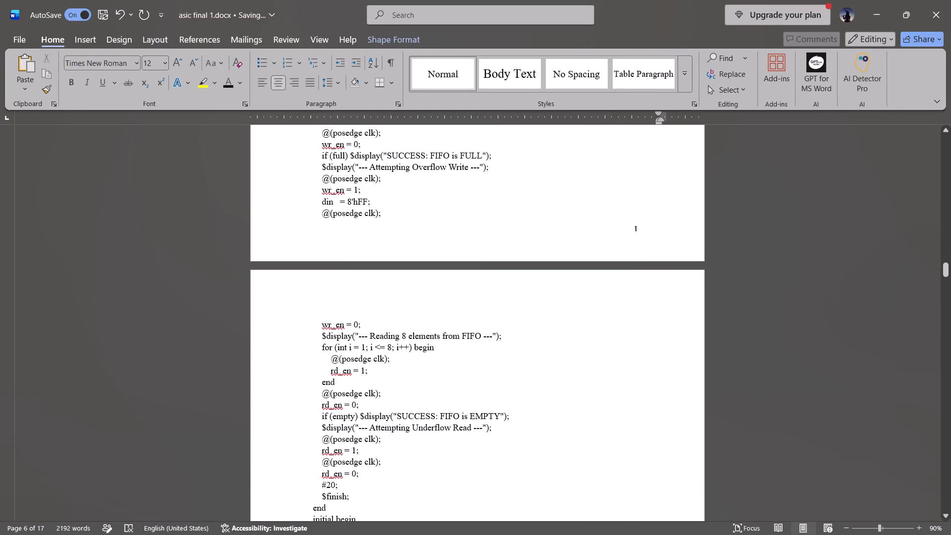
pyautogui.click(639, 229)
pyautogui.press('BackSpace')
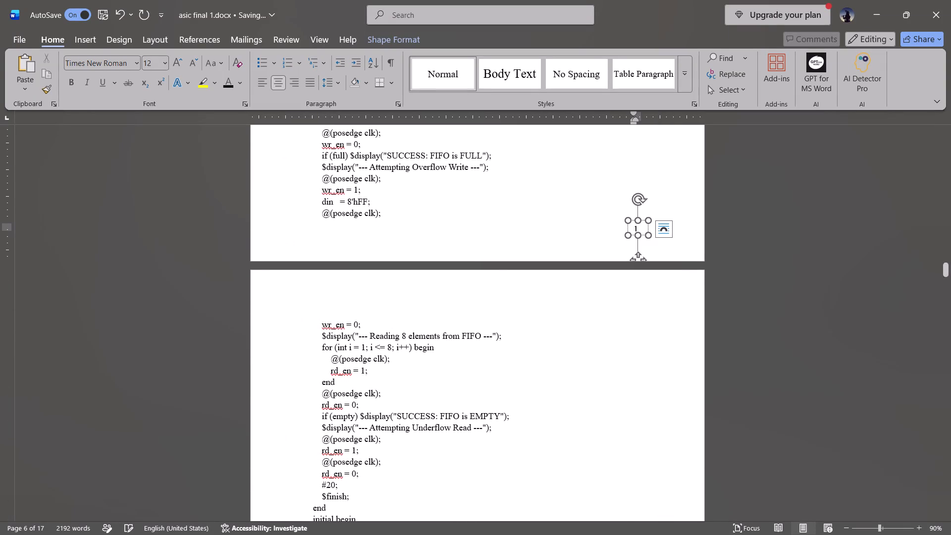
pyautogui.press('6')
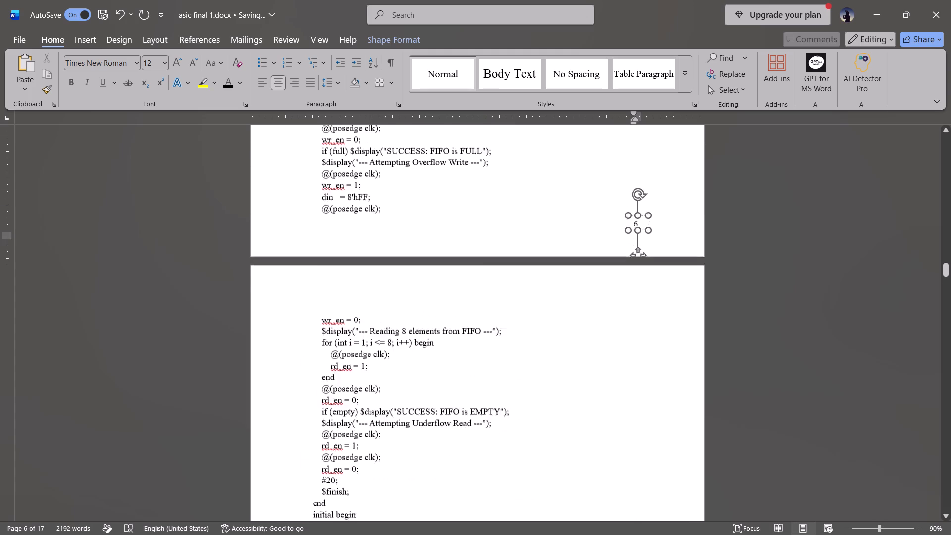
pyautogui.click(637, 256)
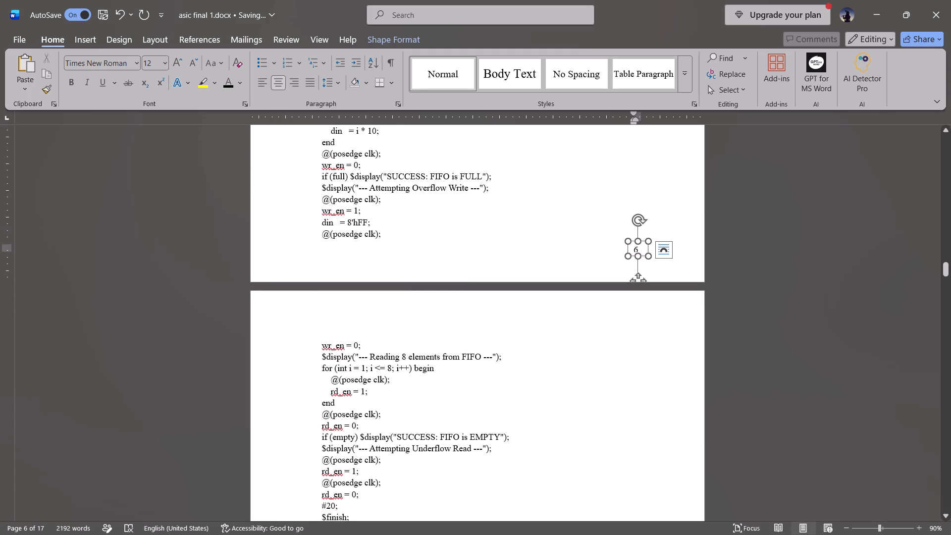
# Change the number in the page box at the end of the testbench code, before Simulation Results, to 7.
pyautogui.scroll(-1, 646, 302)
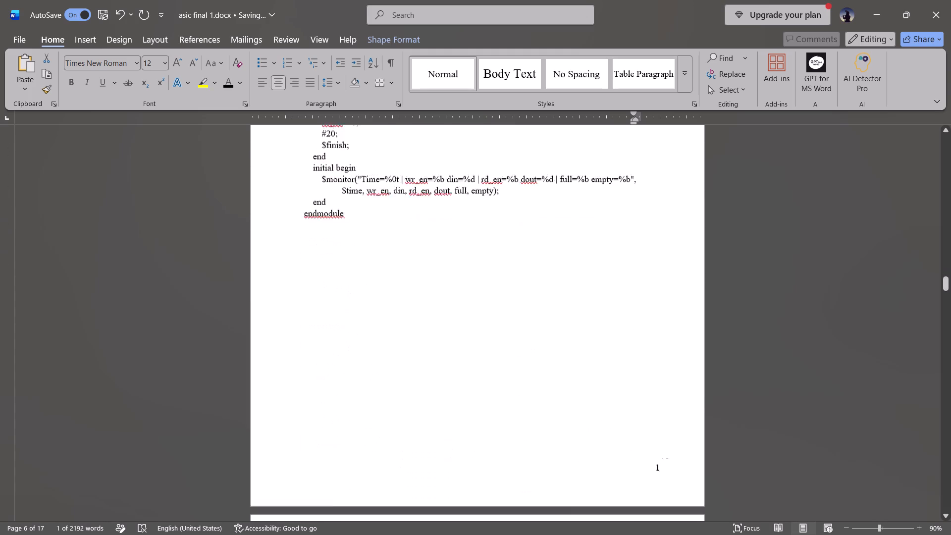
pyautogui.scroll(-1, 646, 302)
pyautogui.click(661, 343)
pyautogui.press('BackSpace')
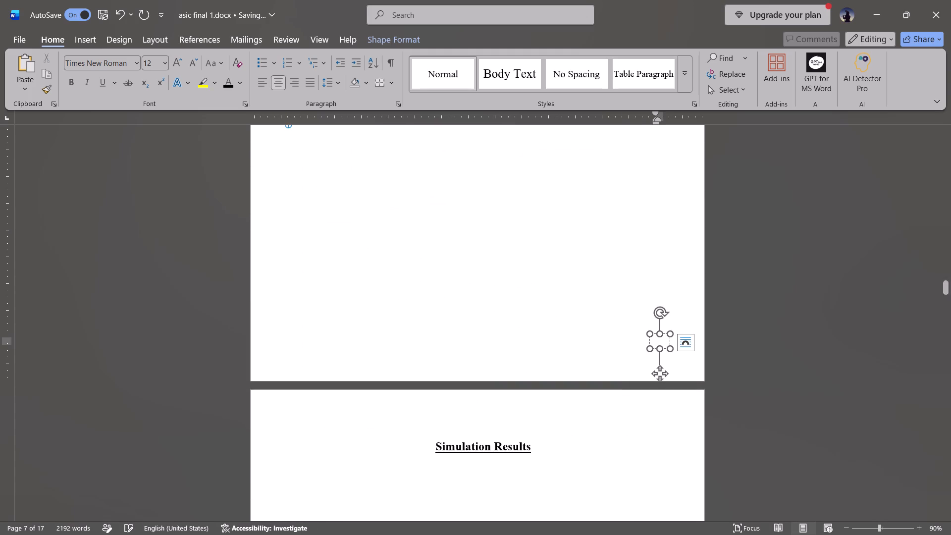
pyautogui.press('7')
# Change the number in the page box at the bottom of the Simulation Results page to 8.
pyautogui.scroll(-1, 661, 343)
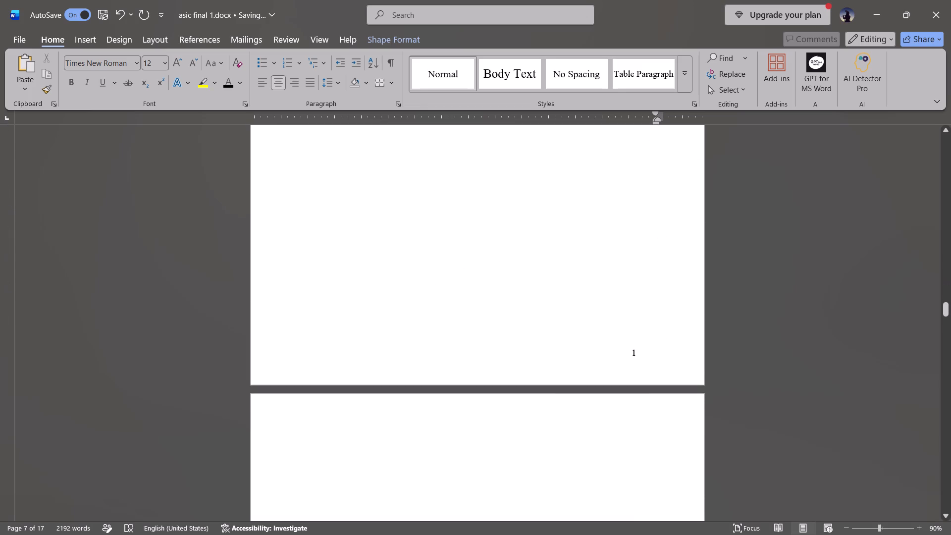
pyautogui.click(632, 351)
pyautogui.press('Right')
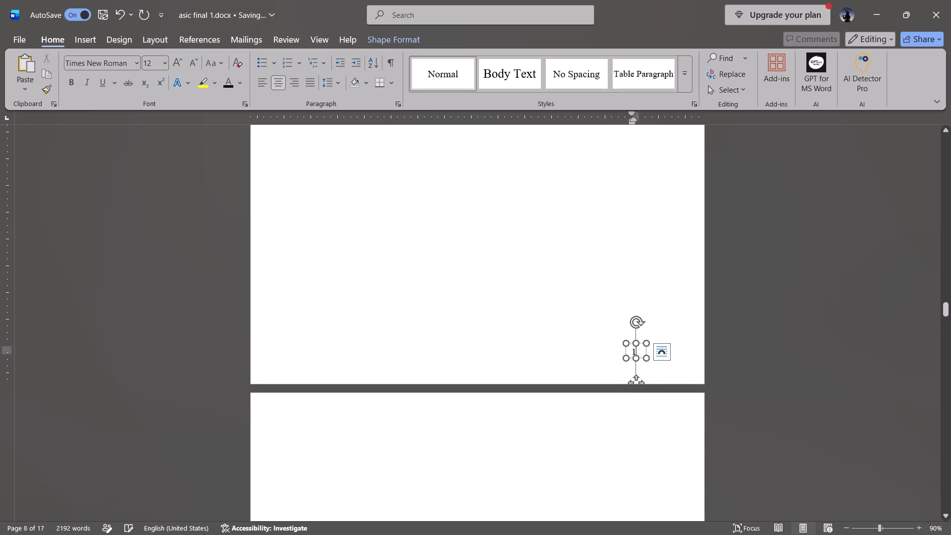
pyautogui.press('BackSpace')
pyautogui.press('8')
# Change the number in the page box on the page just before Power Report to 9.
pyautogui.scroll(-1, 632, 351)
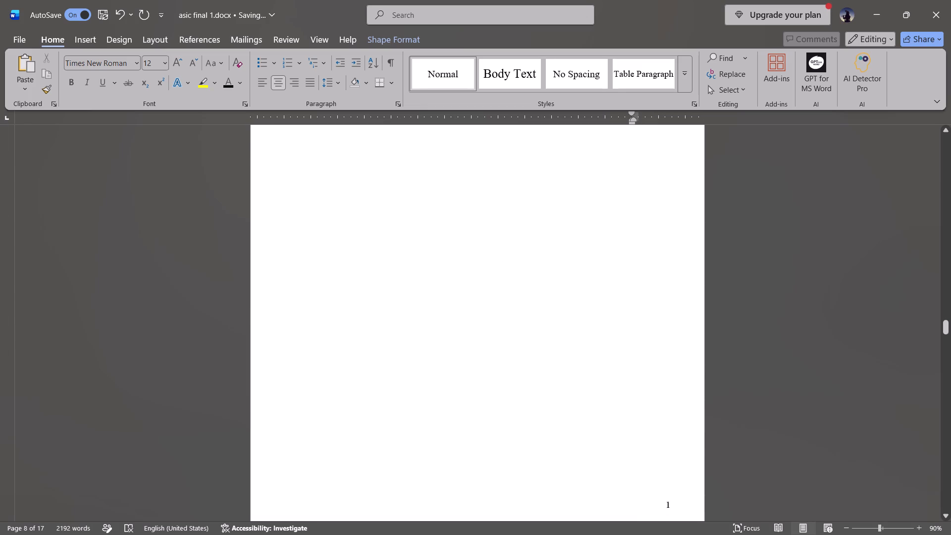
pyautogui.scroll(-1, 632, 351)
pyautogui.click(671, 359)
pyautogui.press('BackSpace')
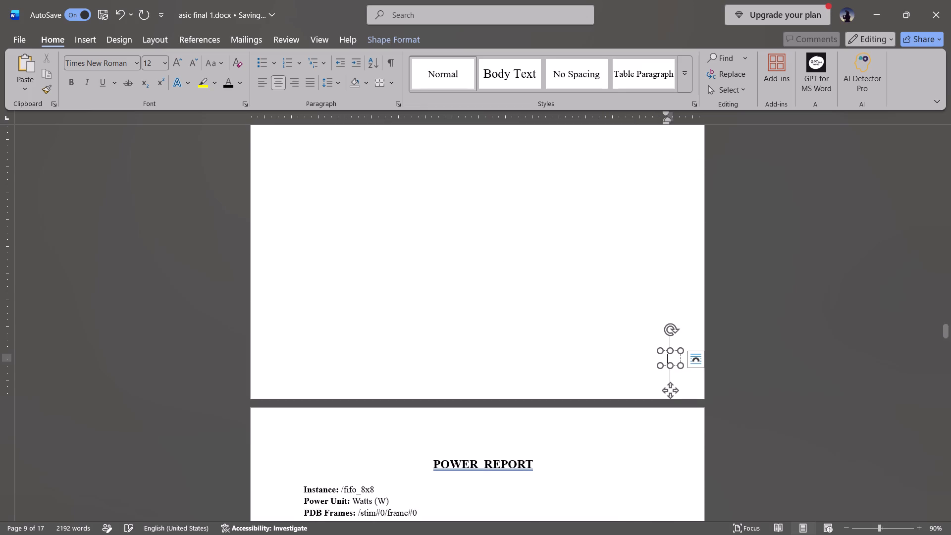
pyautogui.press('9')
# Change the number in the page box below Power Analysis Summary to 10 and widen the box to fit both digits.
pyautogui.scroll(-1, 671, 359)
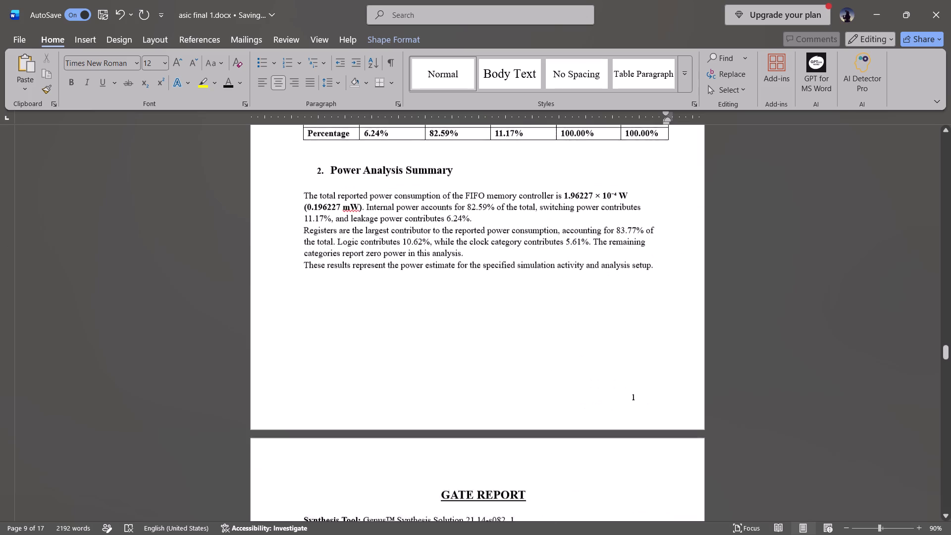
pyautogui.scroll(-1, 671, 359)
pyautogui.click(636, 377)
pyautogui.press('BackSpace')
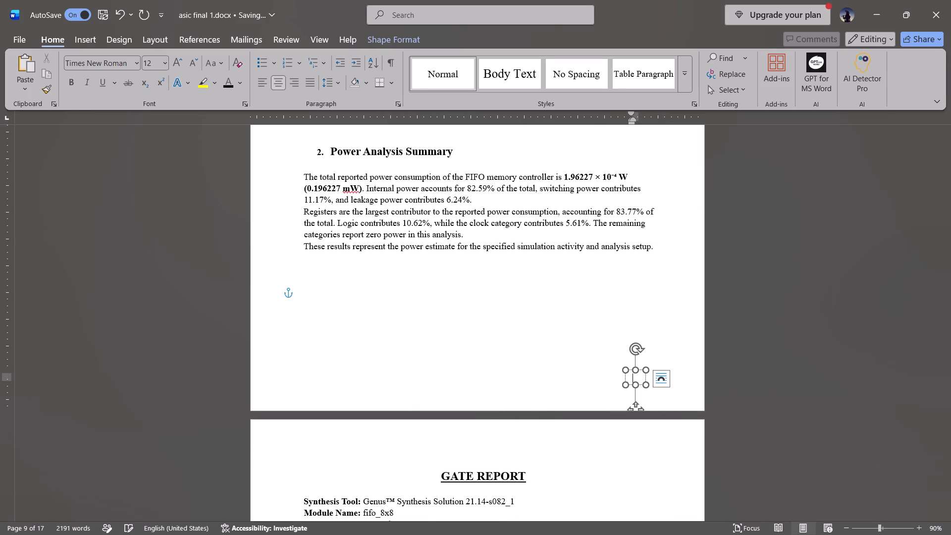
pyautogui.write('10')
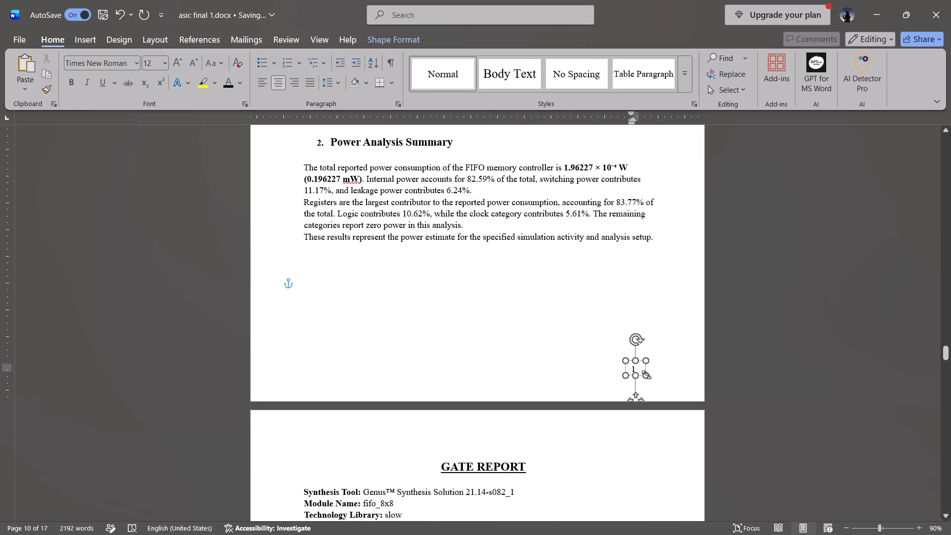
pyautogui.moveTo(646, 374); pyautogui.dragTo(654, 379)
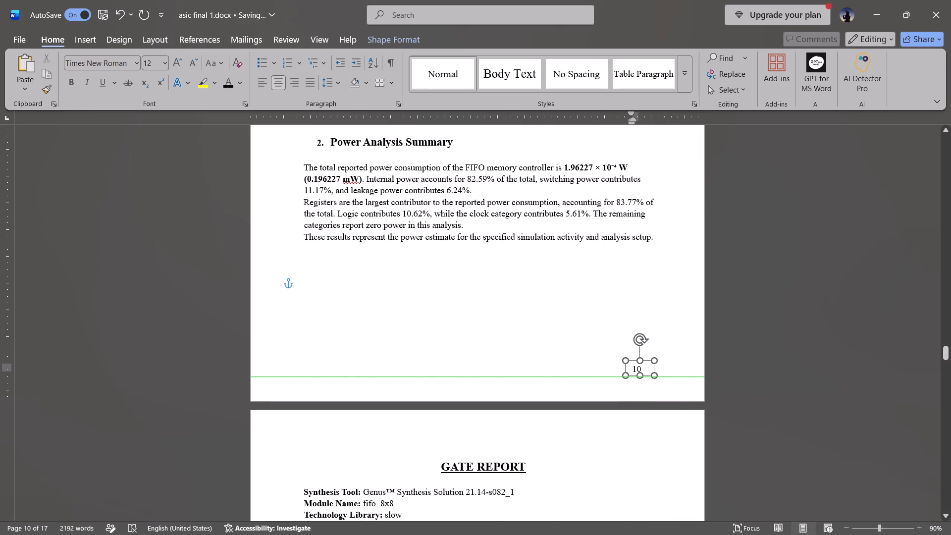
# Change the number in the page box below the Gate Report cell table to 11 and enlarge the box to fit both digits.
pyautogui.scroll(-1, 641, 388)
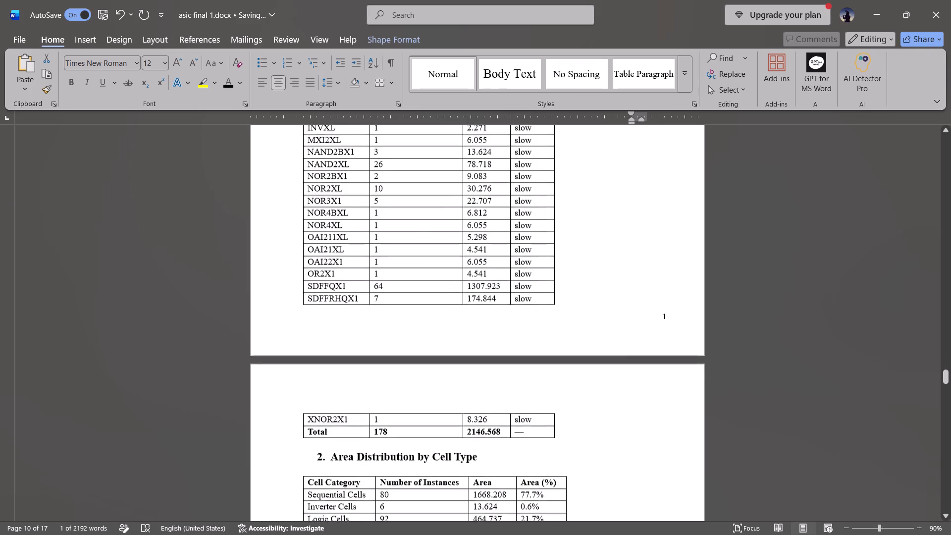
pyautogui.scroll(-1, 641, 388)
pyautogui.click(667, 325)
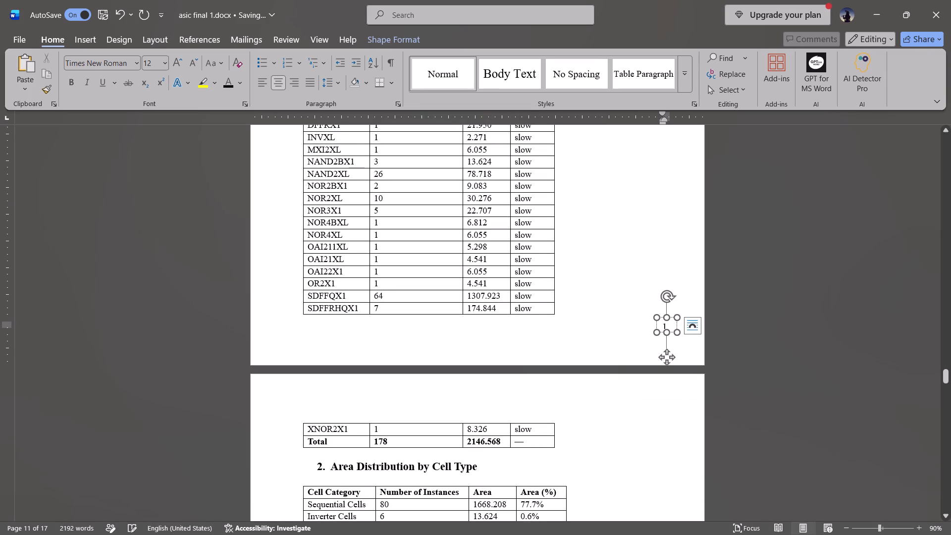
pyautogui.press('1')
pyautogui.moveTo(677, 329); pyautogui.dragTo(683, 333)
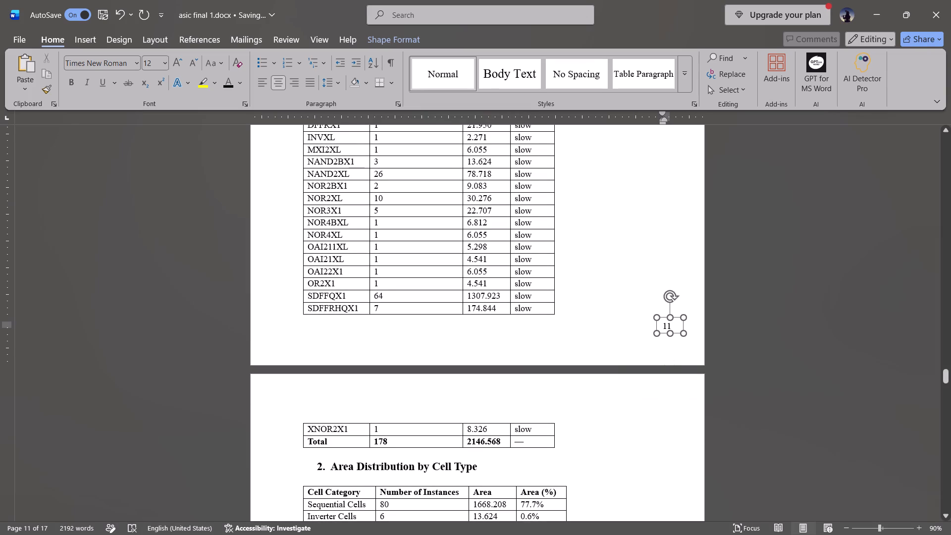
pyautogui.moveTo(683, 333); pyautogui.dragTo(683, 332)
# Change the number in the page box below Area Analysis Summary to 12 and enlarge the box to fit both digits.
pyautogui.scroll(-1, 666, 371)
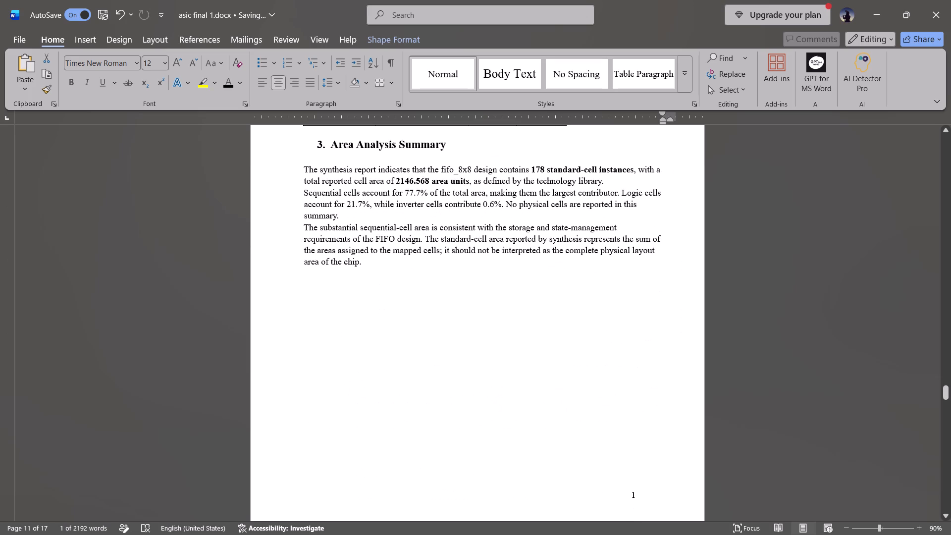
pyautogui.click(637, 491)
pyautogui.press('2')
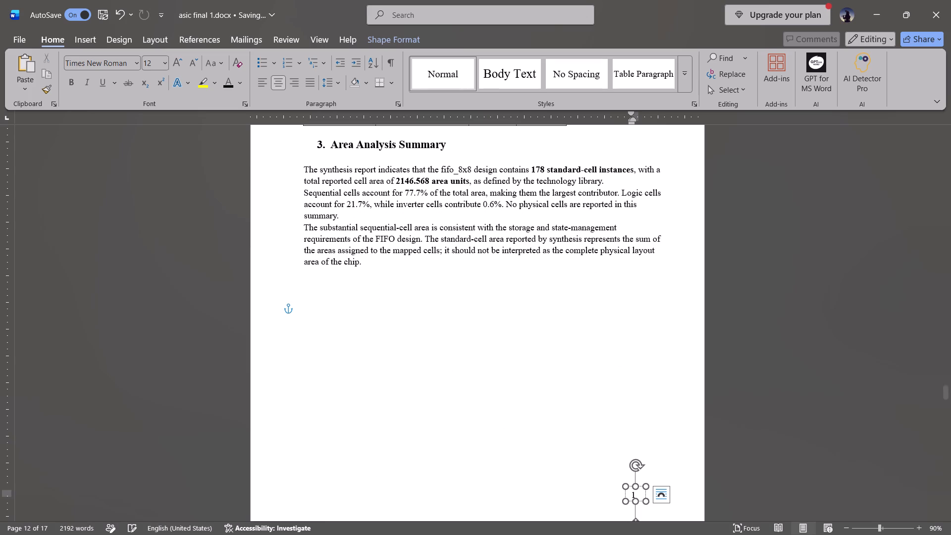
pyautogui.moveTo(646, 501); pyautogui.dragTo(650, 503)
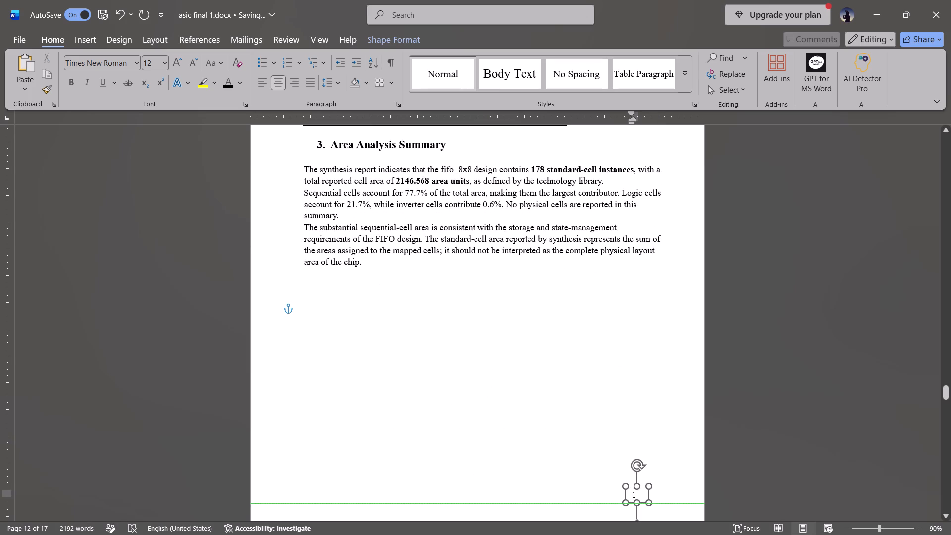
pyautogui.moveTo(650, 503); pyautogui.dragTo(652, 503)
# Change the number in the page box below the Area Analysis section to 13 and enlarge the box to fit both digits.
pyautogui.scroll(-1, 652, 503)
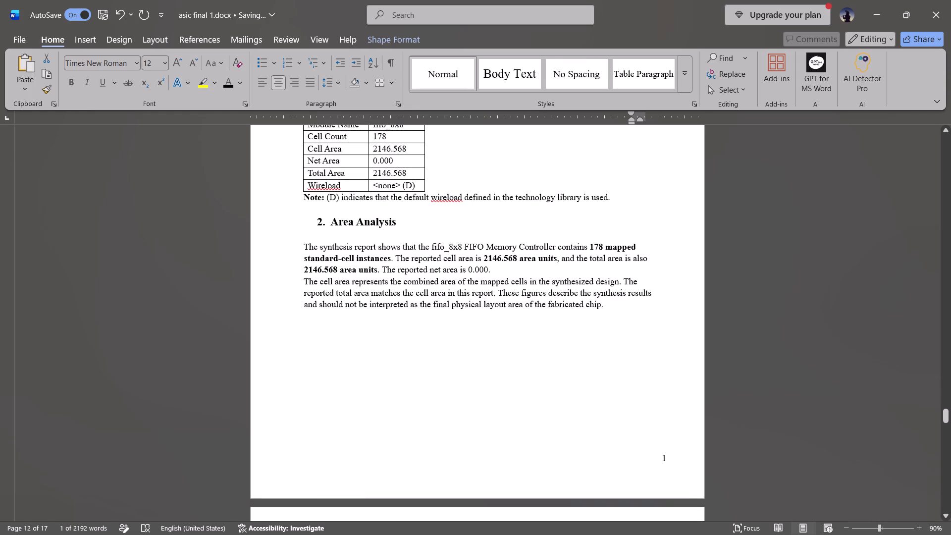
pyautogui.click(667, 459)
pyautogui.press('3')
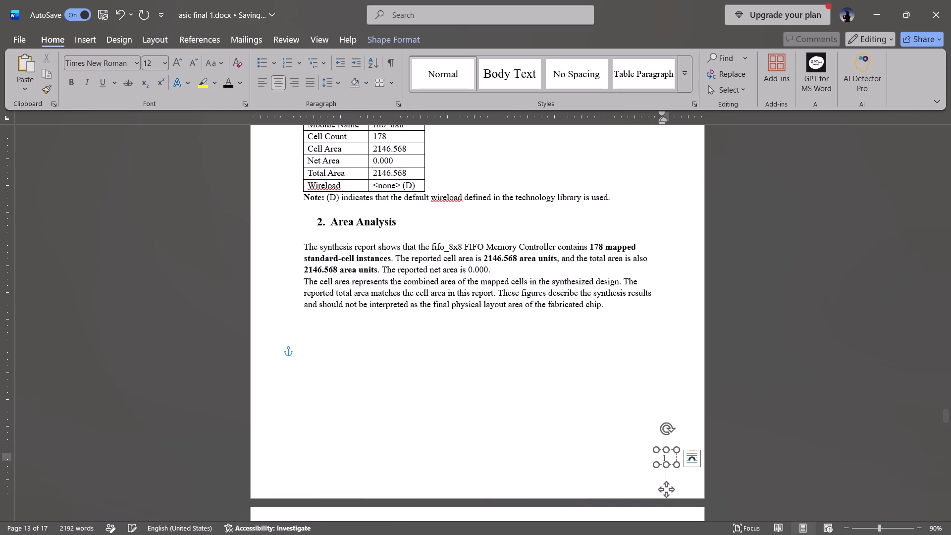
pyautogui.moveTo(677, 466); pyautogui.dragTo(682, 468)
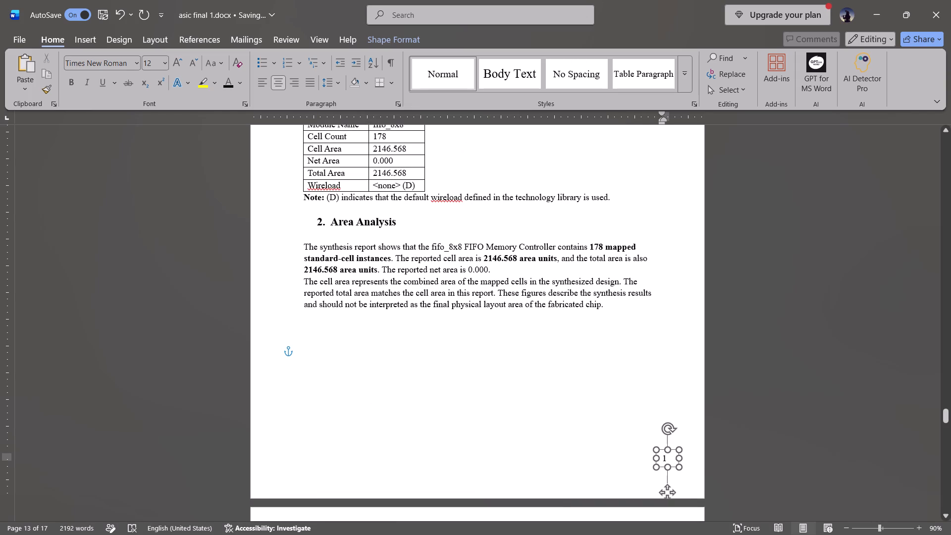
pyautogui.moveTo(682, 468); pyautogui.dragTo(685, 468)
# Change the number in the page box below the first part of the Timing Path Details table to 14 and widen the box.
pyautogui.scroll(-1, 685, 468)
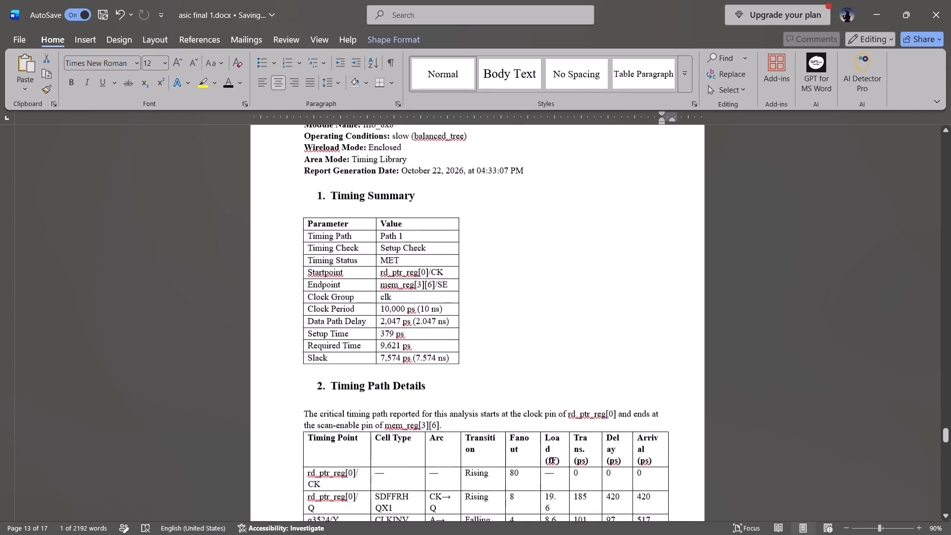
pyautogui.scroll(-1, 685, 468)
pyautogui.click(635, 413)
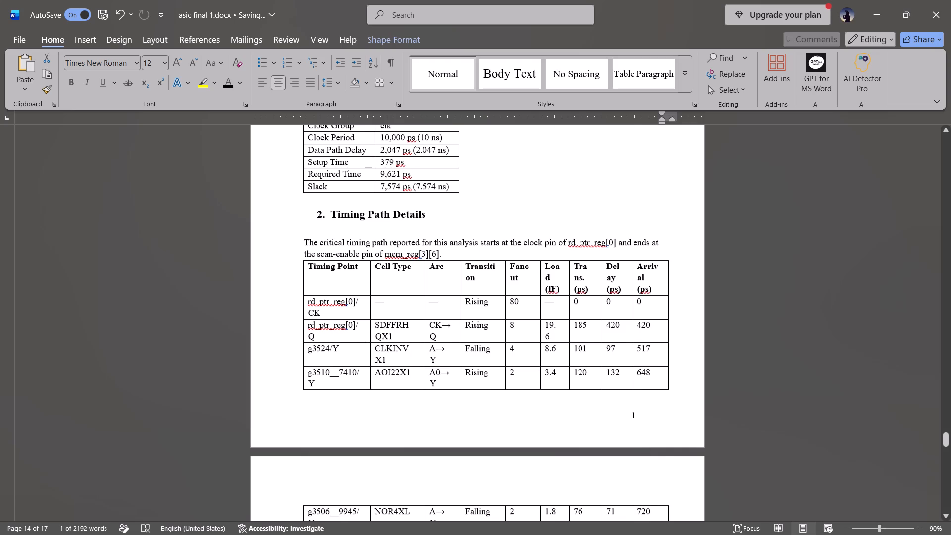
pyautogui.press('4')
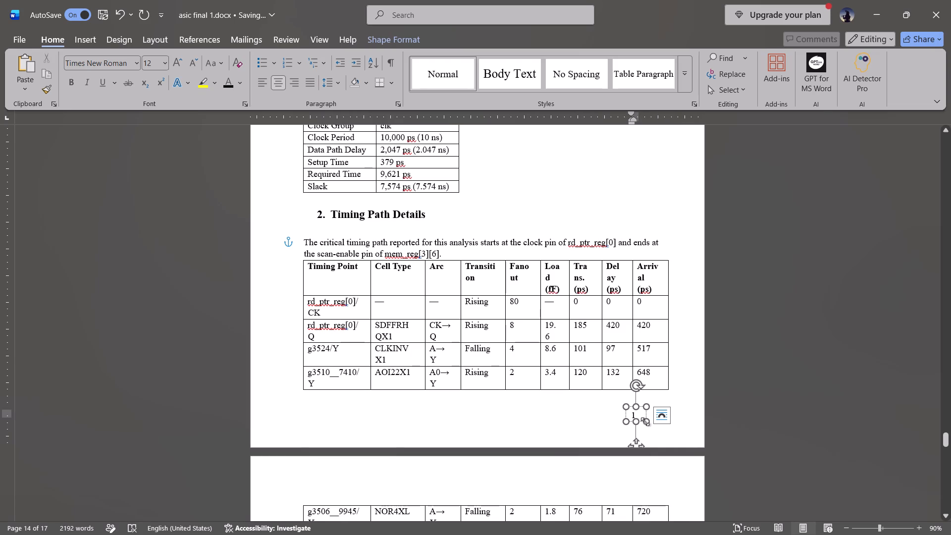
pyautogui.moveTo(645, 422); pyautogui.dragTo(653, 423)
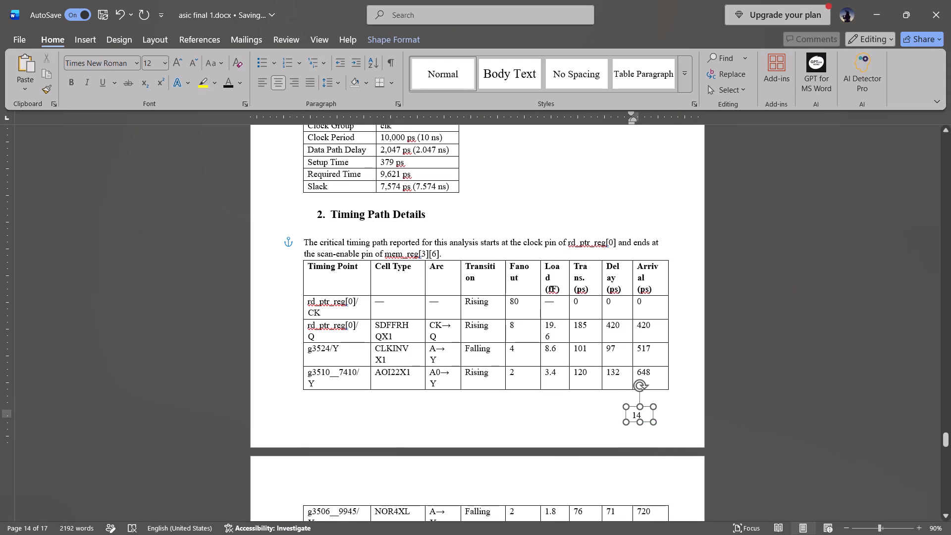
# Change the number in the page box on the page just before Result to 15 and enlarge the box to fit both digits.
pyautogui.scroll(-1, 653, 423)
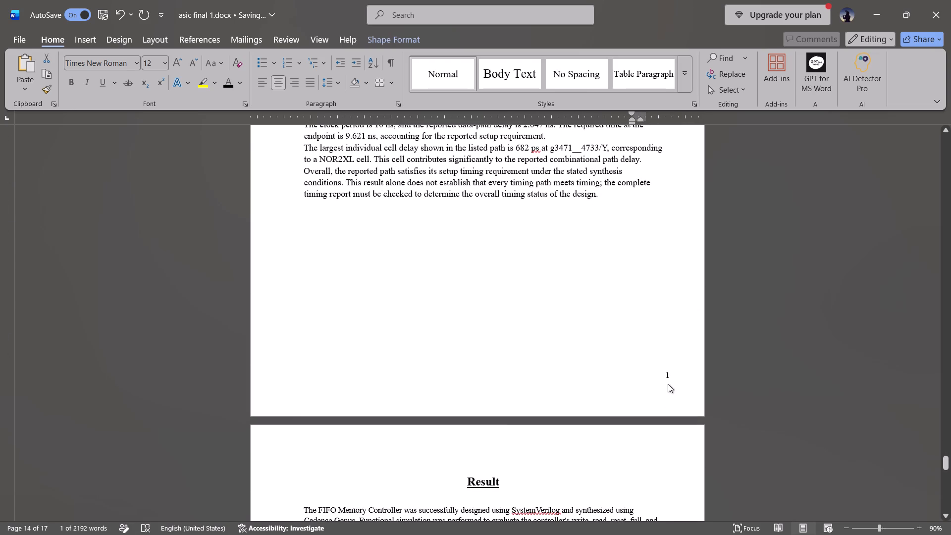
pyautogui.click(666, 374)
pyautogui.press('Right')
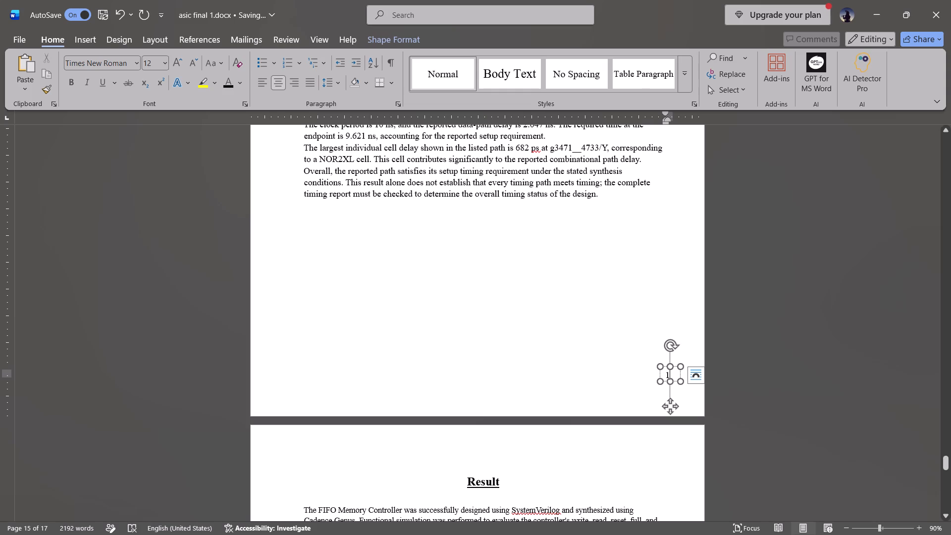
pyautogui.press('5')
pyautogui.moveTo(681, 379); pyautogui.dragTo(684, 380)
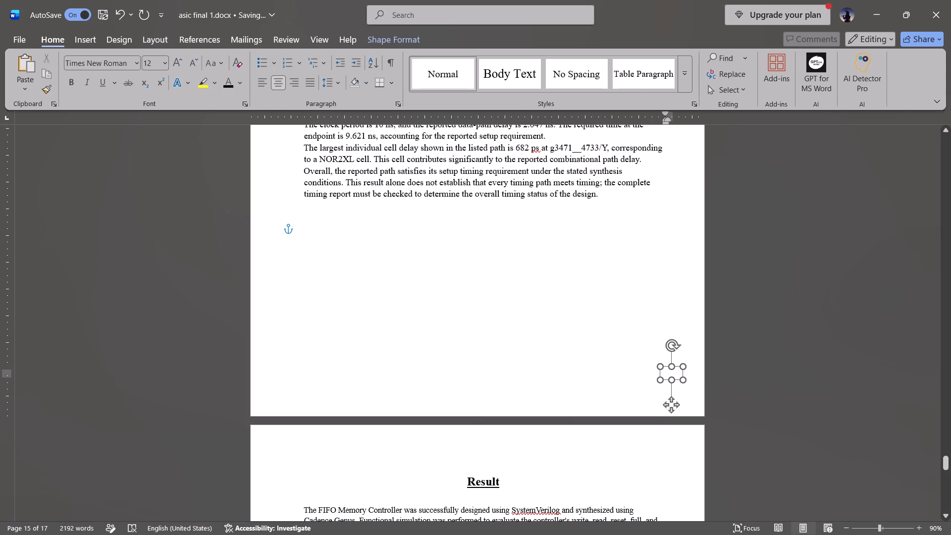
pyautogui.moveTo(684, 380); pyautogui.dragTo(688, 384)
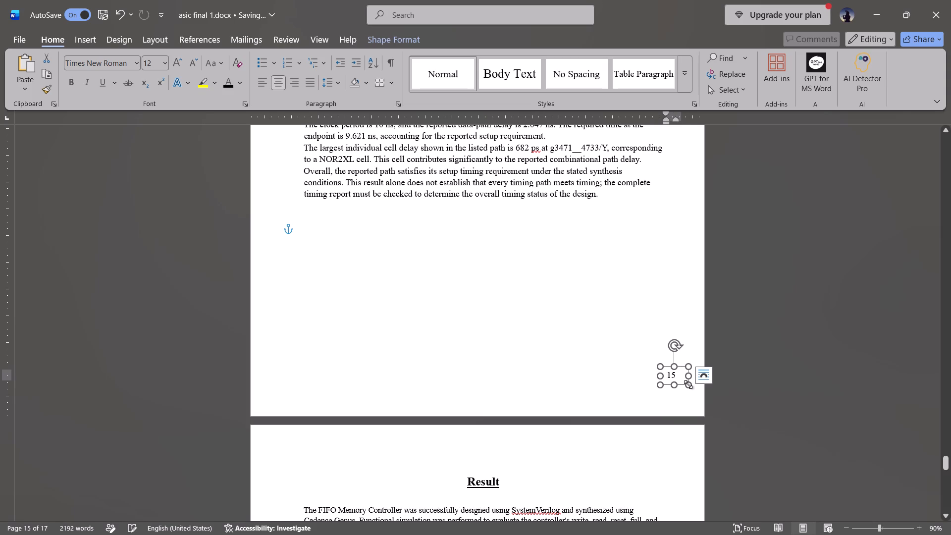
# Change the number in the page box at the bottom of the Result page to 16 and widen the box to fit both digits.
pyautogui.scroll(-1, 688, 384)
pyautogui.click(636, 381)
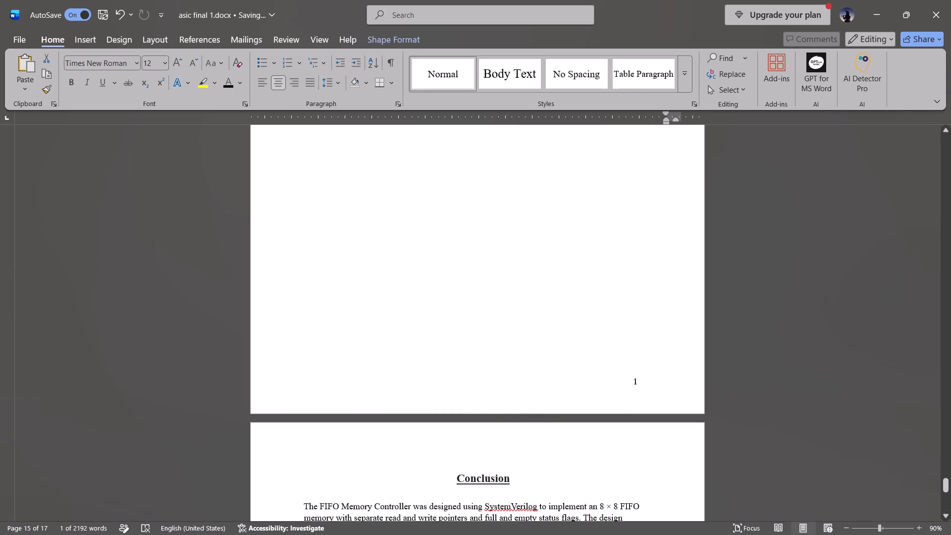
pyautogui.press('6')
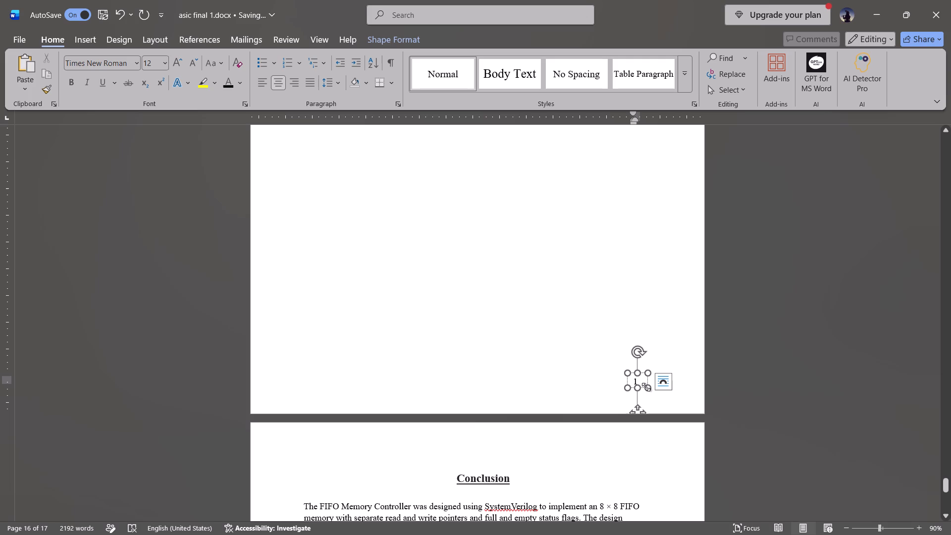
pyautogui.moveTo(646, 387); pyautogui.dragTo(655, 389)
# Change the number in the page box at the bottom of the Conclusion page to 17 and enlarge the box to fit both digits.
pyautogui.scroll(-1, 655, 389)
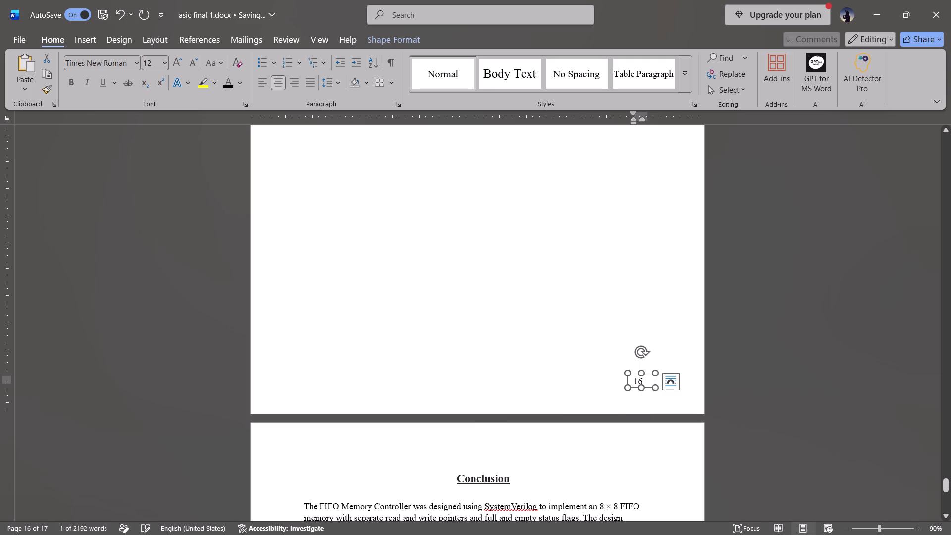
pyautogui.scroll(-1, 655, 389)
pyautogui.scroll(-1, 641, 444)
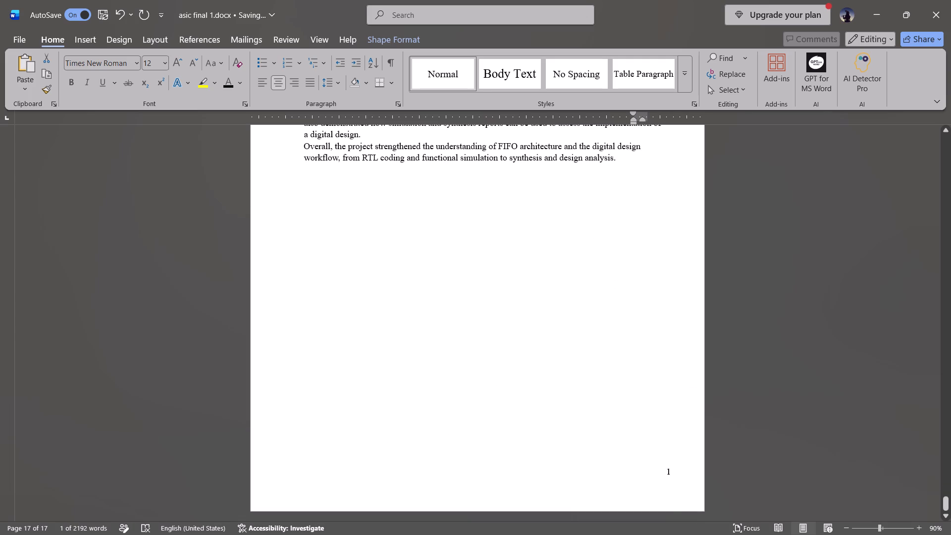
pyautogui.click(670, 473)
pyautogui.press('7')
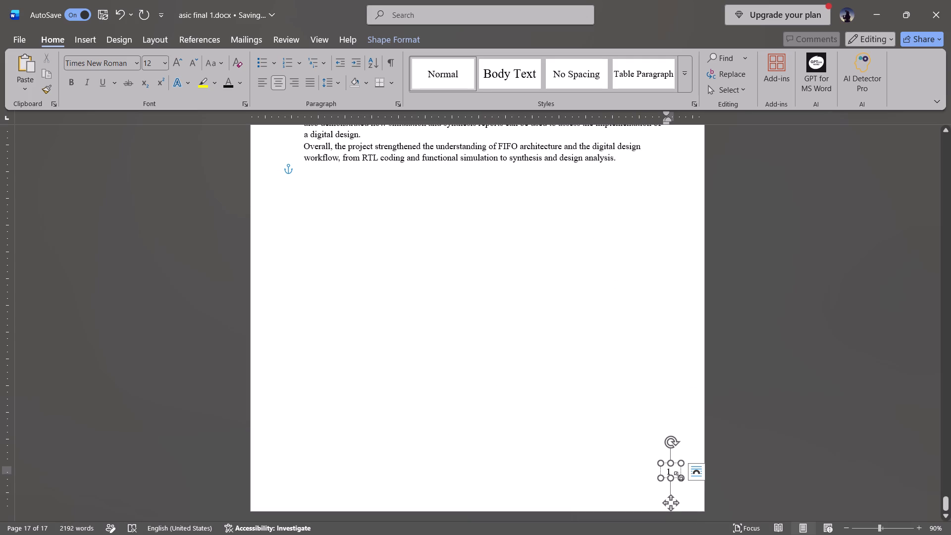
pyautogui.moveTo(682, 478); pyautogui.dragTo(689, 481)
# Save the numbered report and close the document.
pyautogui.scroll(-1, 647, 437)
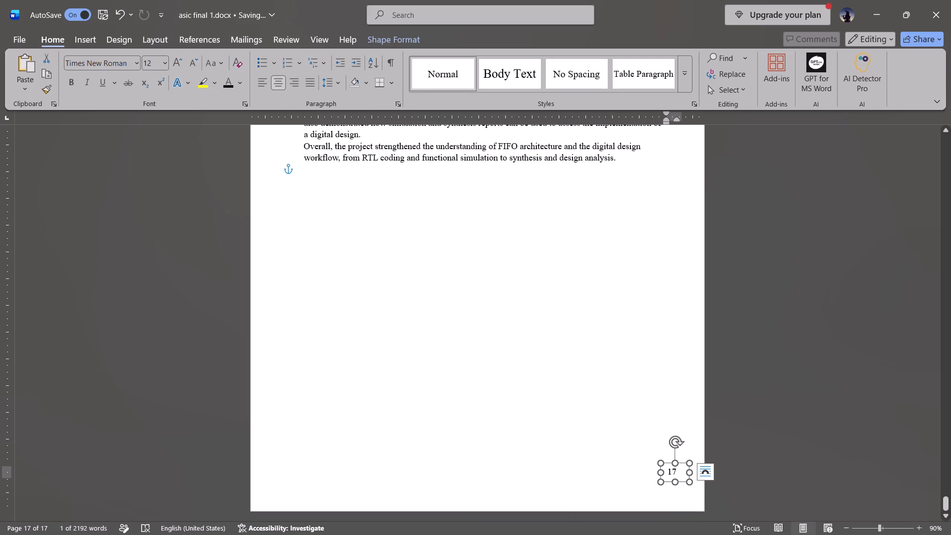
pyautogui.scroll(-1, 647, 437)
pyautogui.scroll(1, 647, 437)
pyautogui.hotkey('ctrl', 's')
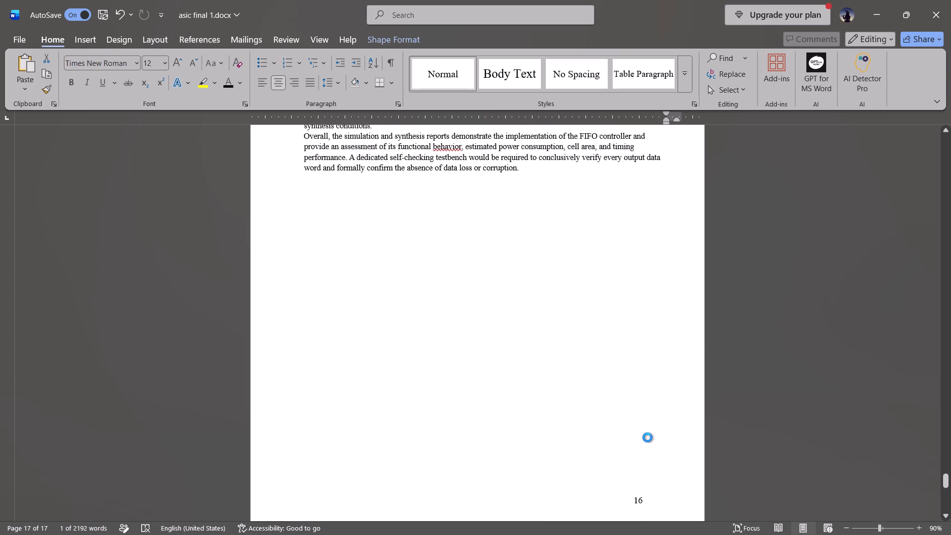
pyautogui.scroll(20, 546, 337)
pyautogui.scroll(12, 546, 337)
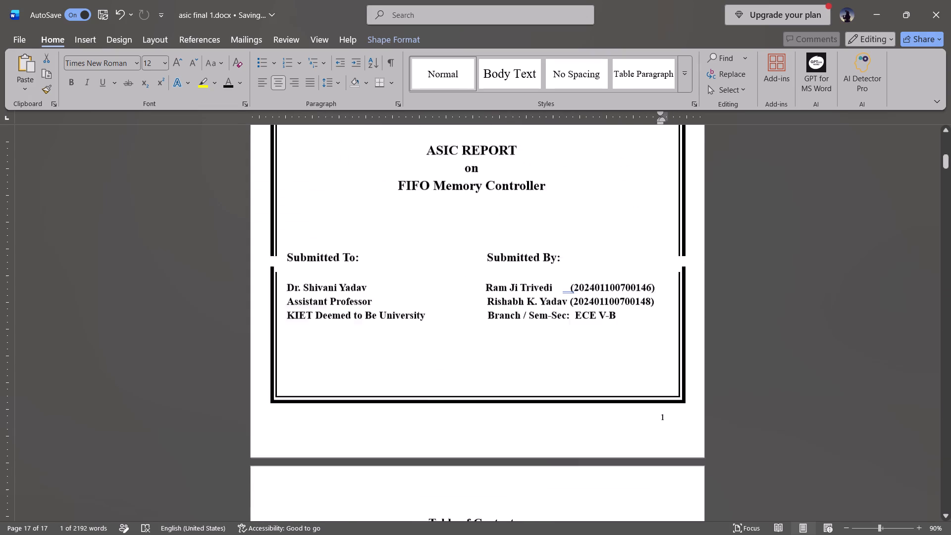
pyautogui.scroll(4, 546, 337)
pyautogui.hotkey('ctrl', 's')
pyautogui.click(950, 0)
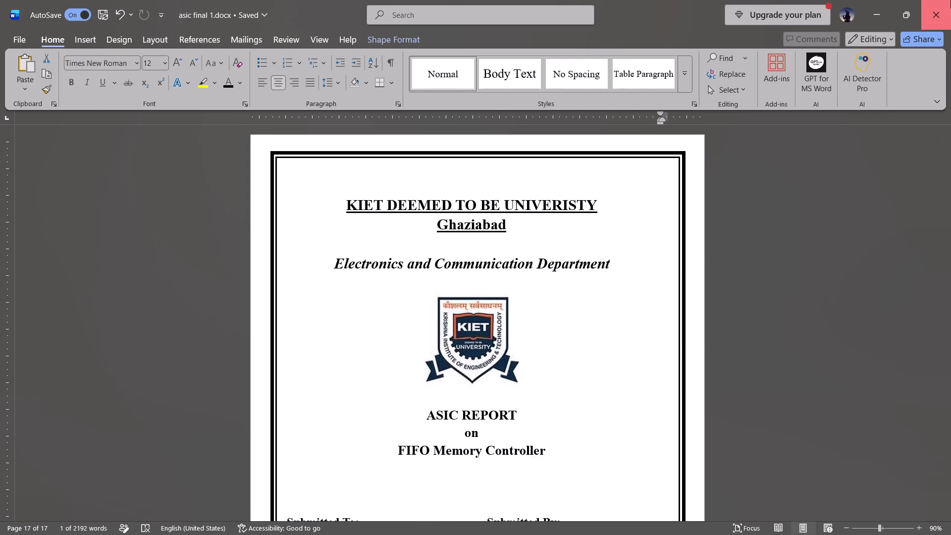
# Reopen asic final 1.docx from the desktop.
pyautogui.rightClick(553, 331)
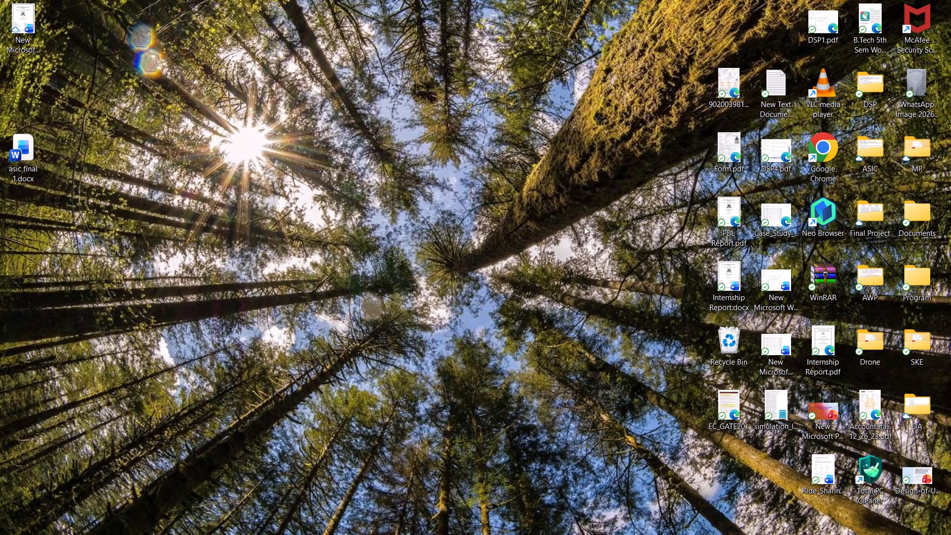
pyautogui.click(578, 142)
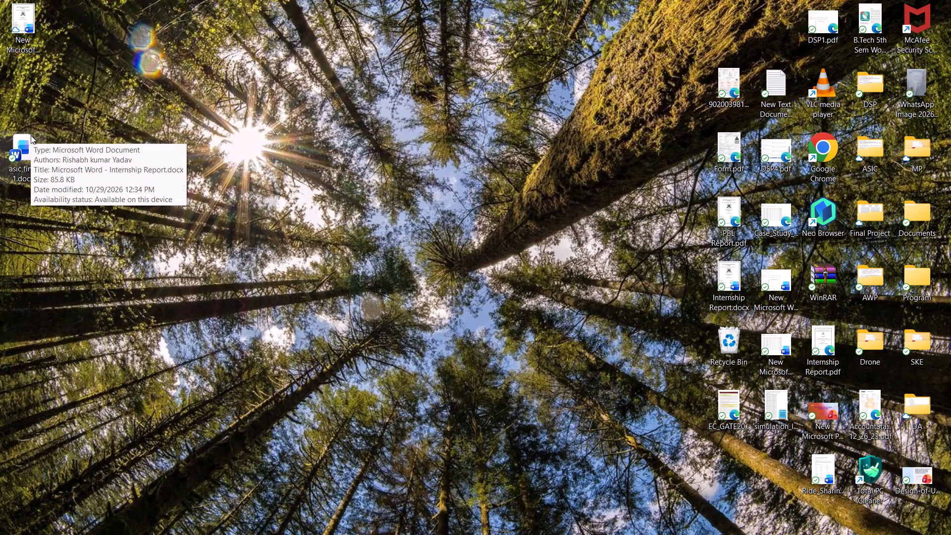
pyautogui.tripleClick(24, 147)
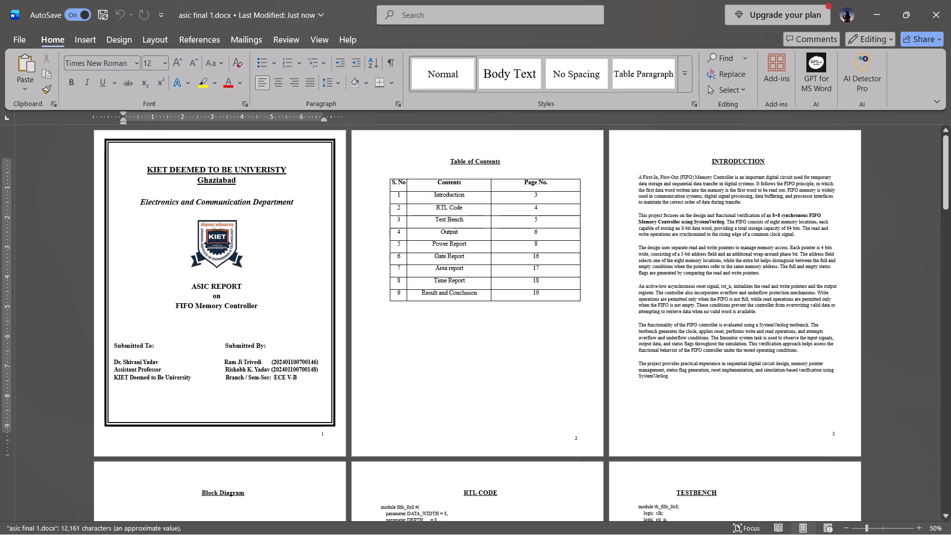
# Enlarge the page 9 number box upward so it hides the stray marks of the automatic number above it.
pyautogui.scroll(-2, 474, 339)
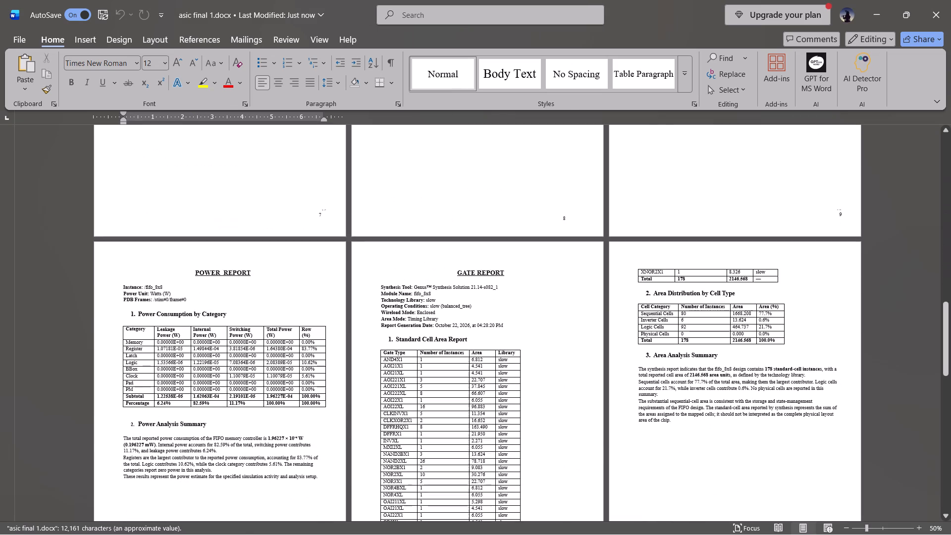
pyautogui.scroll(-1, 474, 339)
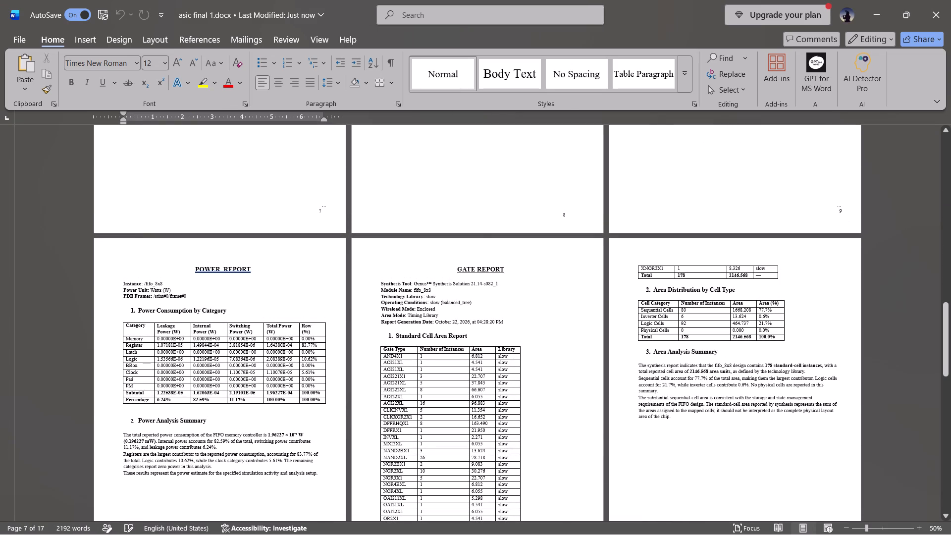
pyautogui.click(843, 214)
pyautogui.click(843, 214)
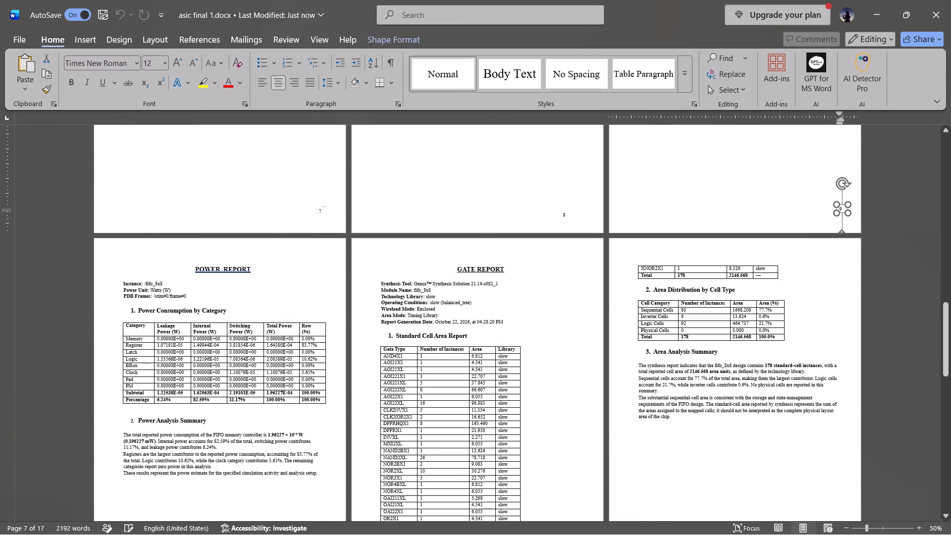
# Enlarge the page 7 number box upward so it hides the stray marks of the automatic number above it.
pyautogui.click(317, 211)
pyautogui.click(320, 211)
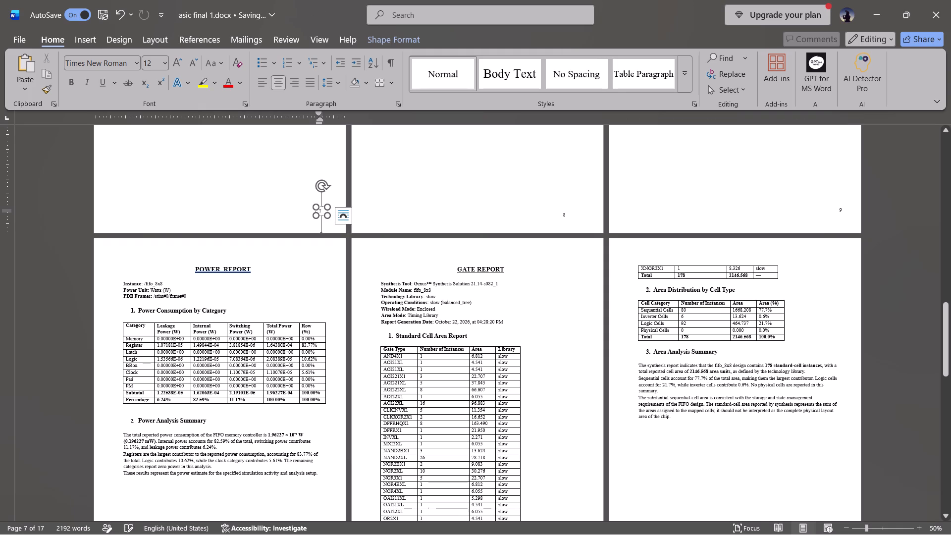
pyautogui.moveTo(317, 211); pyautogui.dragTo(317, 210)
pyautogui.moveTo(317, 210); pyautogui.dragTo(316, 207)
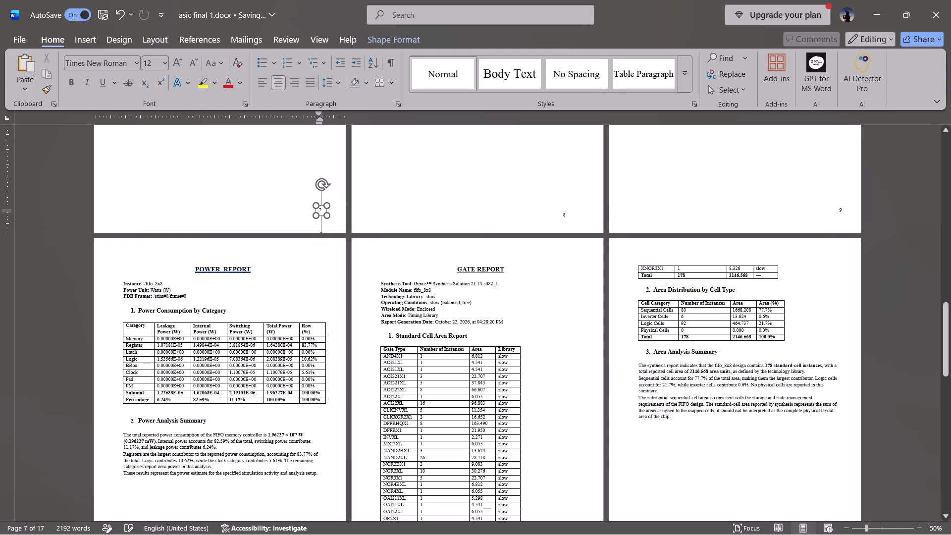
pyautogui.moveTo(316, 207); pyautogui.dragTo(316, 206)
pyautogui.click(288, 202)
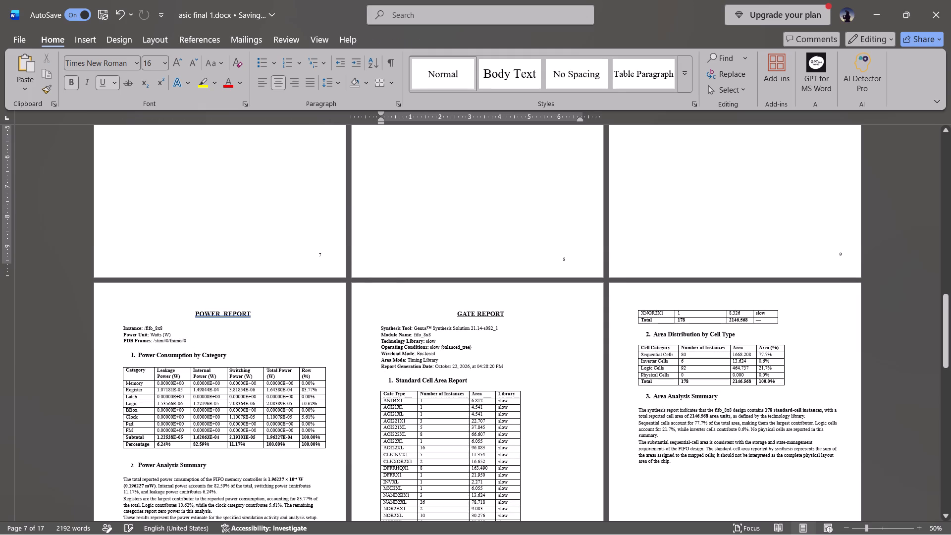
# Adjust the page 11 number box below the Gate Report table to cover the stray marks above its number.
pyautogui.scroll(-1, 377, 310)
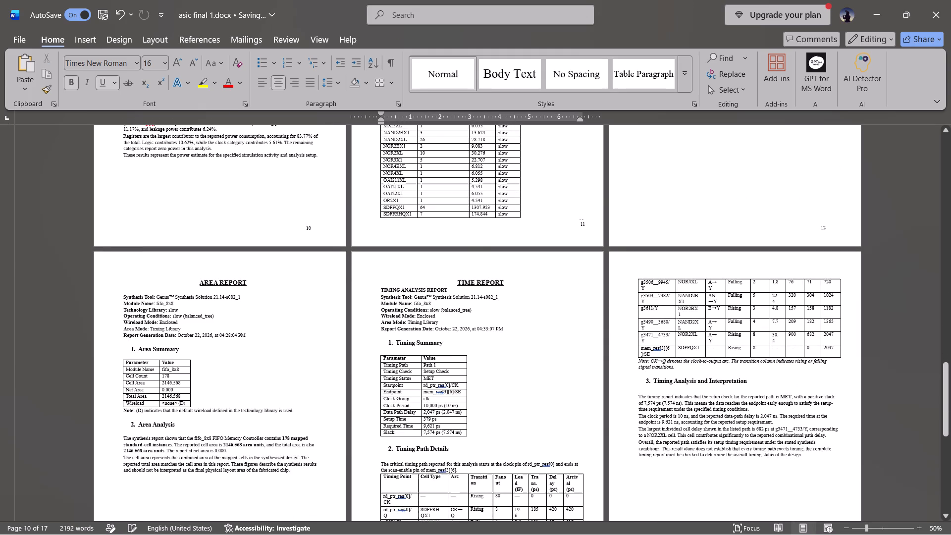
pyautogui.click(577, 223)
pyautogui.click(577, 223)
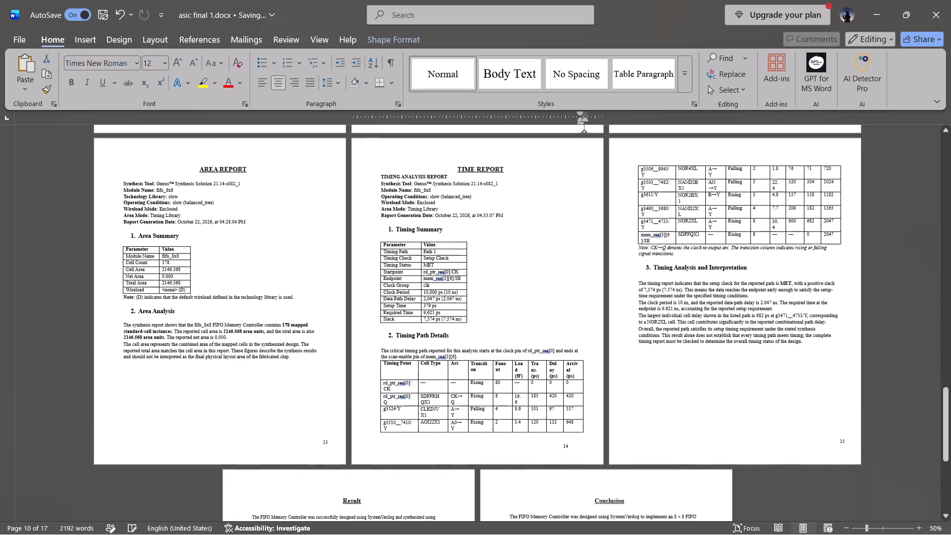
# Adjust the page 17 number box on the Conclusion page to cover the stray marks above its number.
pyautogui.scroll(-1, 631, 384)
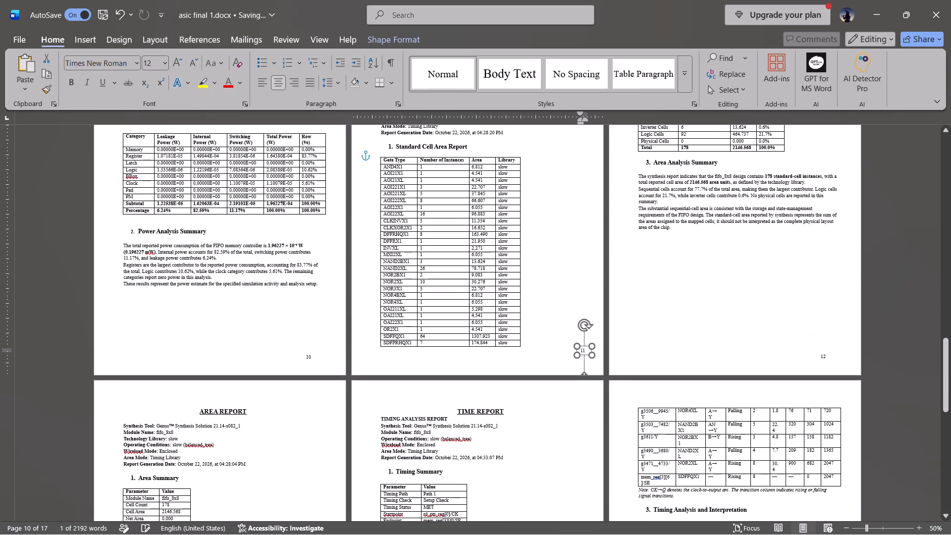
pyautogui.click(522, 338)
pyautogui.scroll(-1, 555, 401)
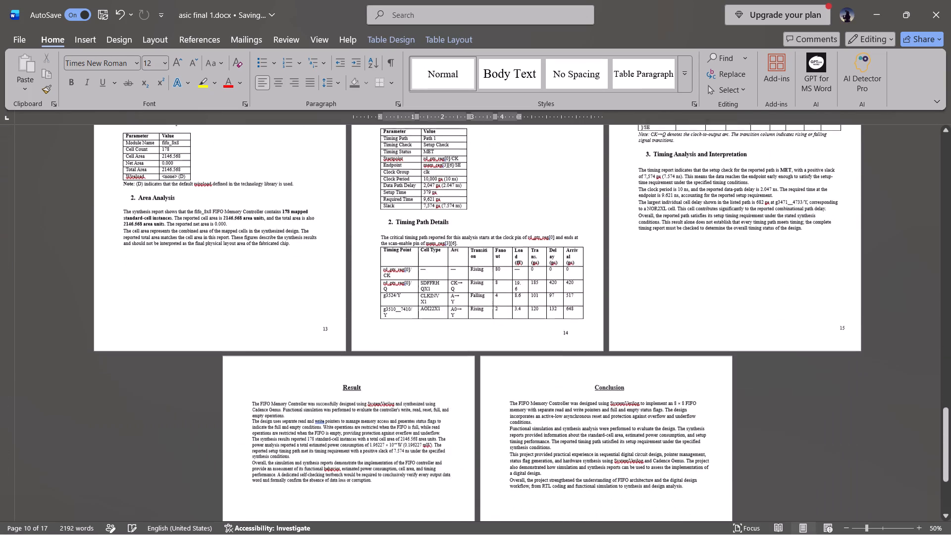
pyautogui.scroll(-3, 555, 401)
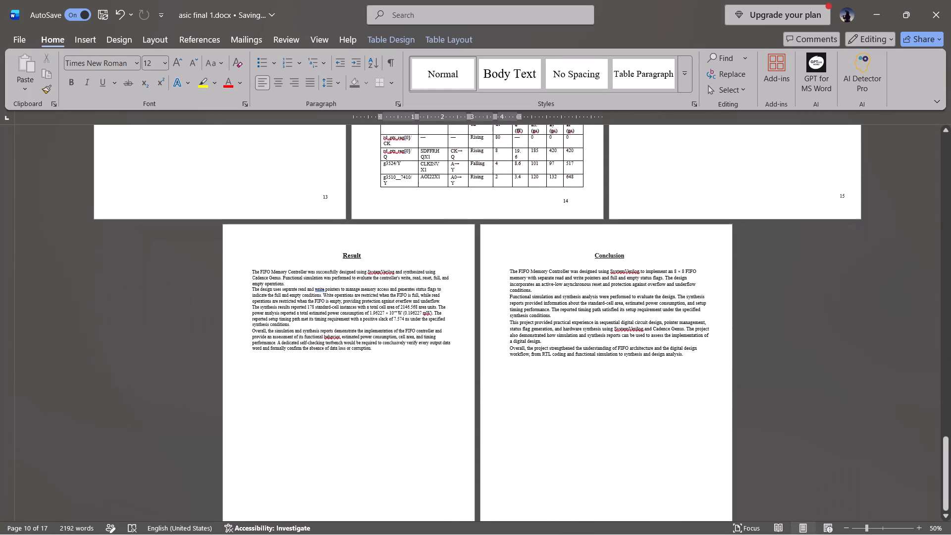
pyautogui.scroll(-2, 555, 401)
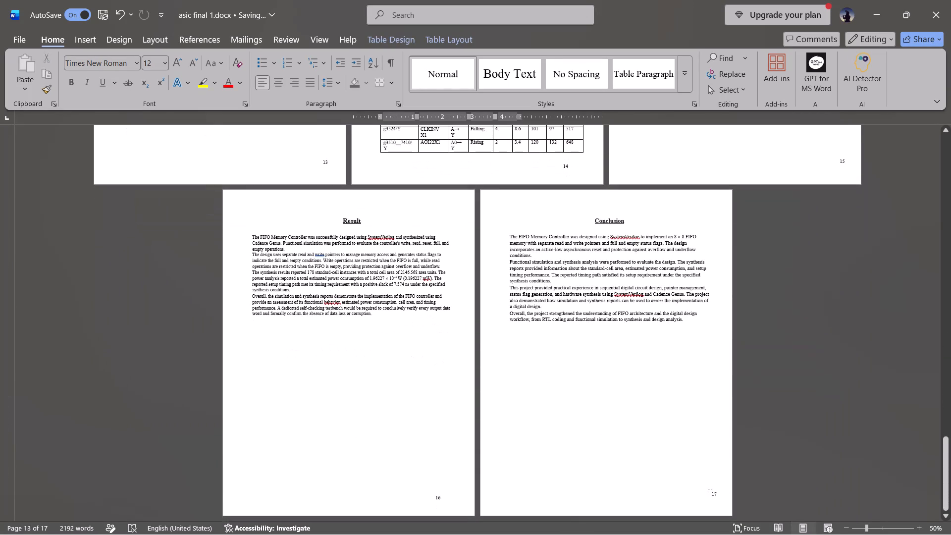
pyautogui.click(705, 496)
pyautogui.click(714, 493)
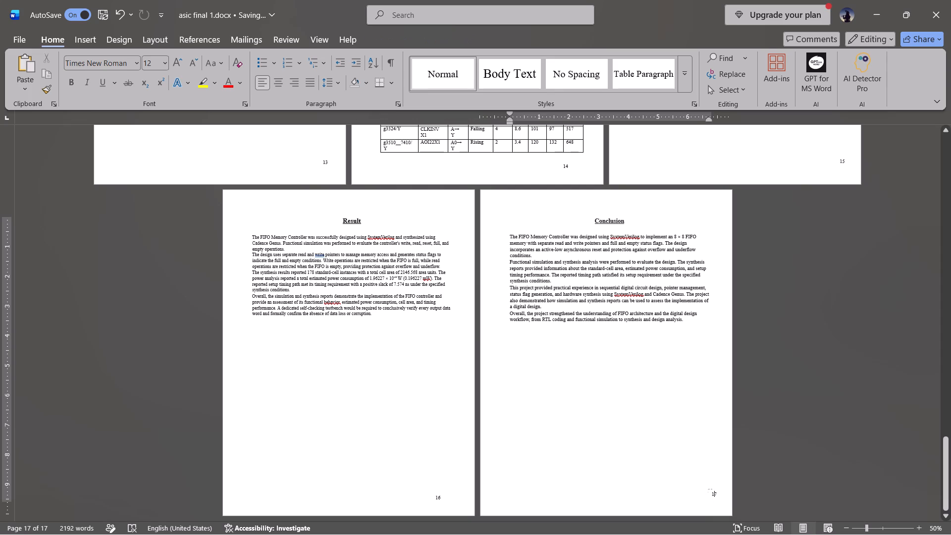
pyautogui.click(714, 490)
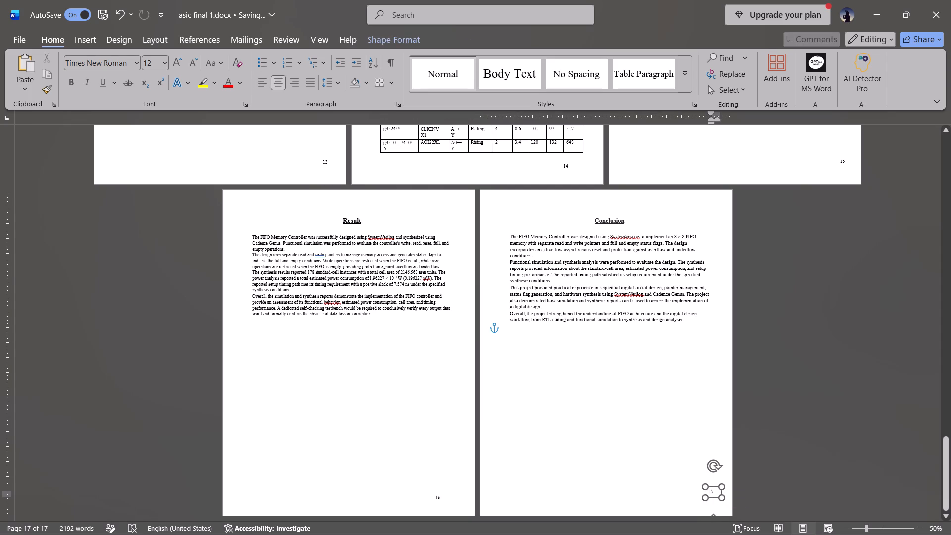
# Insert a row below Introduction in the Table of Contents and give it serial number 2.
pyautogui.hscroll(1, 601, 406)
pyautogui.scroll(2, 601, 406)
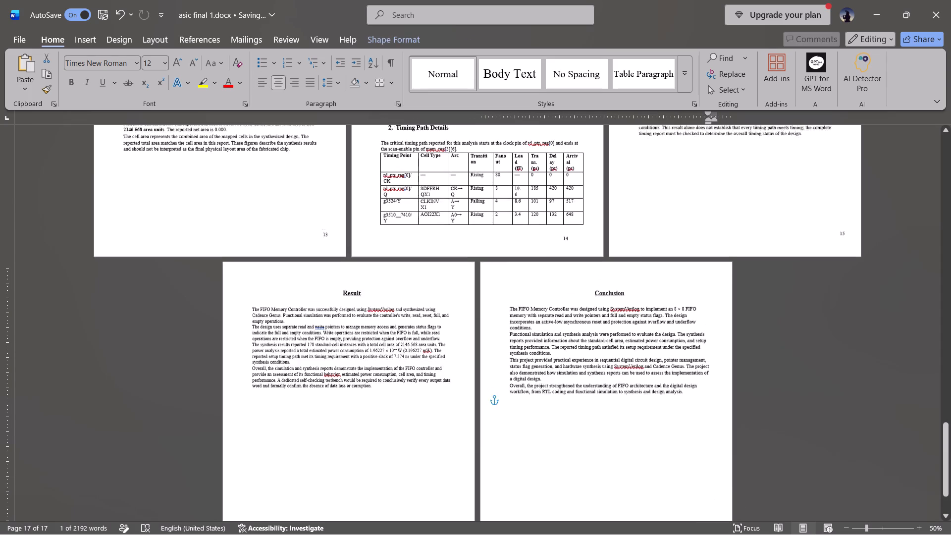
pyautogui.scroll(3, 601, 406)
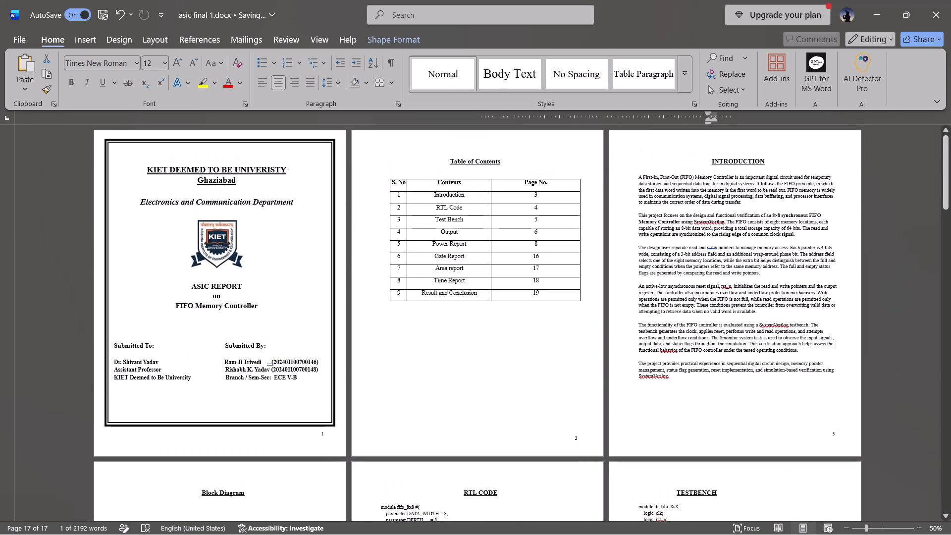
pyautogui.click(469, 195)
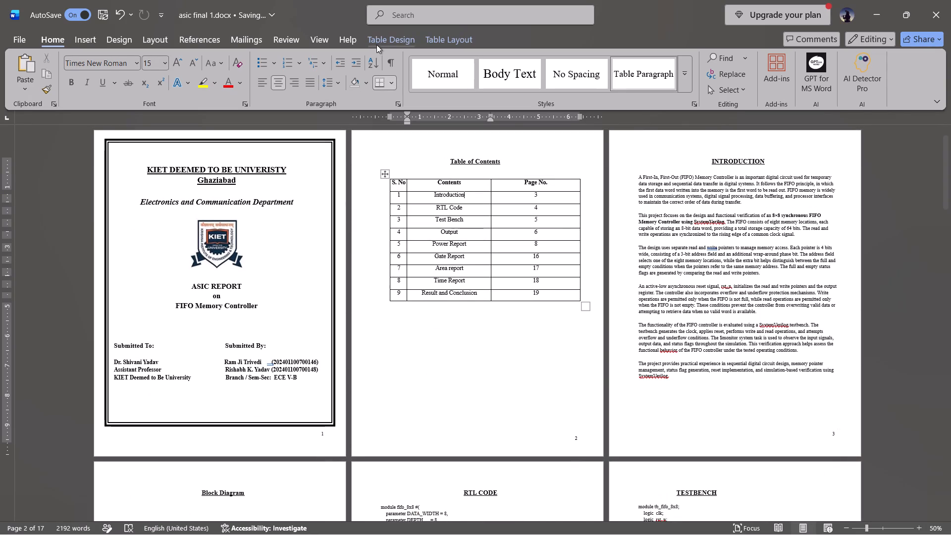
pyautogui.click(418, 38)
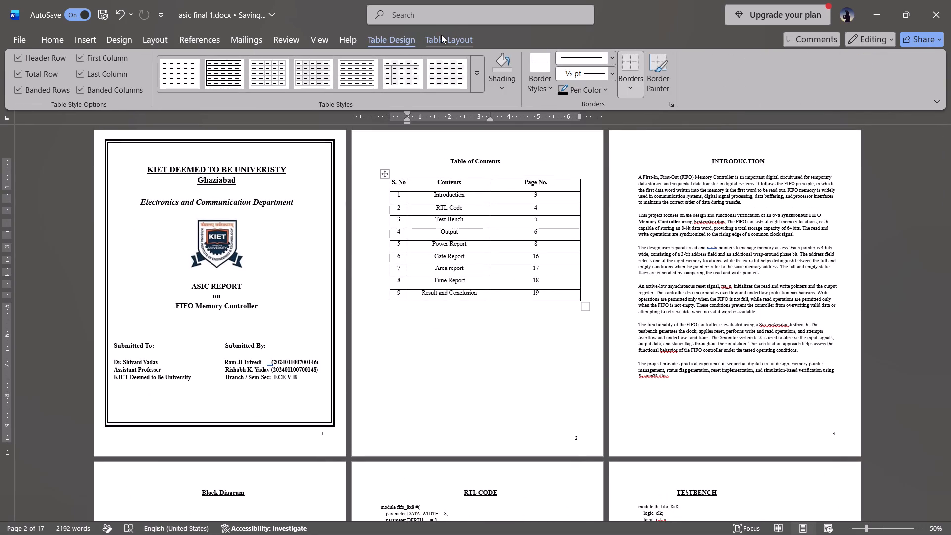
pyautogui.click(441, 35)
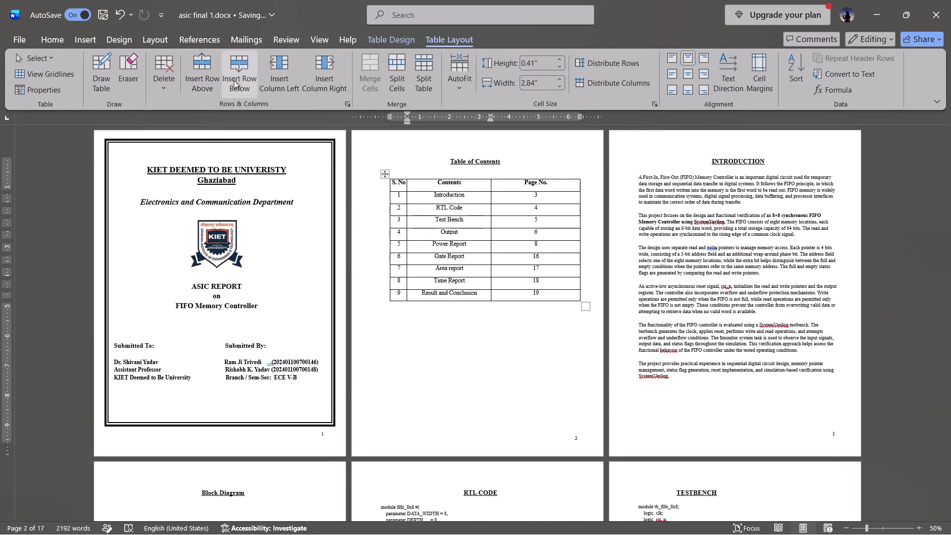
pyautogui.click(234, 80)
pyautogui.click(401, 208)
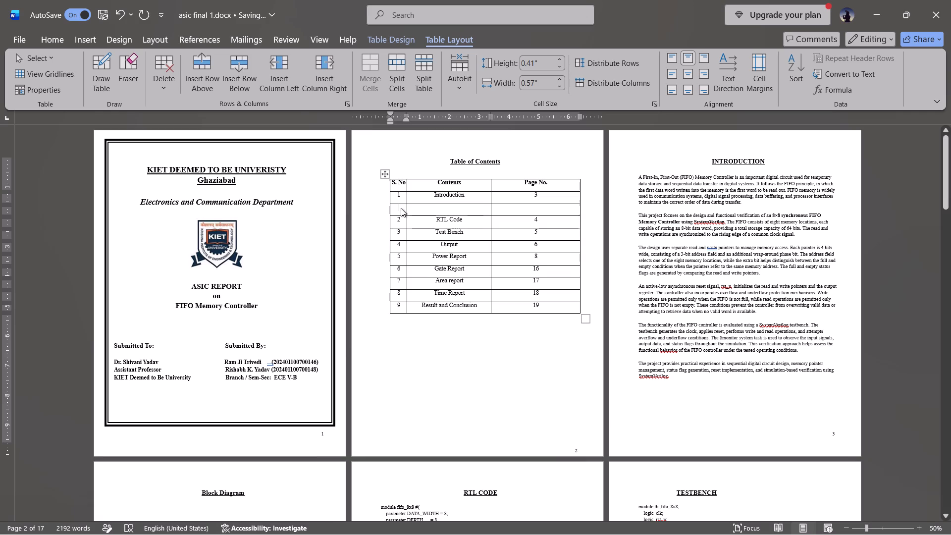
pyautogui.write('2.')
pyautogui.press('BackSpace')
# Fill the new Table of Contents row with the entry Block Diagram and page number 4.
pyautogui.click(448, 210)
pyautogui.write('VBL')
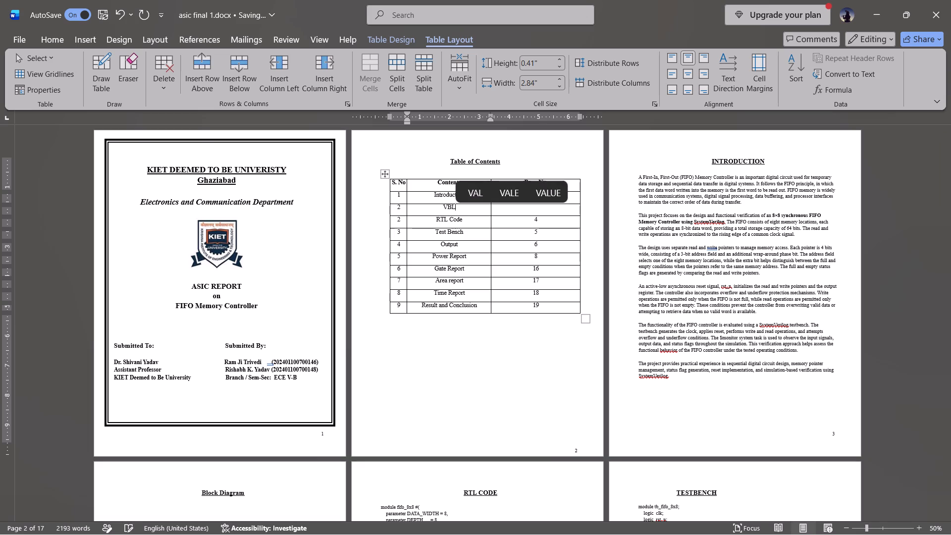
pyautogui.press('BackSpace')
pyautogui.press('BackSpace')
pyautogui.press('BackSpace')
pyautogui.write('Block Diagram')
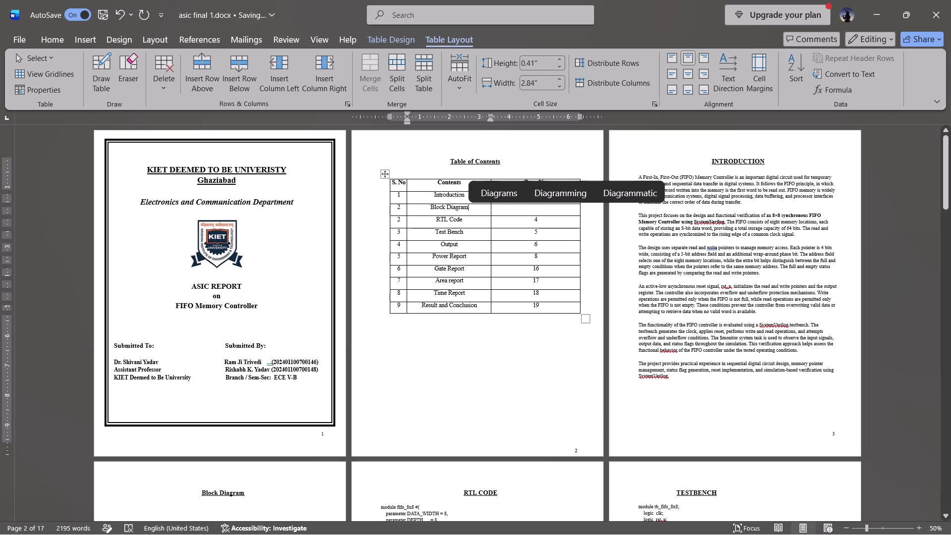
pyautogui.press('Escape')
pyautogui.click(537, 208)
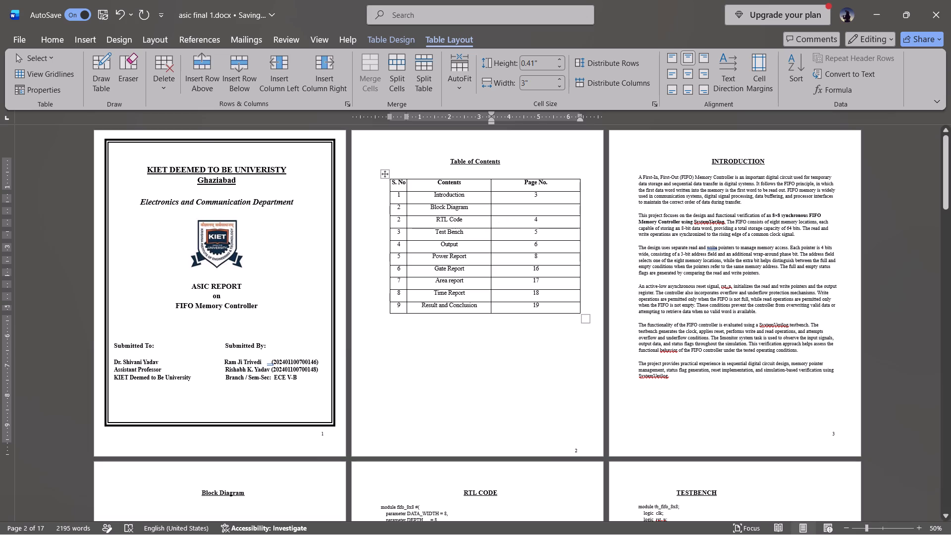
pyautogui.click(538, 198)
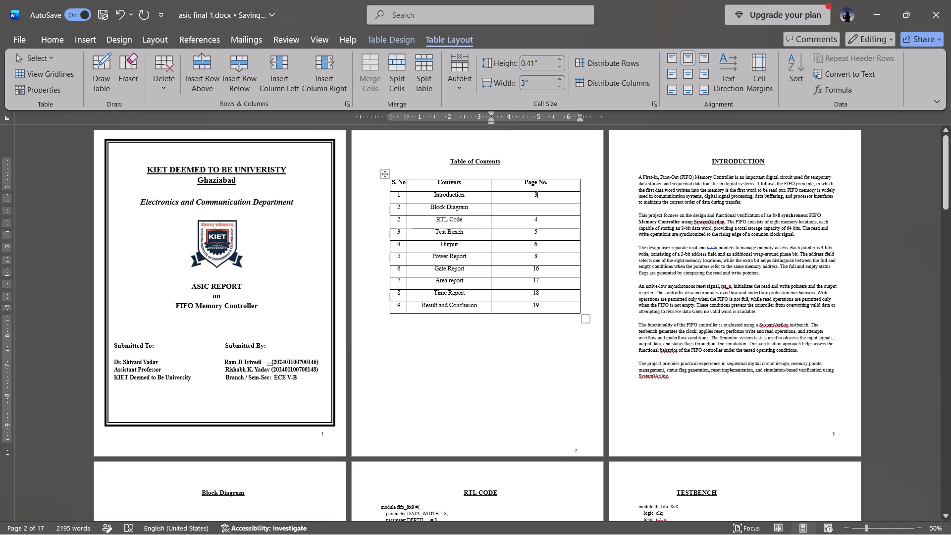
pyautogui.click(538, 212)
pyautogui.press('4')
# Set two-digit page numbers in the Table of Contents: Introduction 03, Block Diagram 04, RTL Code 05 and Test Bench 06.
pyautogui.click(533, 196)
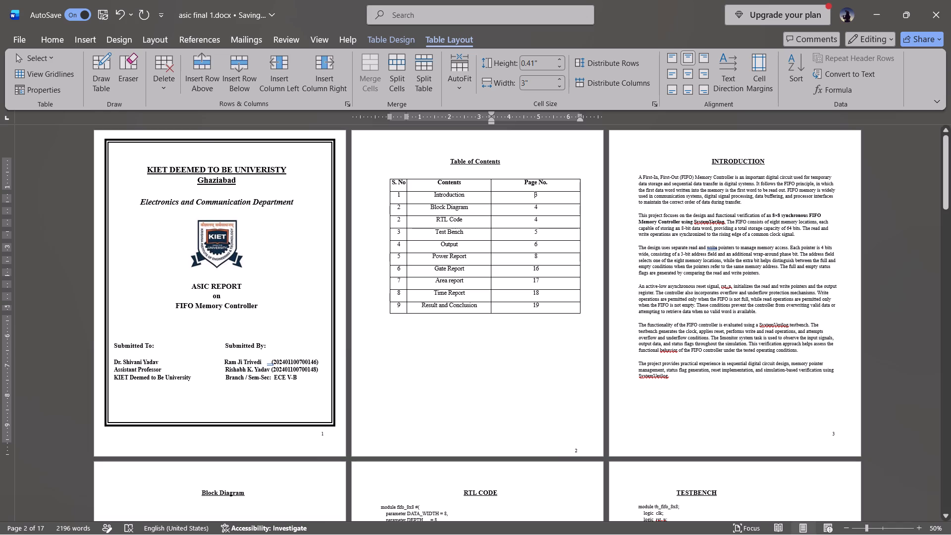
pyautogui.press('0')
pyautogui.press('Down')
pyautogui.press('Left')
pyautogui.press('0')
pyautogui.press('Down')
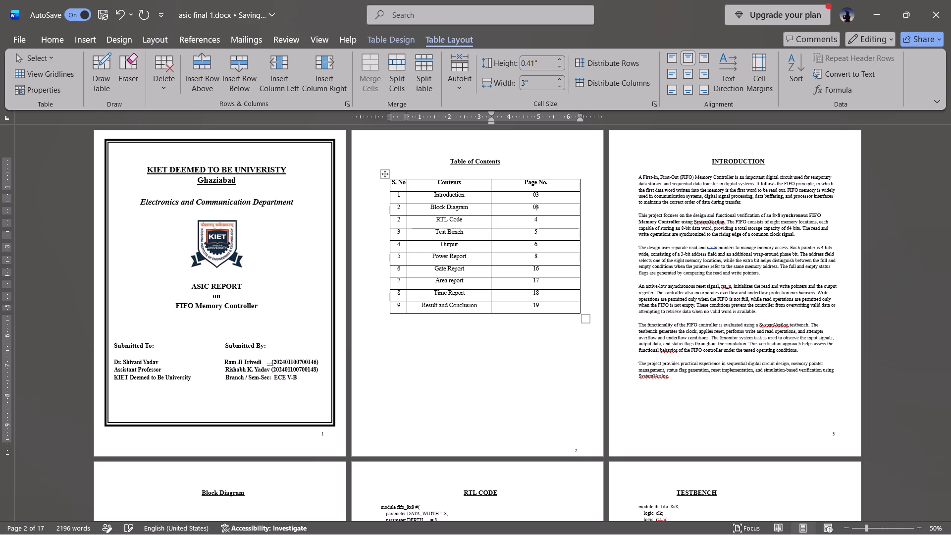
pyautogui.press('Left')
pyautogui.press('Right')
pyautogui.press('BackSpace')
pyautogui.write('05')
pyautogui.press('Down')
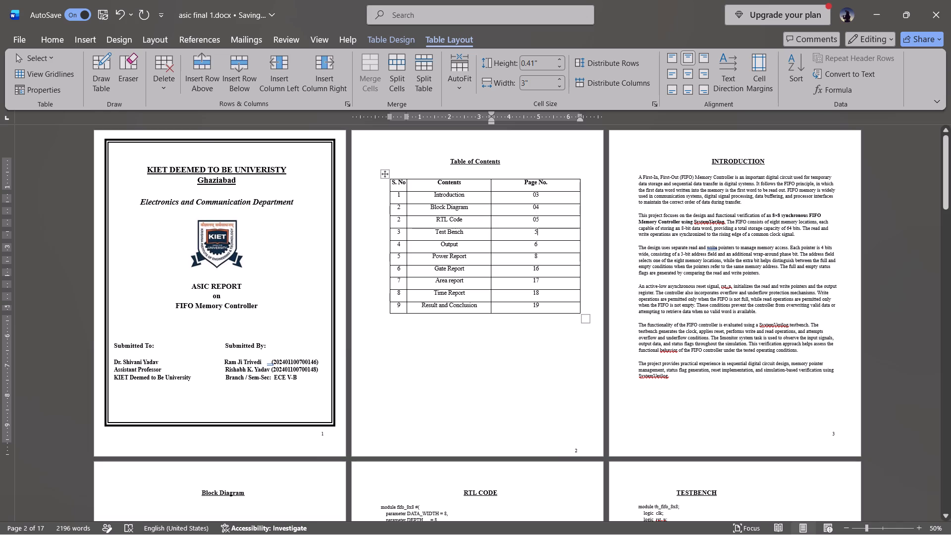
pyautogui.press('BackSpace')
pyautogui.press('0')
pyautogui.press('6')
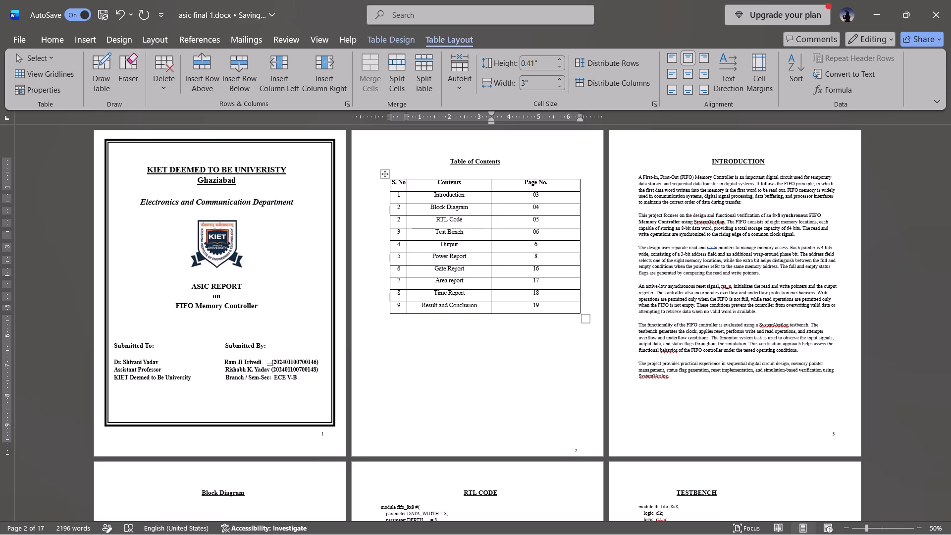
# Replace the Output entry in the Table of Contents with Simulation Results.
pyautogui.click(464, 246)
pyautogui.press('BackSpace')
pyautogui.press('BackSpace')
pyautogui.press('BackSpace')
pyautogui.press('BackSpace')
pyautogui.press('BackSpace')
pyautogui.press('BackSpace')
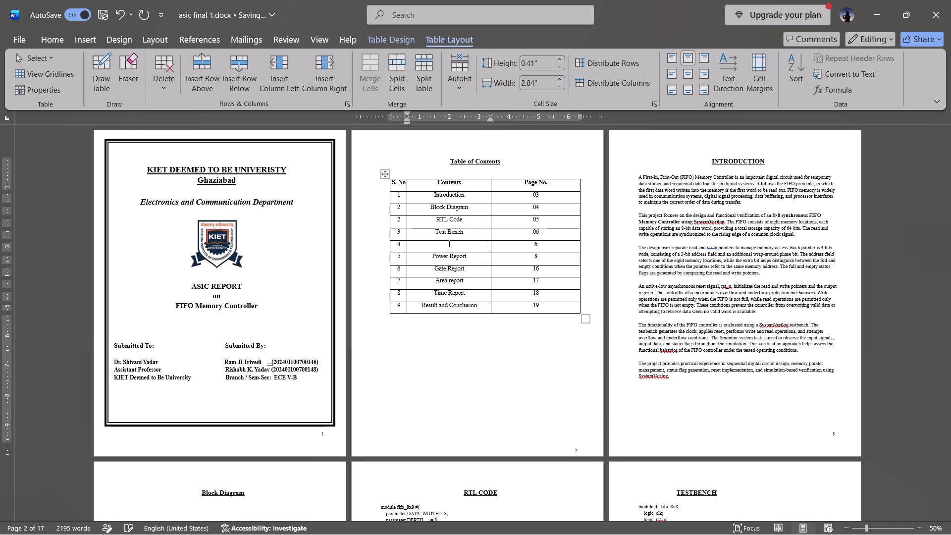
pyautogui.write('Simulation Results')
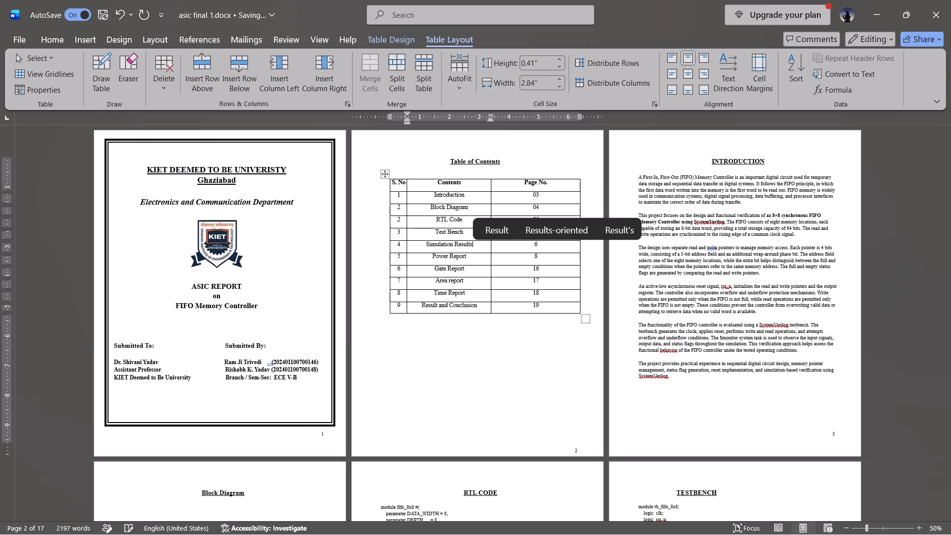
# Renumber RTL Code, Test Bench, Simulation Results and Power Report as serial numbers 3, 4, 5 and 6.
pyautogui.click(400, 221)
pyautogui.press('BackSpace')
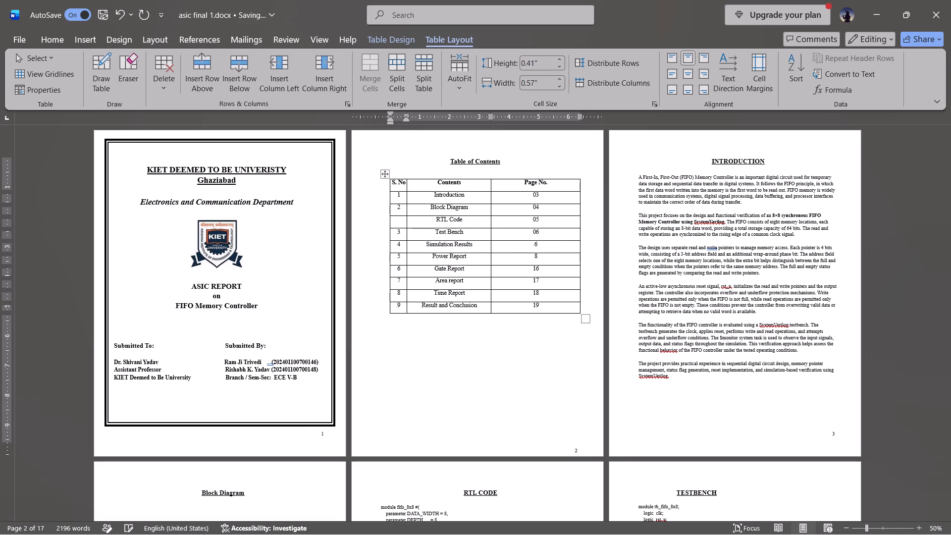
pyautogui.press('3')
pyautogui.press('Down')
pyautogui.press('BackSpace')
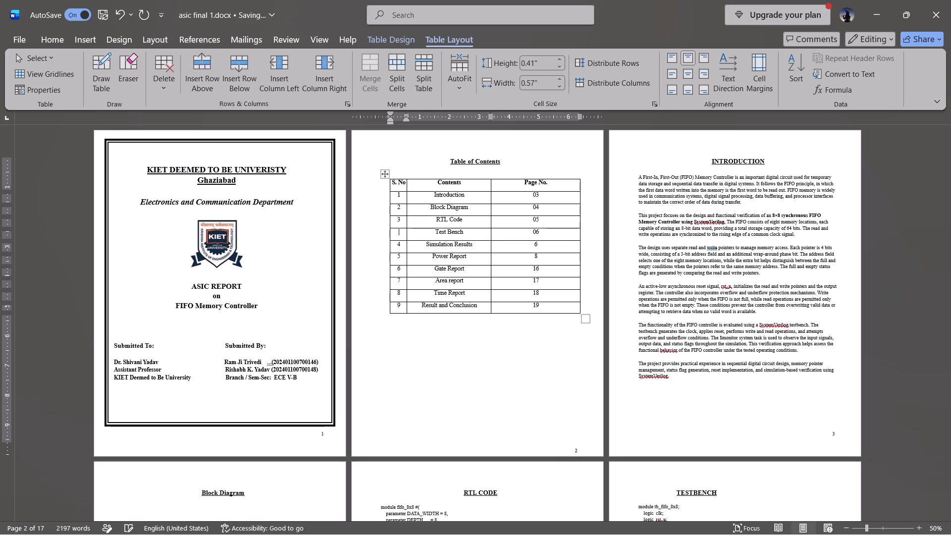
pyautogui.press('4')
pyautogui.press('Down')
pyautogui.press('BackSpace')
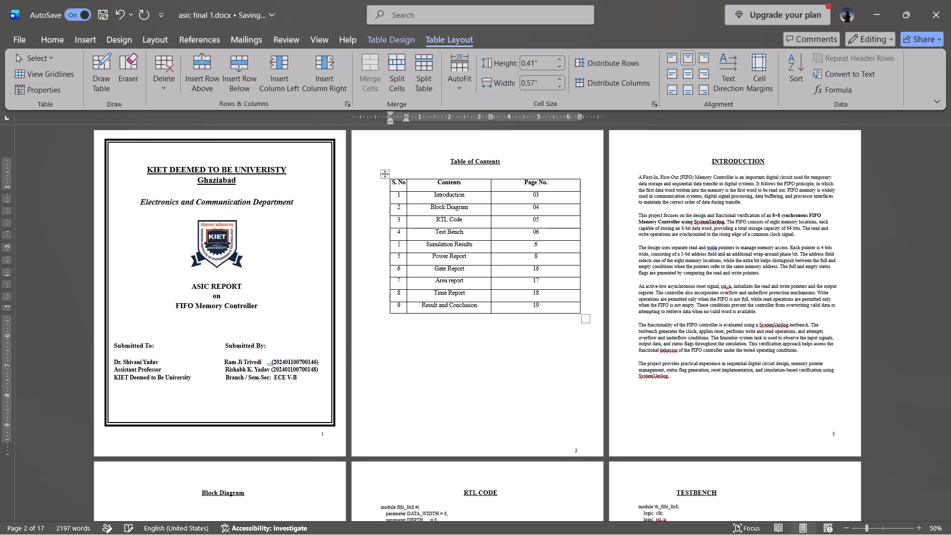
pyautogui.press('5')
pyautogui.press('Down')
pyautogui.press('BackSpace')
pyautogui.press('6')
# Renumber Gate Report, Area report, Time Report and Result and Conclusion as serial numbers 7, 8, 9 and 10.
pyautogui.press('Down')
pyautogui.press('BackSpace')
pyautogui.press('7')
pyautogui.press('Down')
pyautogui.press('BackSpace')
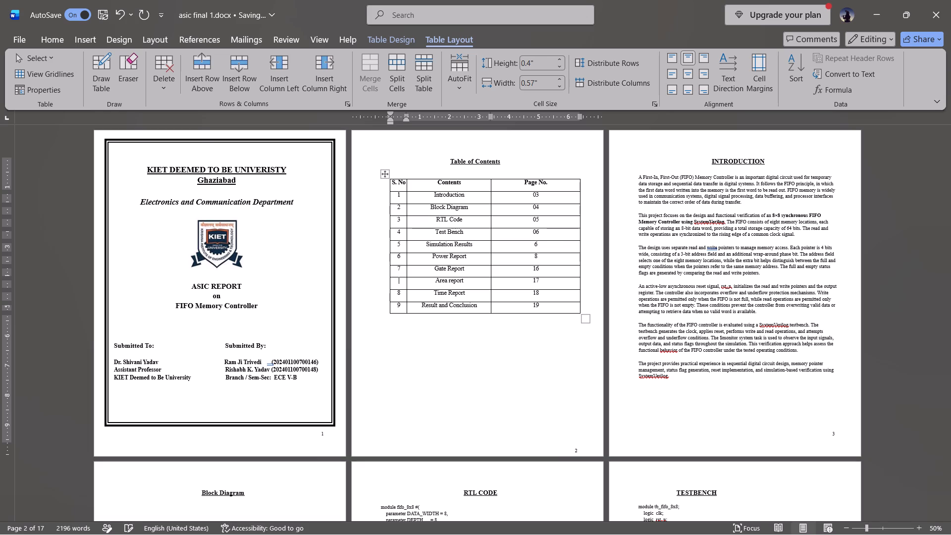
pyautogui.press('8')
pyautogui.press('Down')
pyautogui.press('BackSpace')
pyautogui.press('9')
pyautogui.press('Down')
pyautogui.press('BackSpace')
pyautogui.write('10')
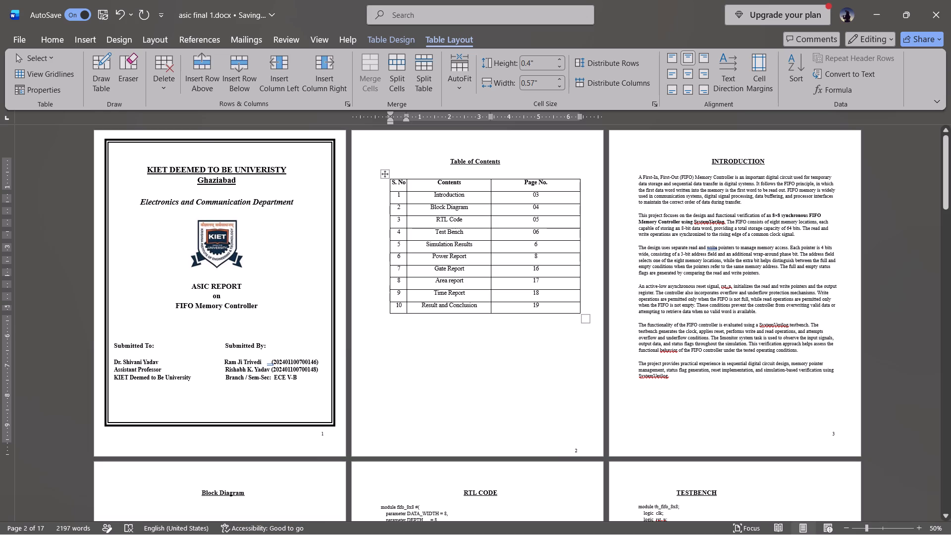
# Add a leading zero to the first five serial numbers in the Table of Contents, making them 01 through 05.
pyautogui.click(396, 197)
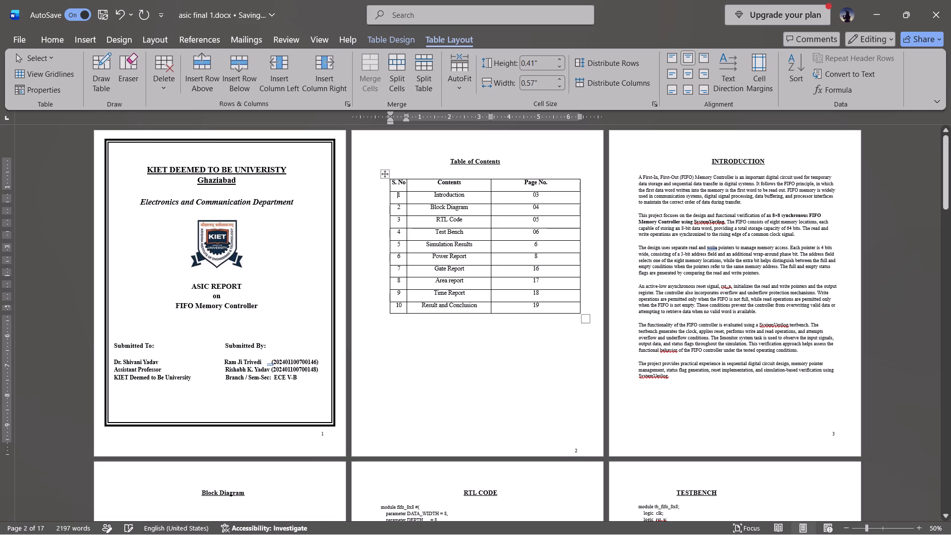
pyautogui.press('0')
pyautogui.press('Down')
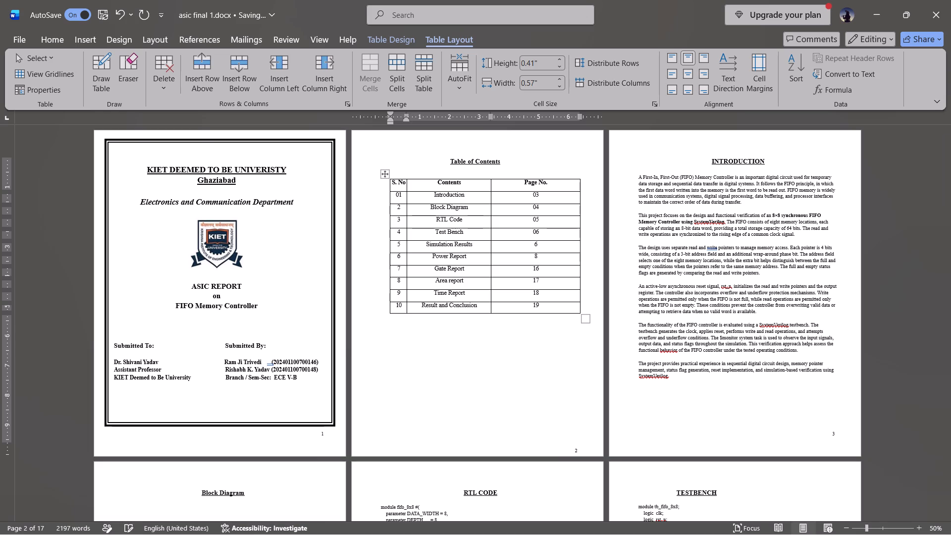
pyautogui.press('Left')
pyautogui.press('0')
pyautogui.press('Down')
pyautogui.press('Left')
pyautogui.press('0')
pyautogui.press('Down')
pyautogui.press('Left')
pyautogui.press('0')
pyautogui.press('Down')
pyautogui.press('Left')
pyautogui.press('0')
# Add a leading zero to the serial numbers of Power, Gate, Area and Time Report, making them 06 through 09.
pyautogui.press('Down')
pyautogui.press('Left')
pyautogui.press('0')
pyautogui.press('Down')
pyautogui.press('Left')
pyautogui.press('0')
pyautogui.press('Down')
pyautogui.press('Left')
pyautogui.press('0')
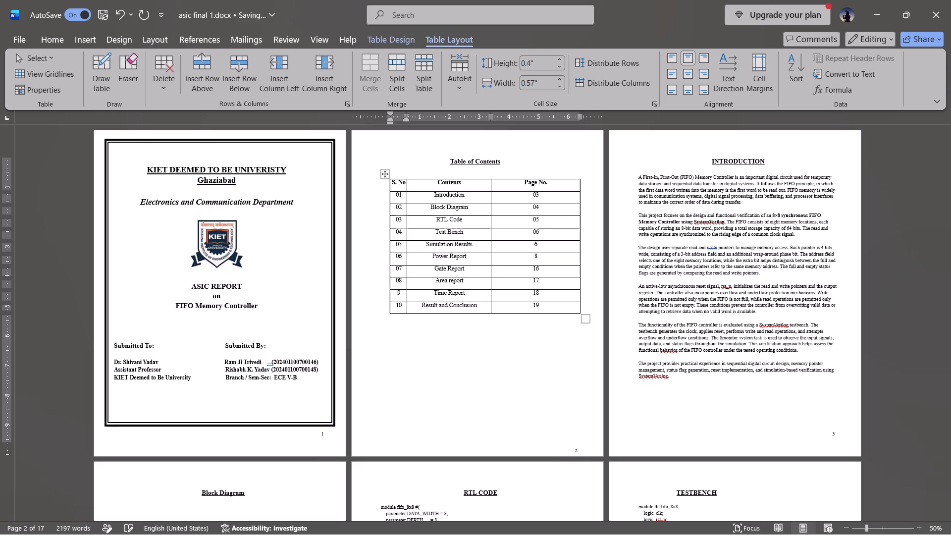
pyautogui.press('Down')
pyautogui.press('Left')
pyautogui.press('0')
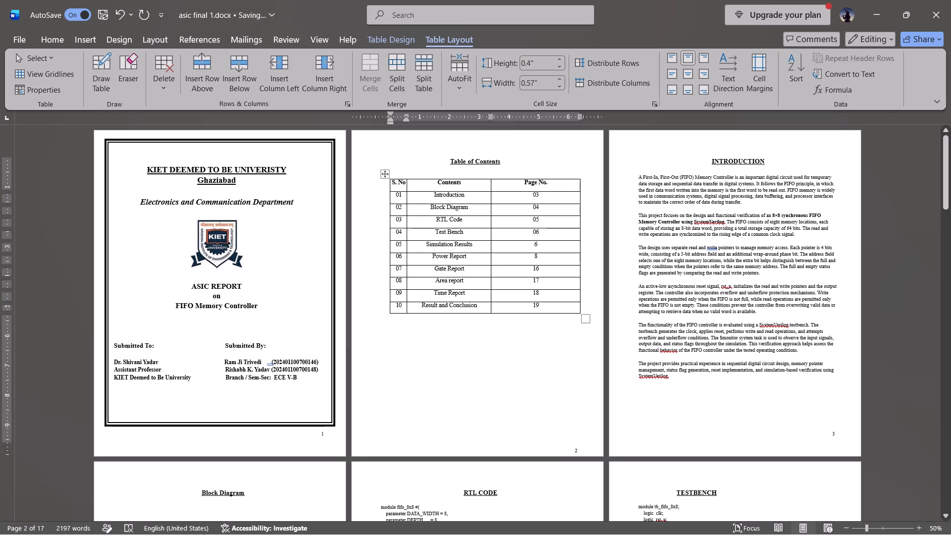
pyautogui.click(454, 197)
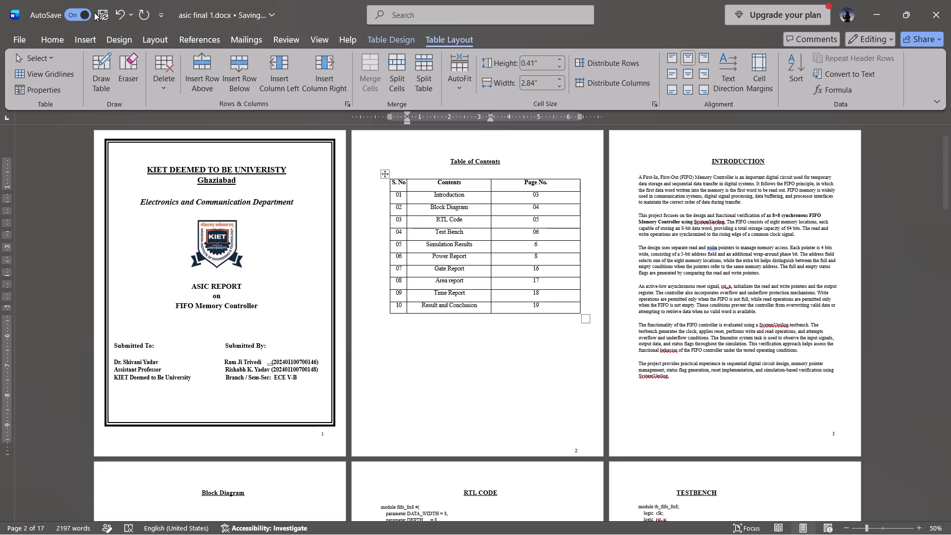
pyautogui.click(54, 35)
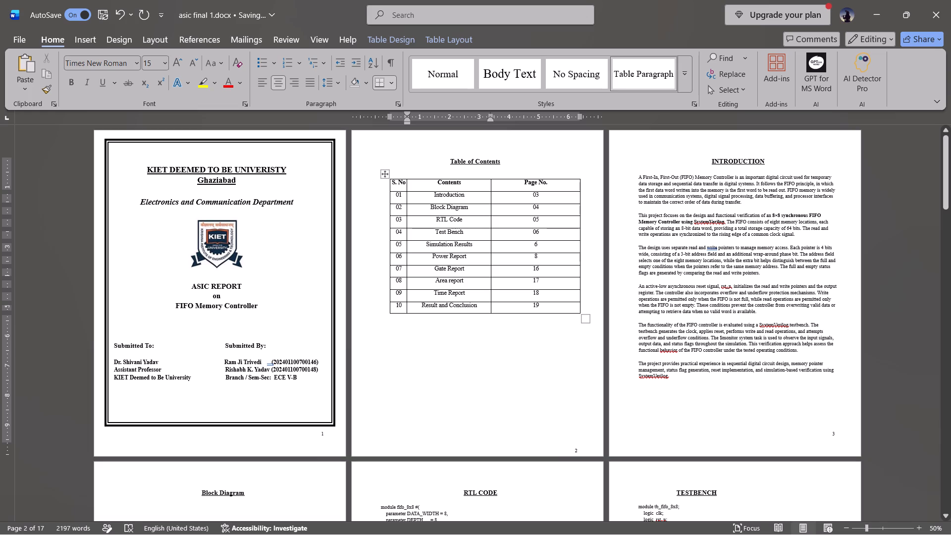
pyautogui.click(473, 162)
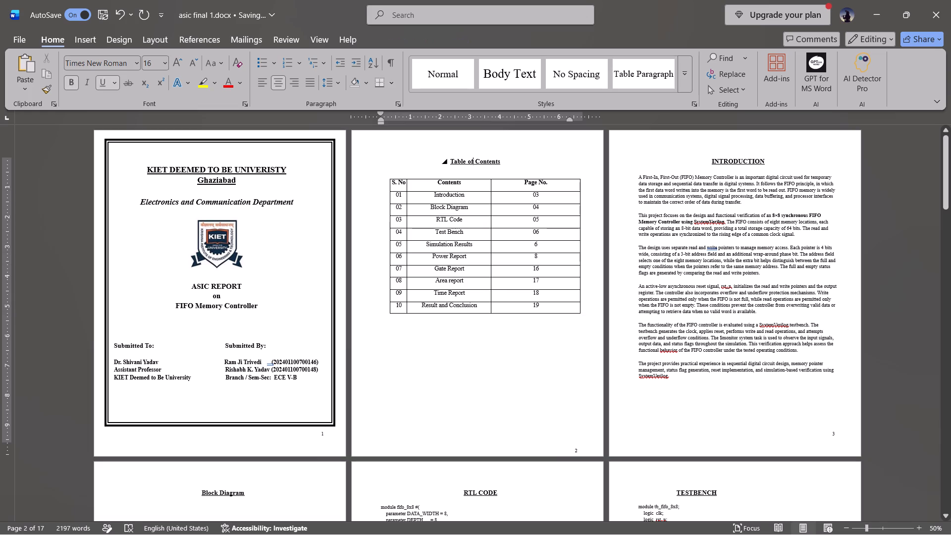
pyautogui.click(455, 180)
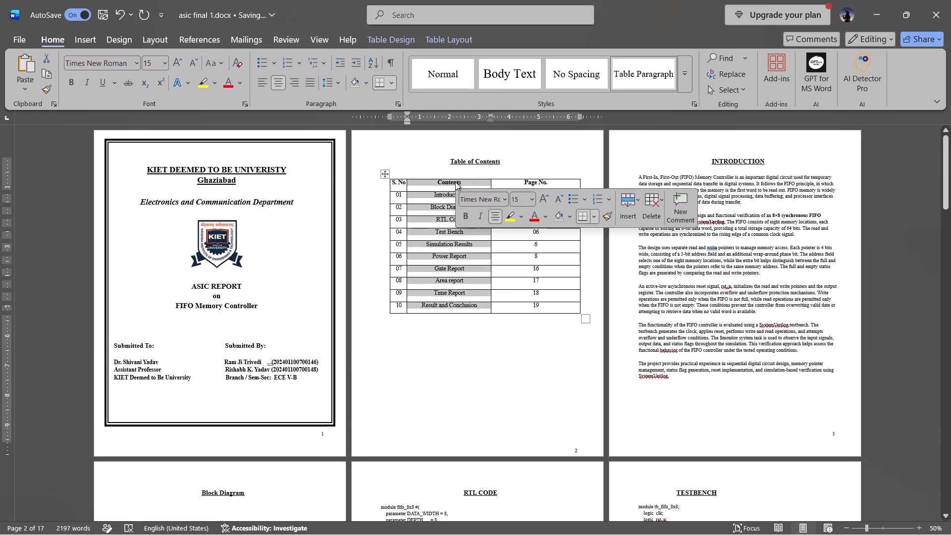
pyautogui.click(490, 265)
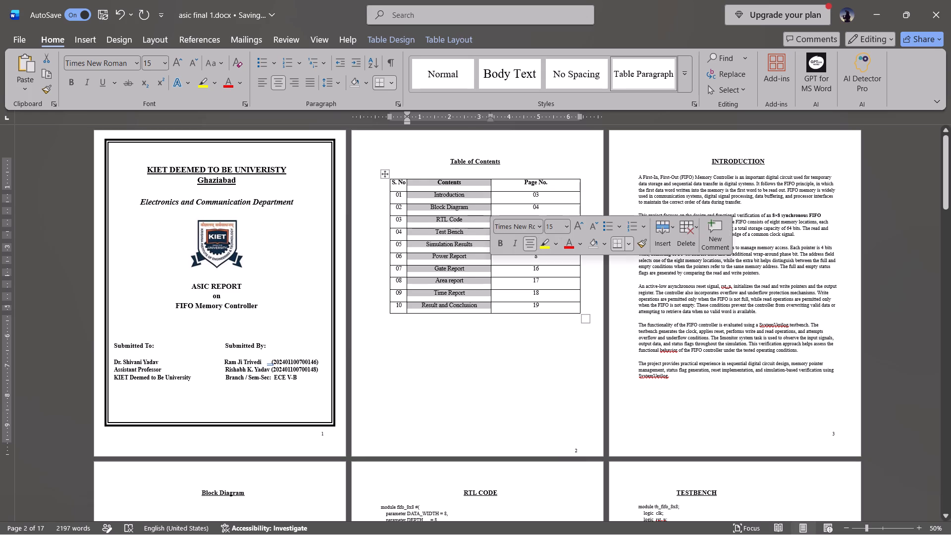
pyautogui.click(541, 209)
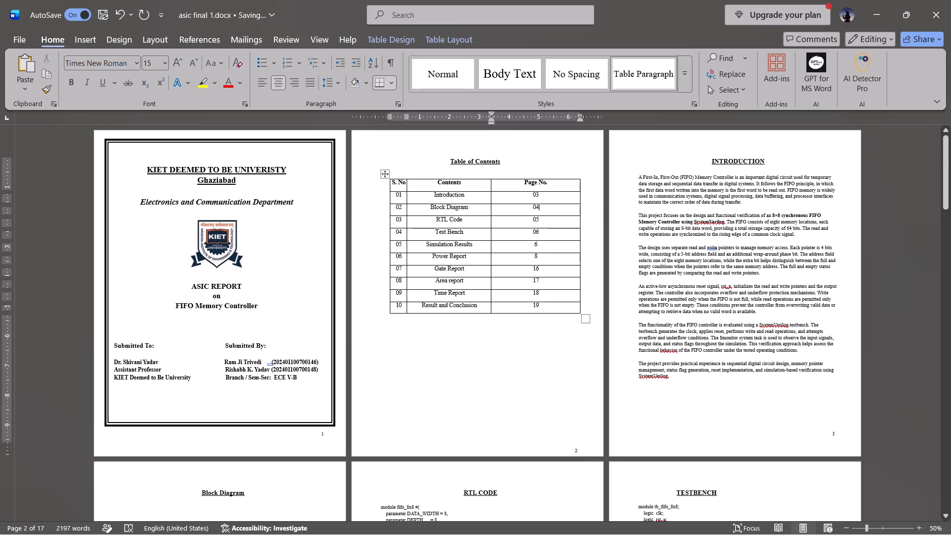
# Nudge the page number box at the bottom of the RTL Code page into place.
pyautogui.scroll(-3, 541, 260)
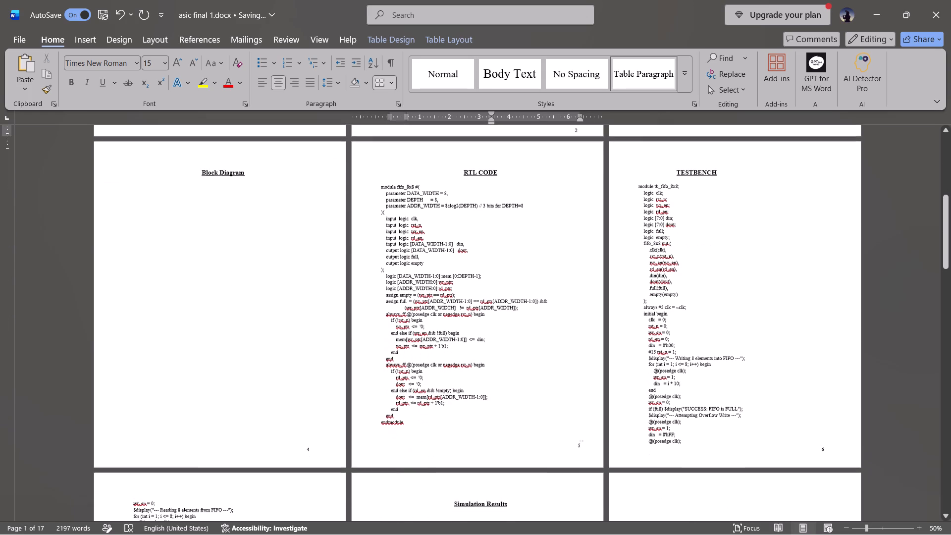
pyautogui.scroll(-3, 541, 260)
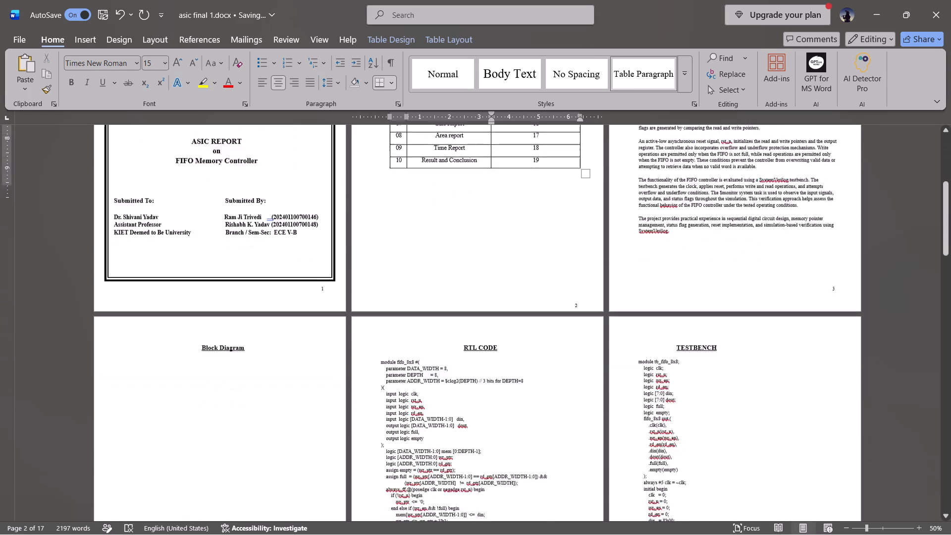
pyautogui.scroll(-1, 541, 260)
pyautogui.click(582, 445)
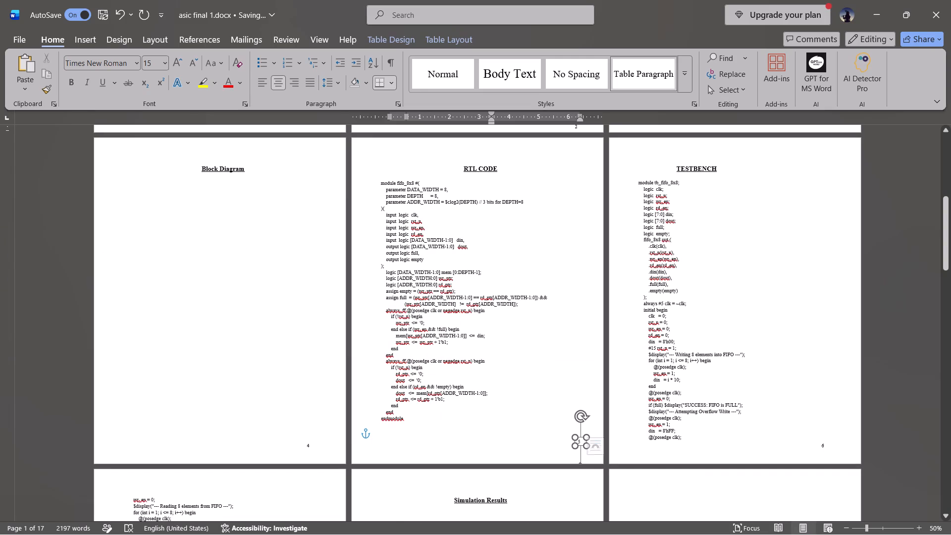
pyautogui.moveTo(582, 443); pyautogui.dragTo(584, 442)
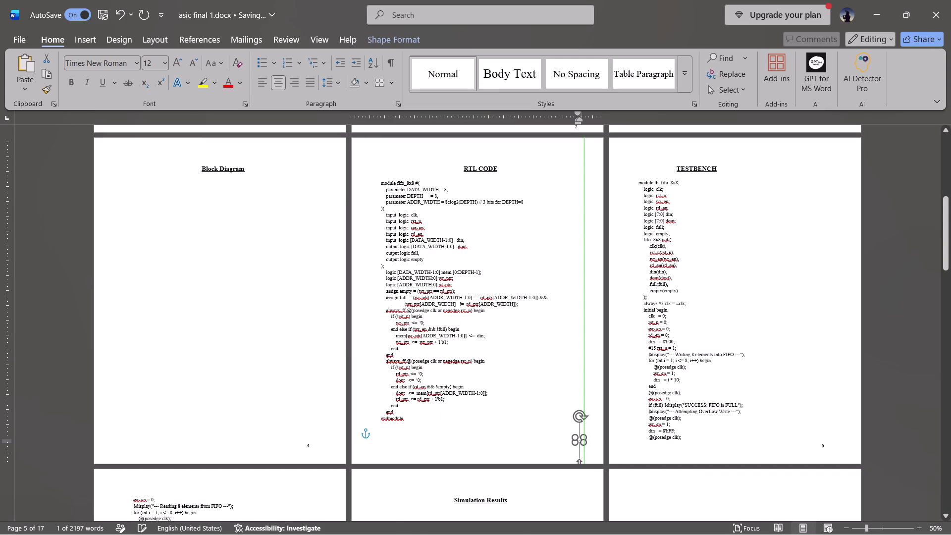
pyautogui.moveTo(584, 442); pyautogui.dragTo(587, 447)
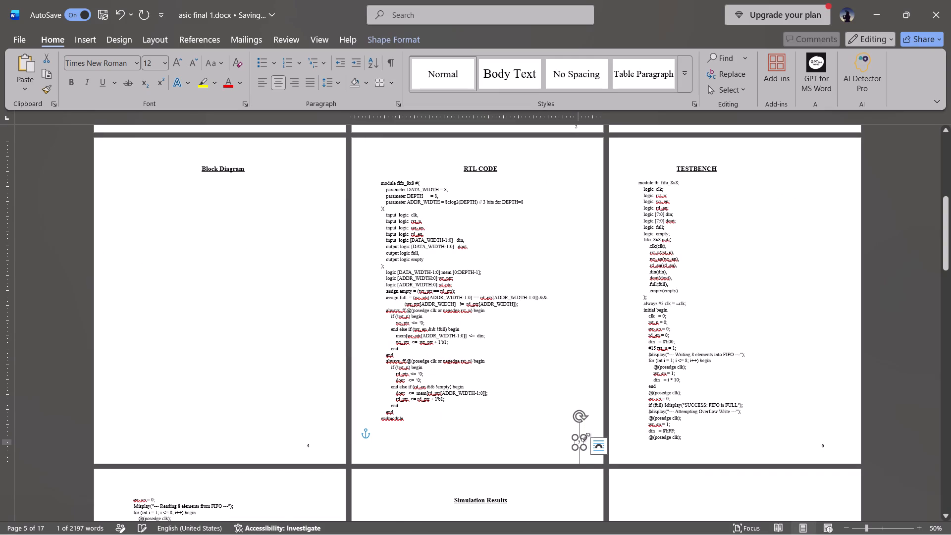
pyautogui.click(584, 437)
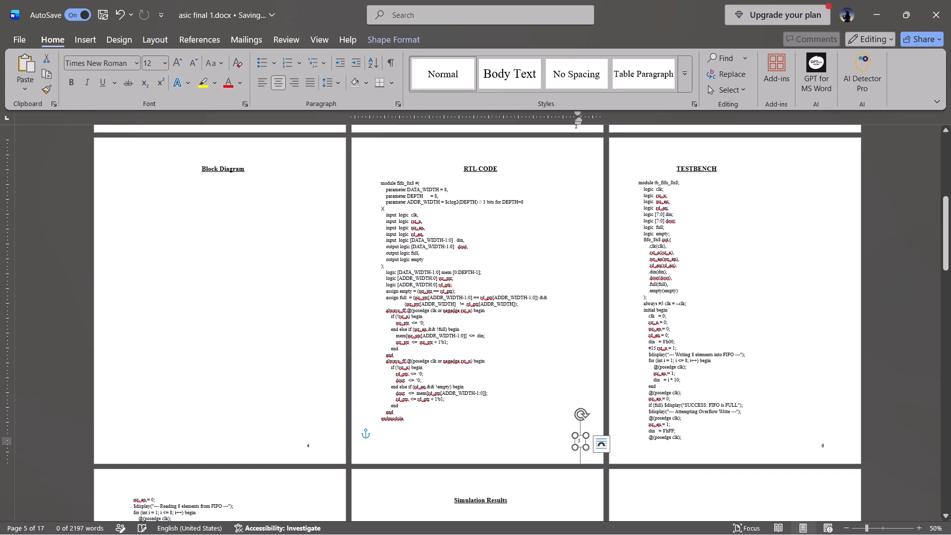
pyautogui.click(528, 401)
# Set the page number of Simulation Results in the Table of Contents to 08.
pyautogui.scroll(-1, 565, 409)
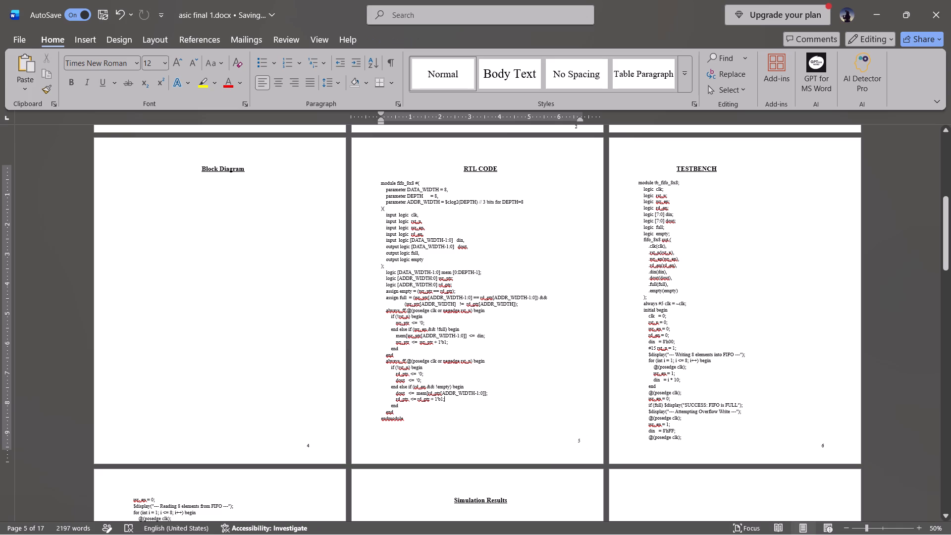
pyautogui.scroll(1, 532, 333)
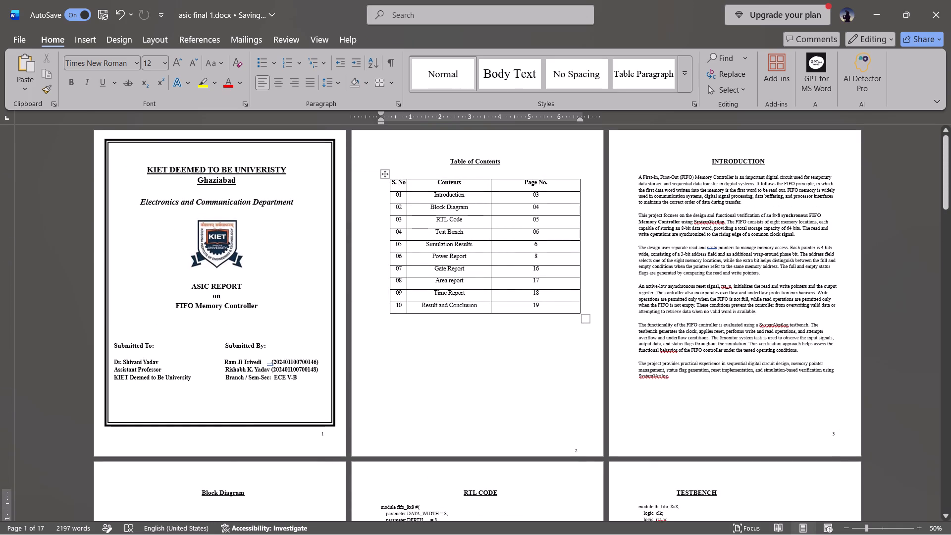
pyautogui.click(541, 244)
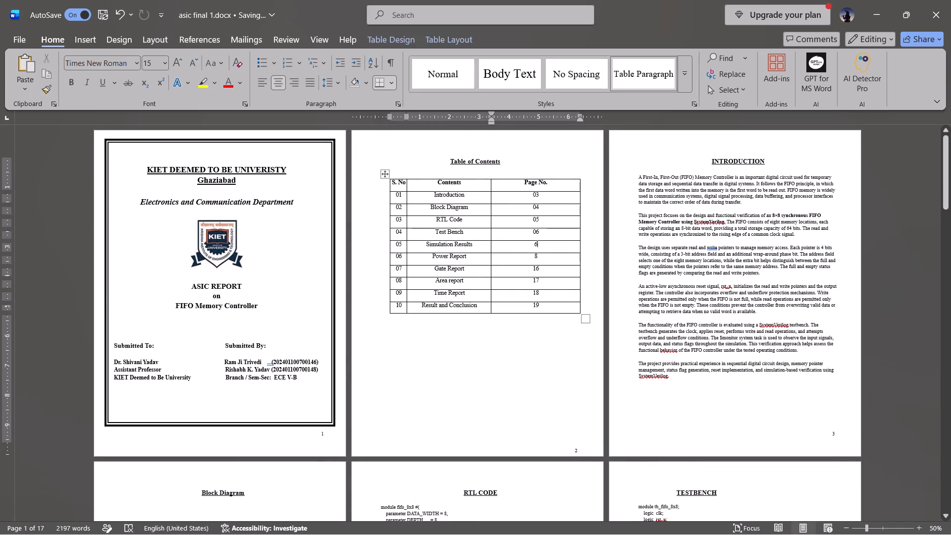
pyautogui.press('BackSpace')
pyautogui.write('08')
# Check the page numbers on the Power, Gate, Area and Time Report pages for the Table of Contents.
pyautogui.scroll(-1, 541, 244)
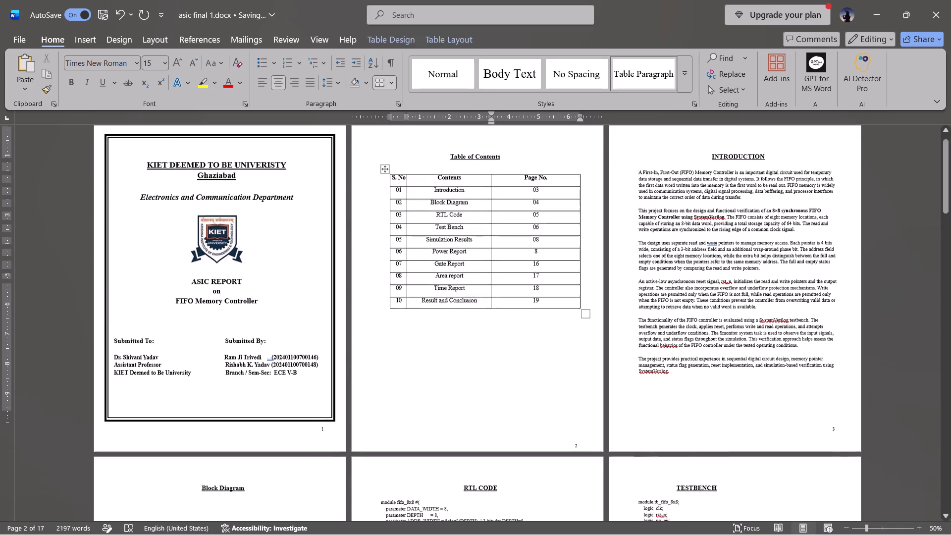
pyautogui.scroll(-1, 541, 244)
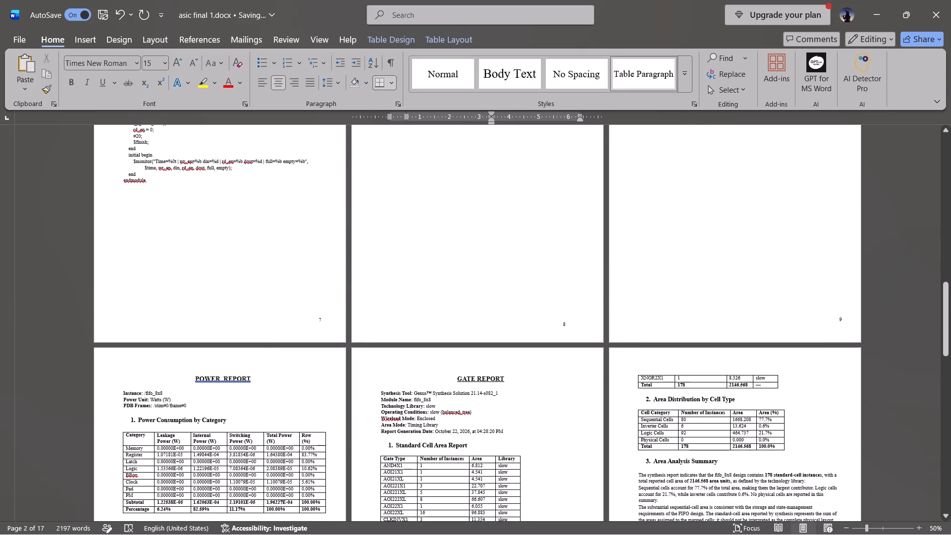
pyautogui.scroll(-3, 541, 244)
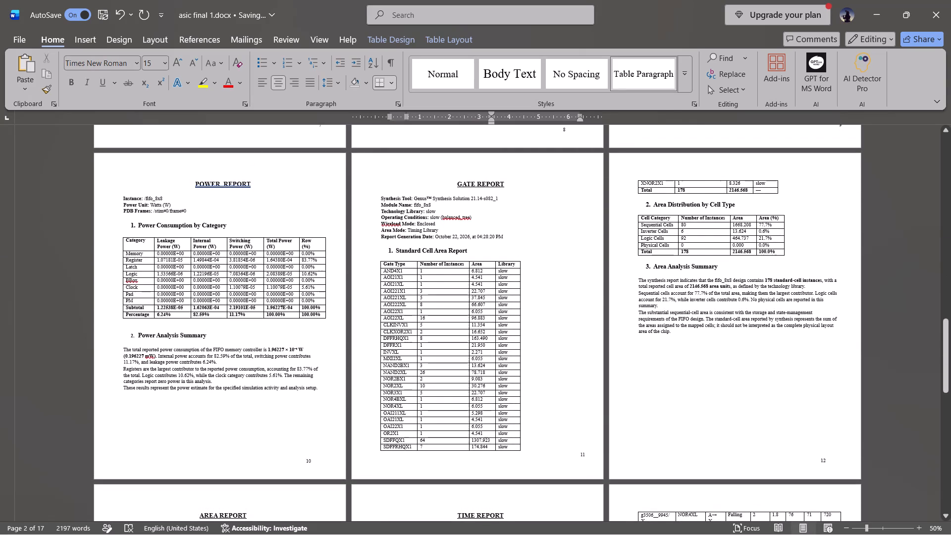
pyautogui.scroll(-2, 541, 244)
pyautogui.scroll(1, 541, 244)
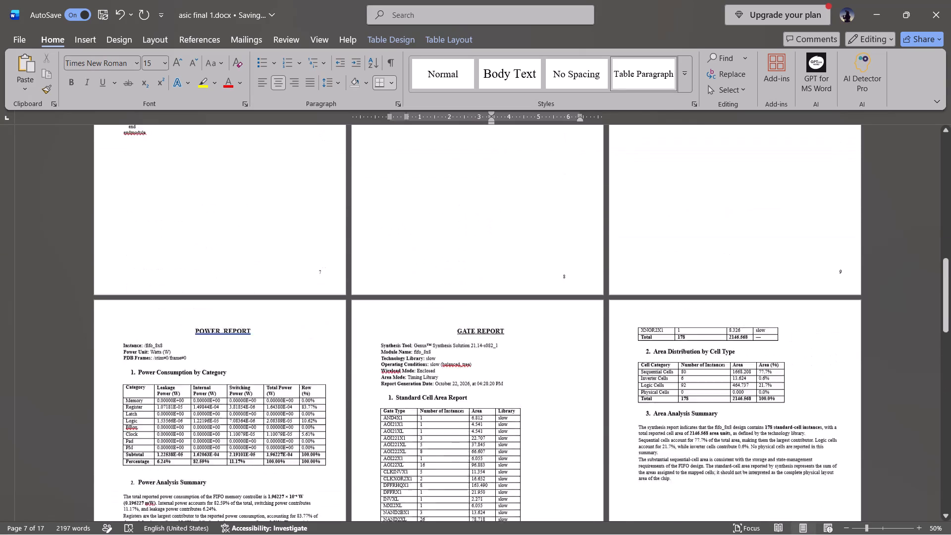
pyautogui.scroll(1, 541, 244)
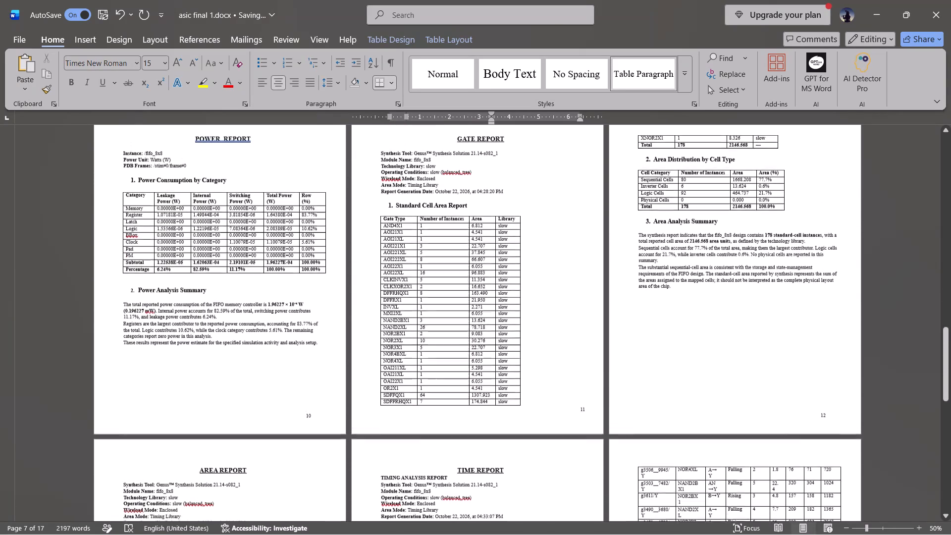
pyautogui.scroll(3, 541, 244)
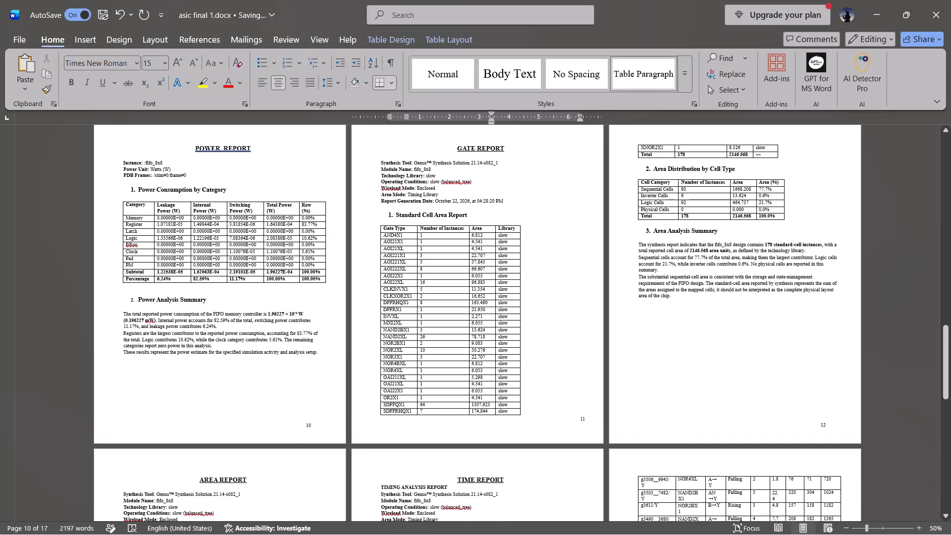
pyautogui.scroll(1, 541, 244)
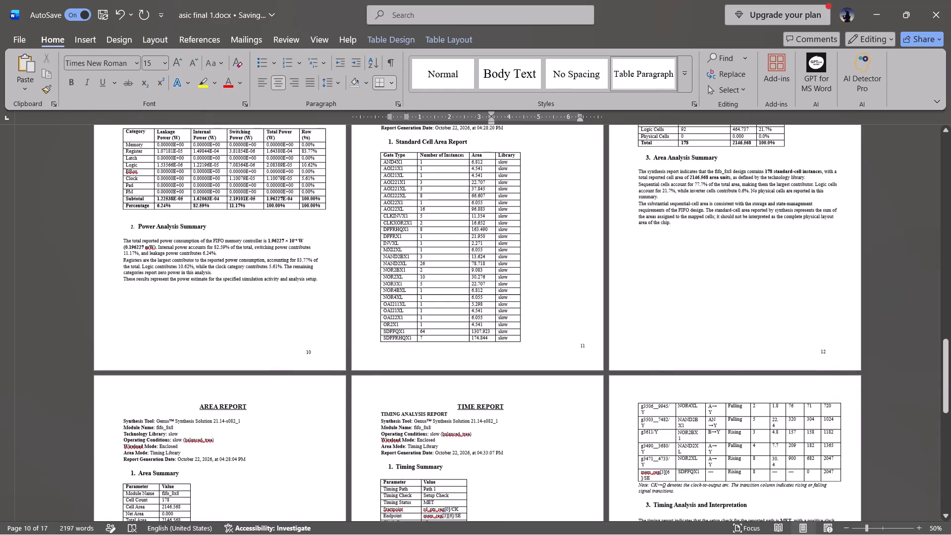
pyautogui.scroll(2, 541, 244)
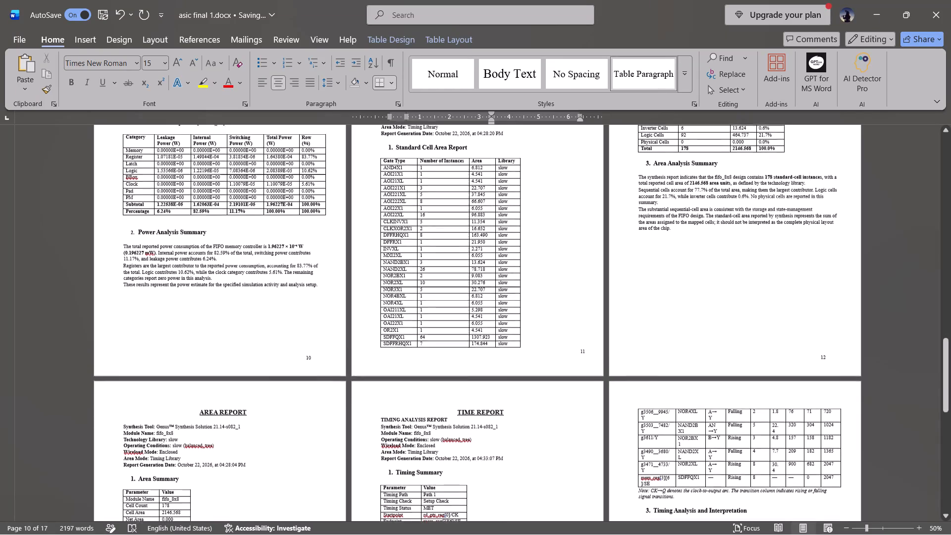
pyautogui.scroll(2, 541, 244)
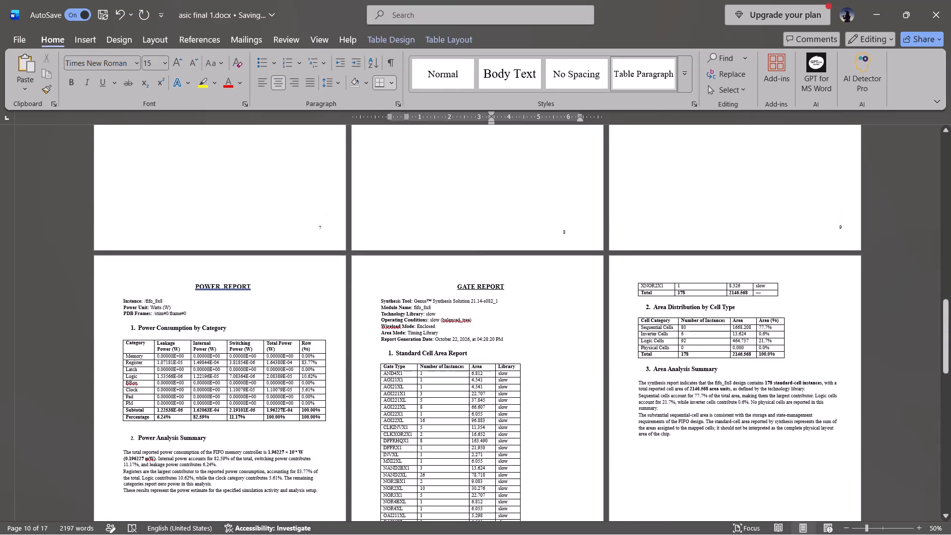
pyautogui.scroll(2, 541, 244)
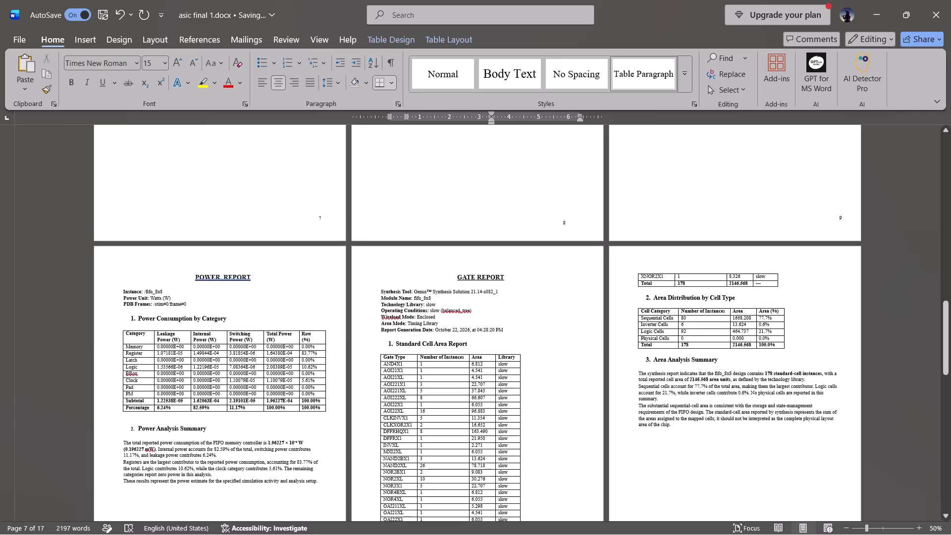
pyautogui.scroll(1, 541, 244)
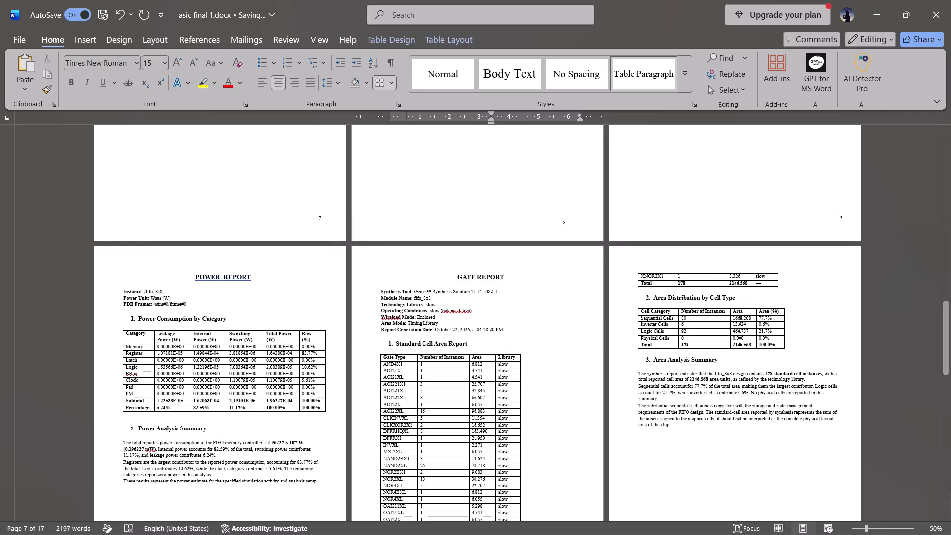
pyautogui.scroll(2, 541, 244)
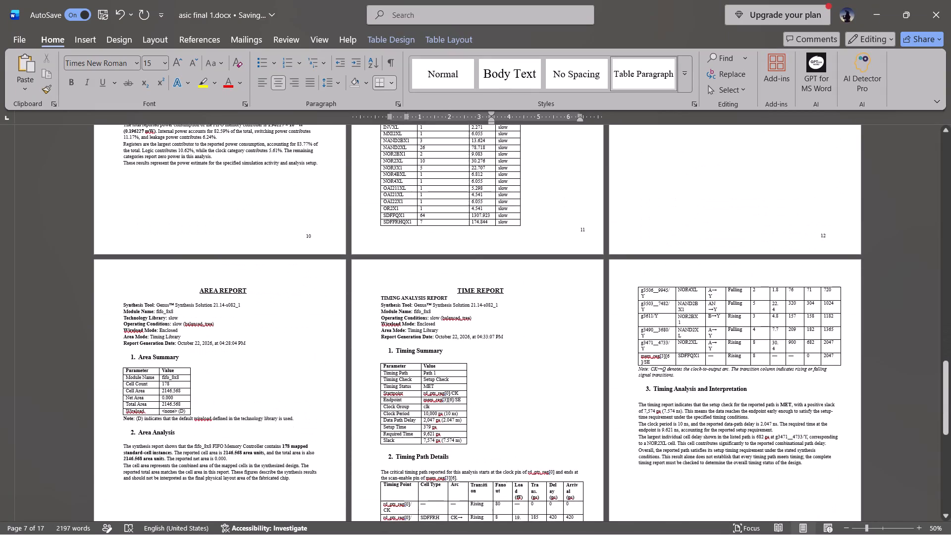
pyautogui.scroll(1, 541, 244)
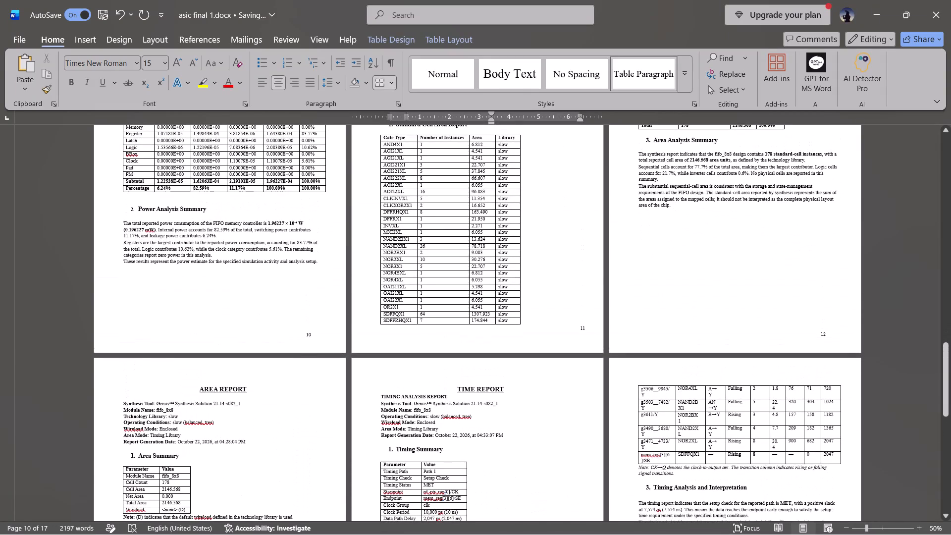
pyautogui.scroll(2, 541, 244)
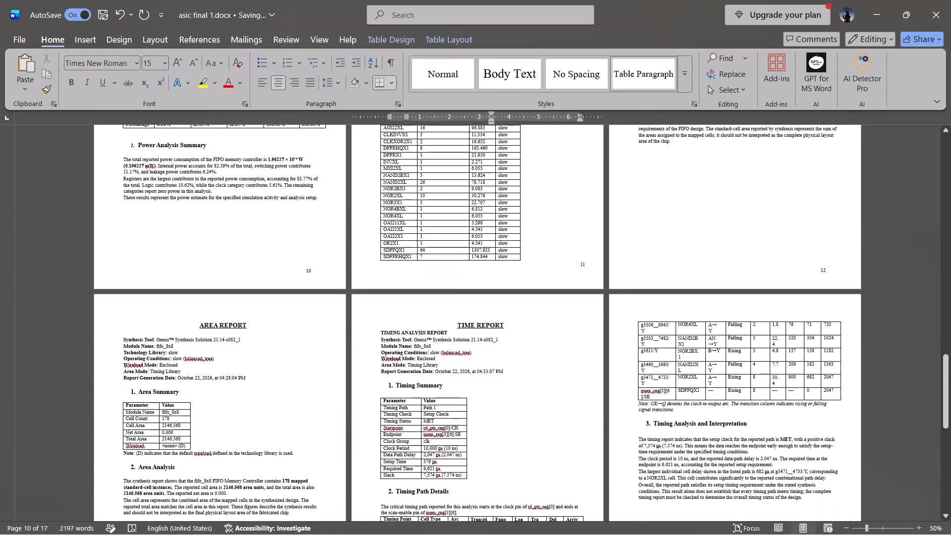
pyautogui.scroll(1, 541, 244)
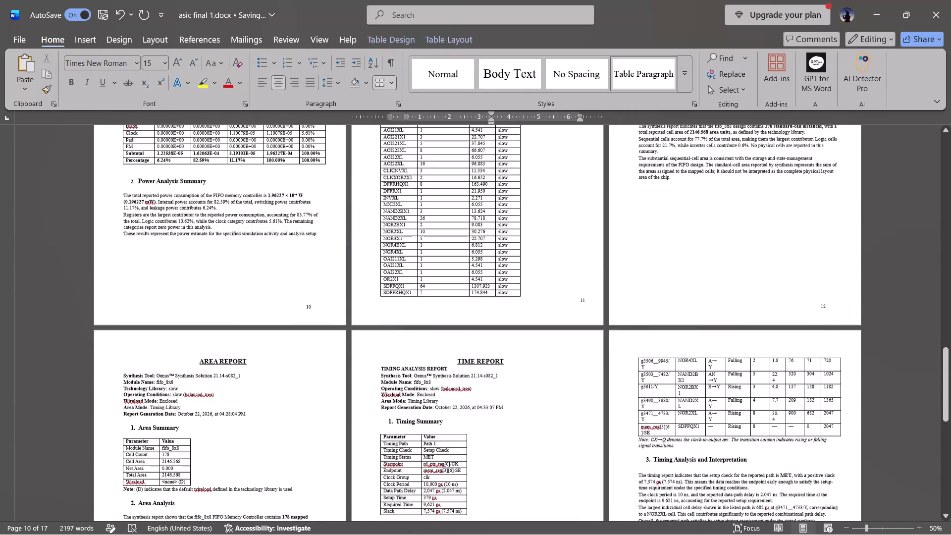
pyautogui.scroll(2, 541, 244)
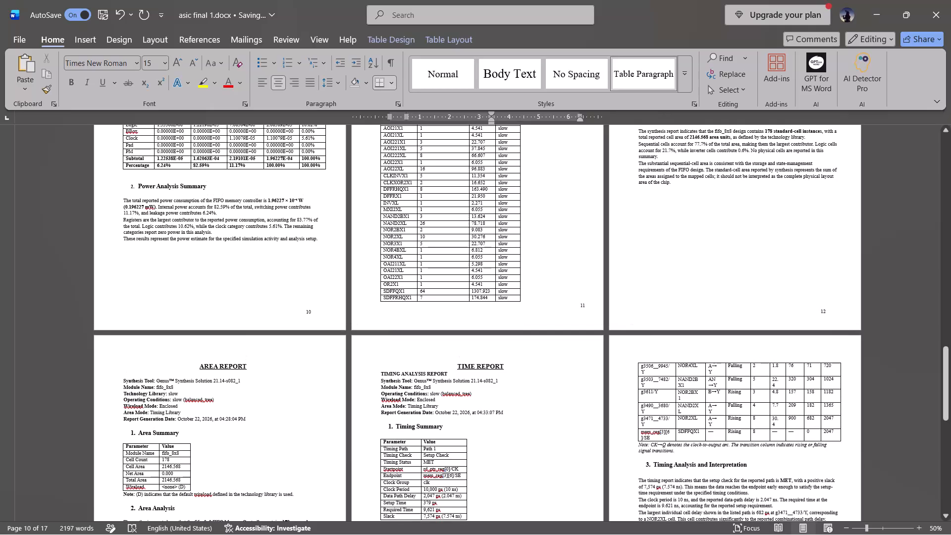
pyautogui.scroll(1, 541, 244)
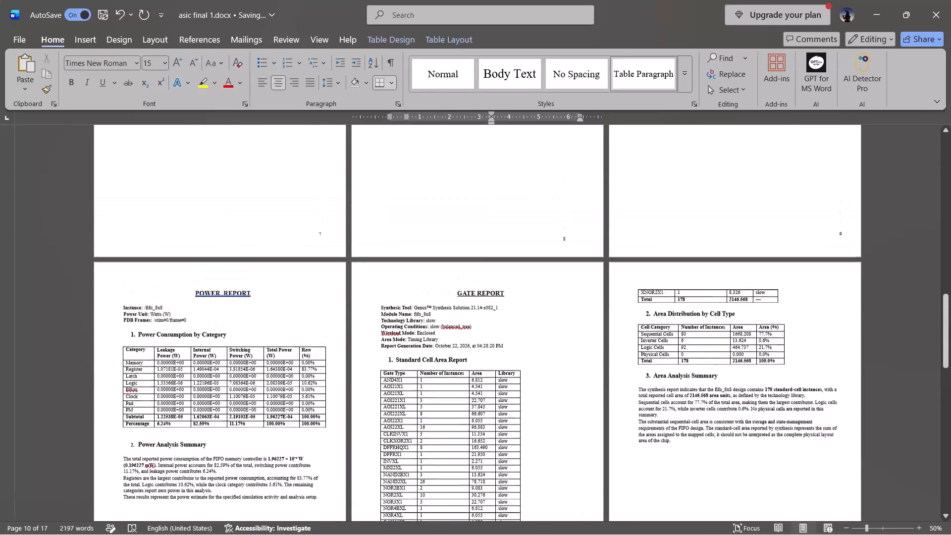
pyautogui.scroll(1, 541, 244)
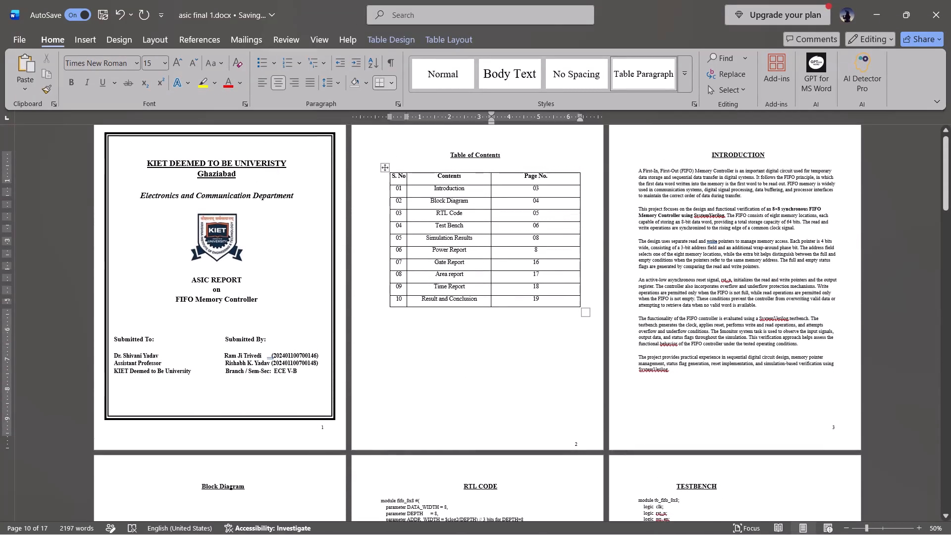
# Set the page number of Power Report in the Table of Contents to 10.
pyautogui.click(540, 254)
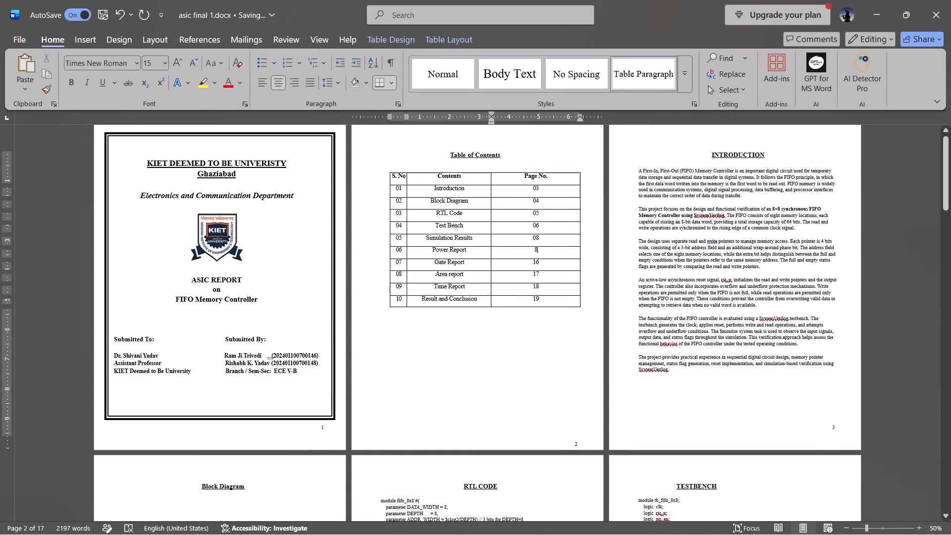
pyautogui.press('BackSpace')
pyautogui.write('10')
# Check the page numbers of the report sections that follow the Power Report.
pyautogui.scroll(-1, 540, 254)
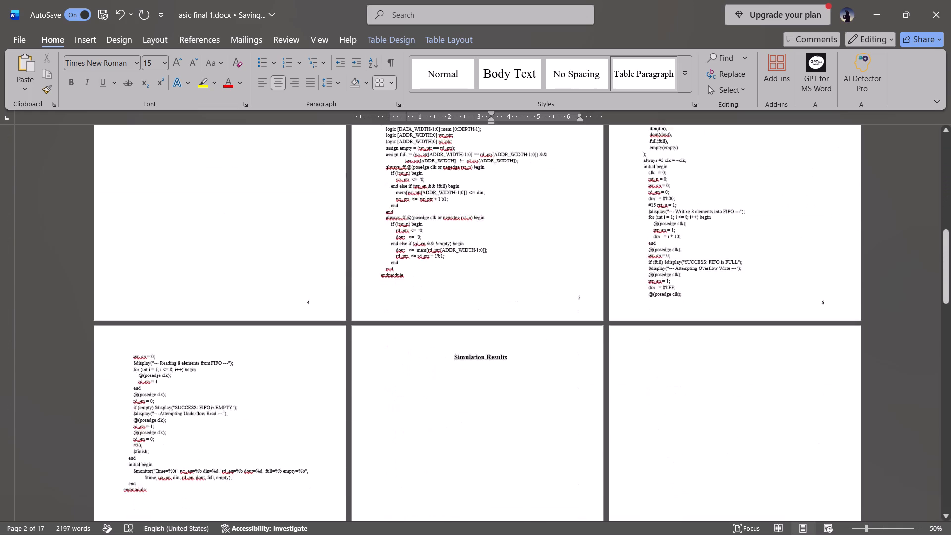